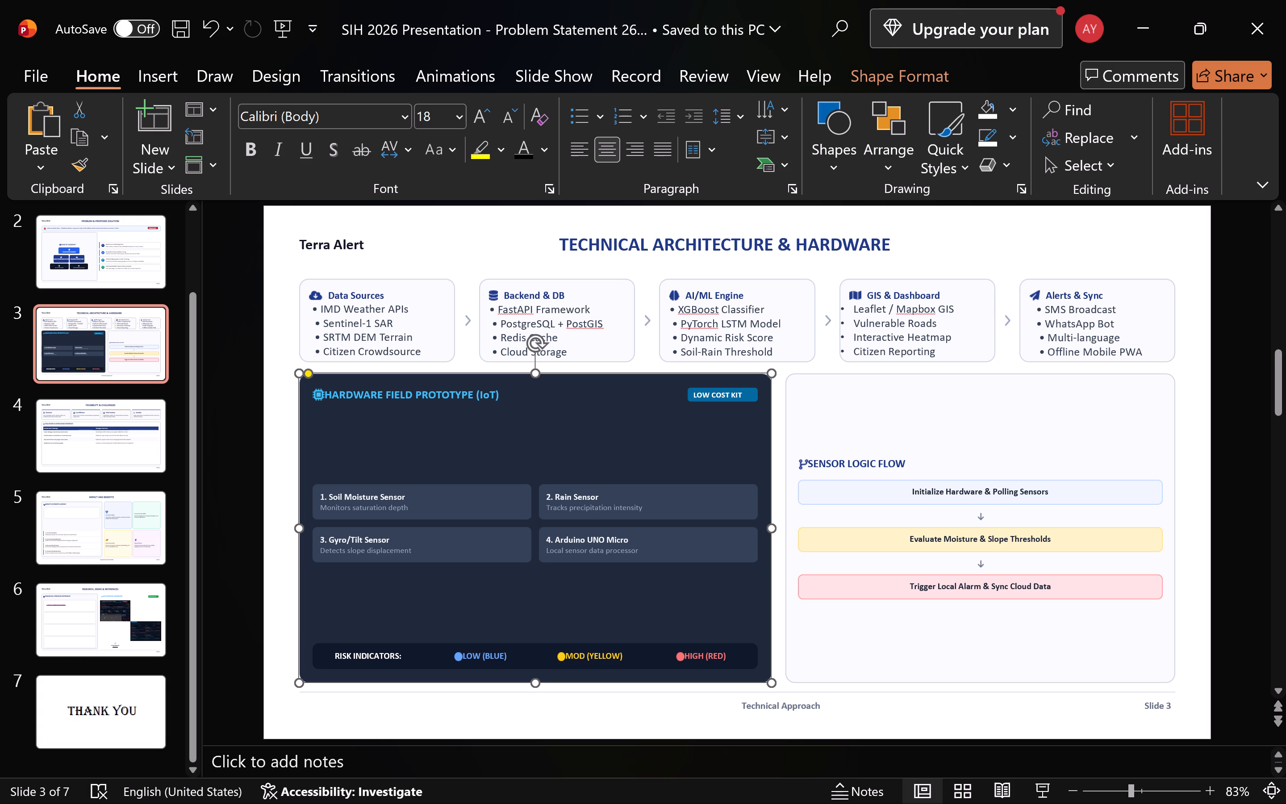
{"action": "left_click", "coordinate": [292, 585]}
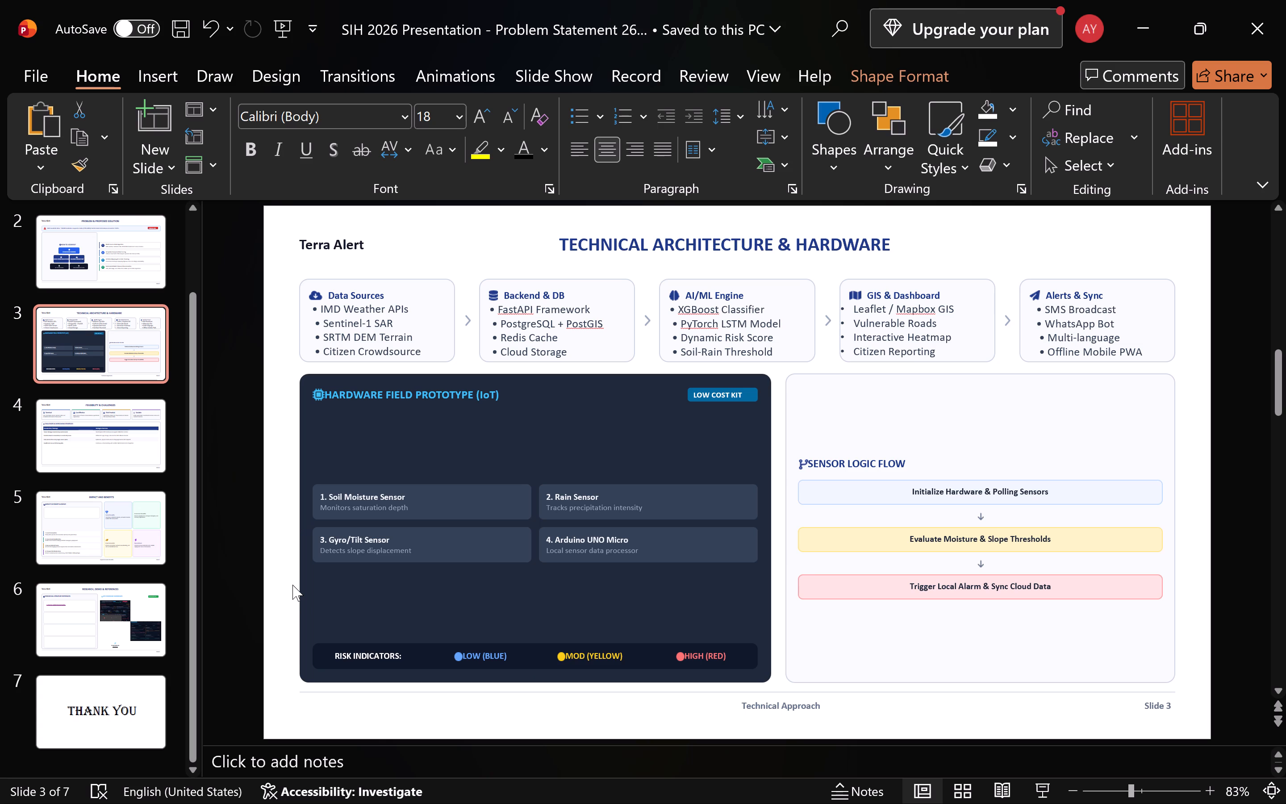
Look through the rest of the SIH deck, covering the title, problem and solution, feasibility, impact, and research and references slides.
{"action": "scroll", "coordinate": [379, 661], "scroll_direction": "down", "scroll_amount": 3}
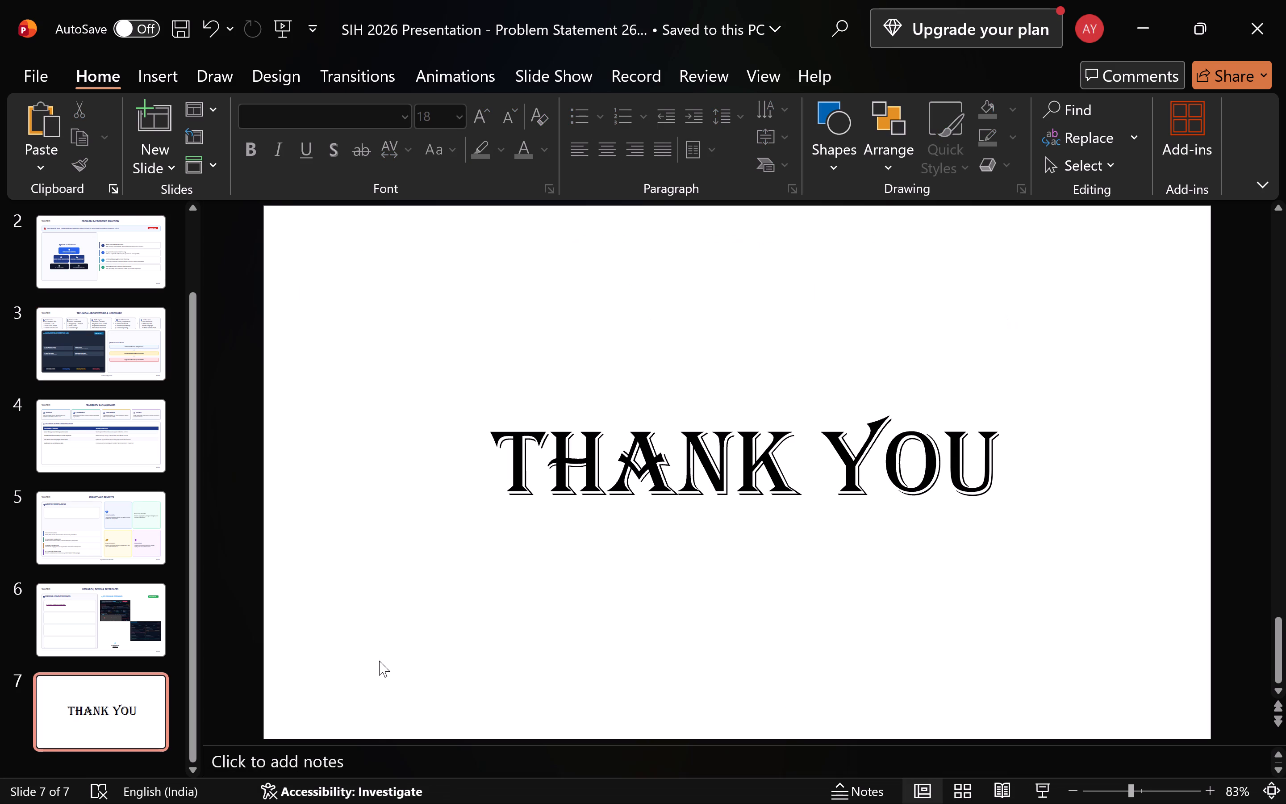
{"action": "scroll", "coordinate": [379, 661], "scroll_direction": "up", "scroll_amount": 1}
{"action": "left_click", "coordinate": [118, 526]}
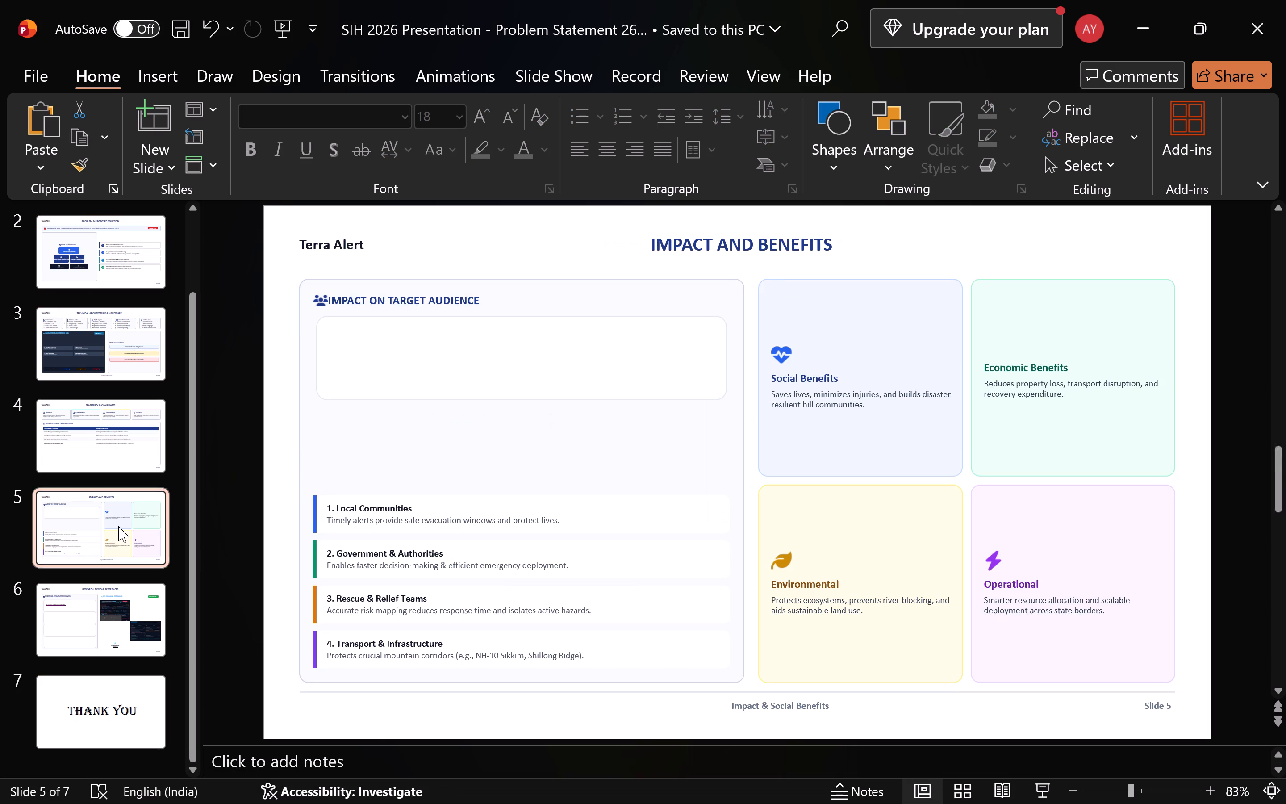
{"action": "left_click", "coordinate": [107, 620]}
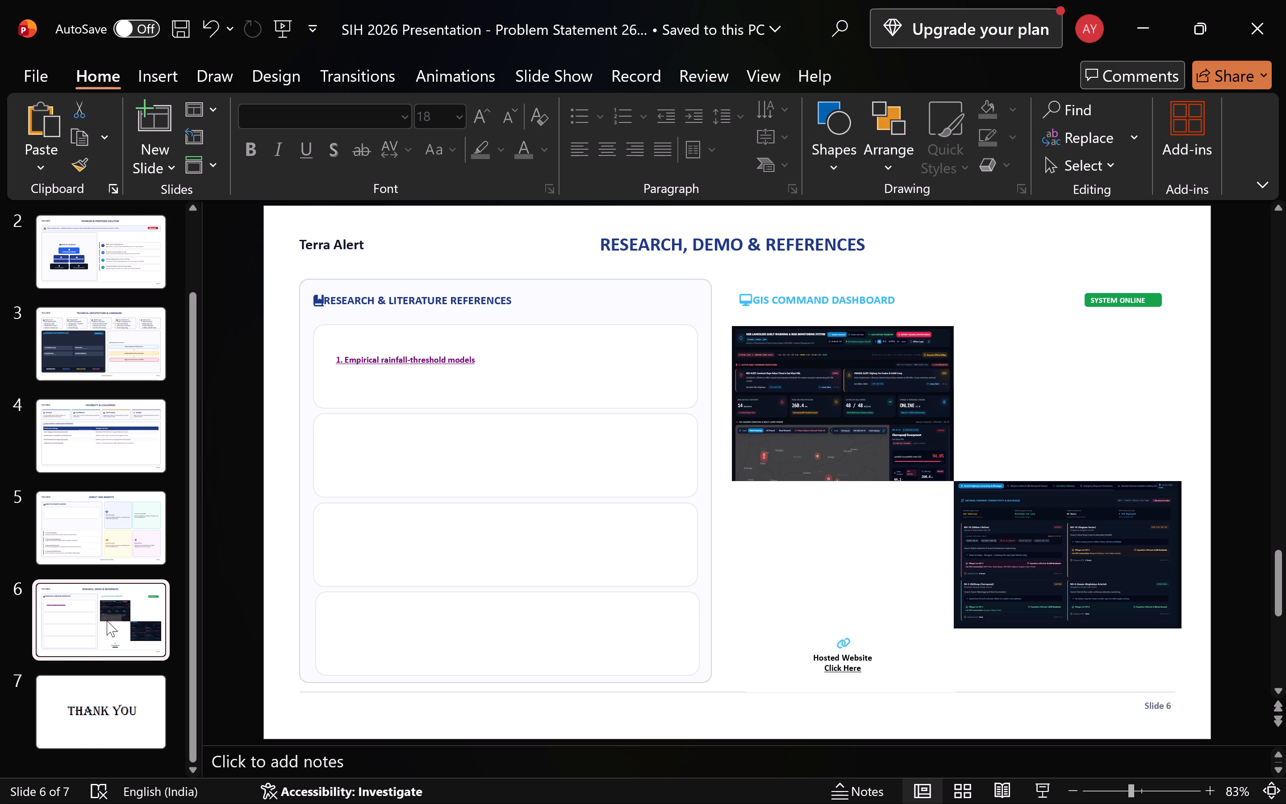
{"action": "scroll", "coordinate": [107, 620], "scroll_direction": "up", "scroll_amount": 3}
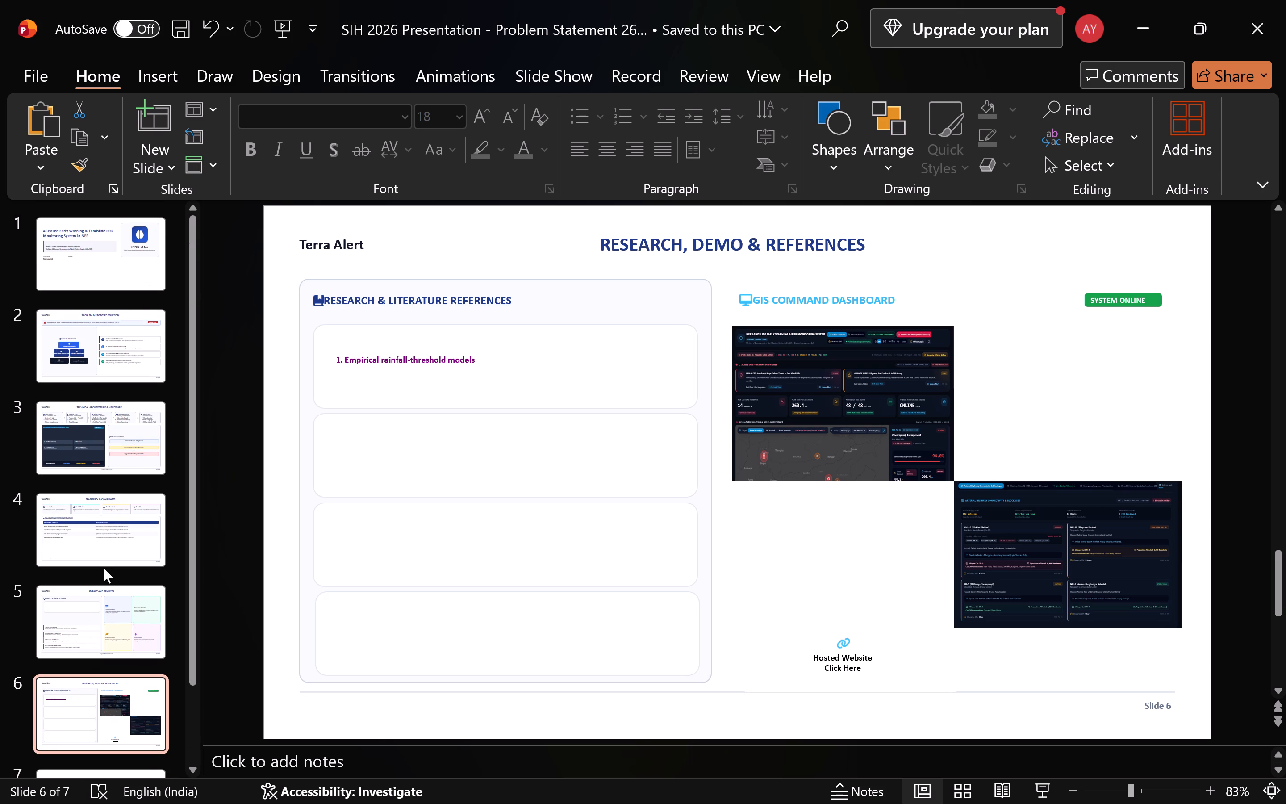
{"action": "left_click", "coordinate": [103, 567]}
{"action": "left_click", "coordinate": [110, 422]}
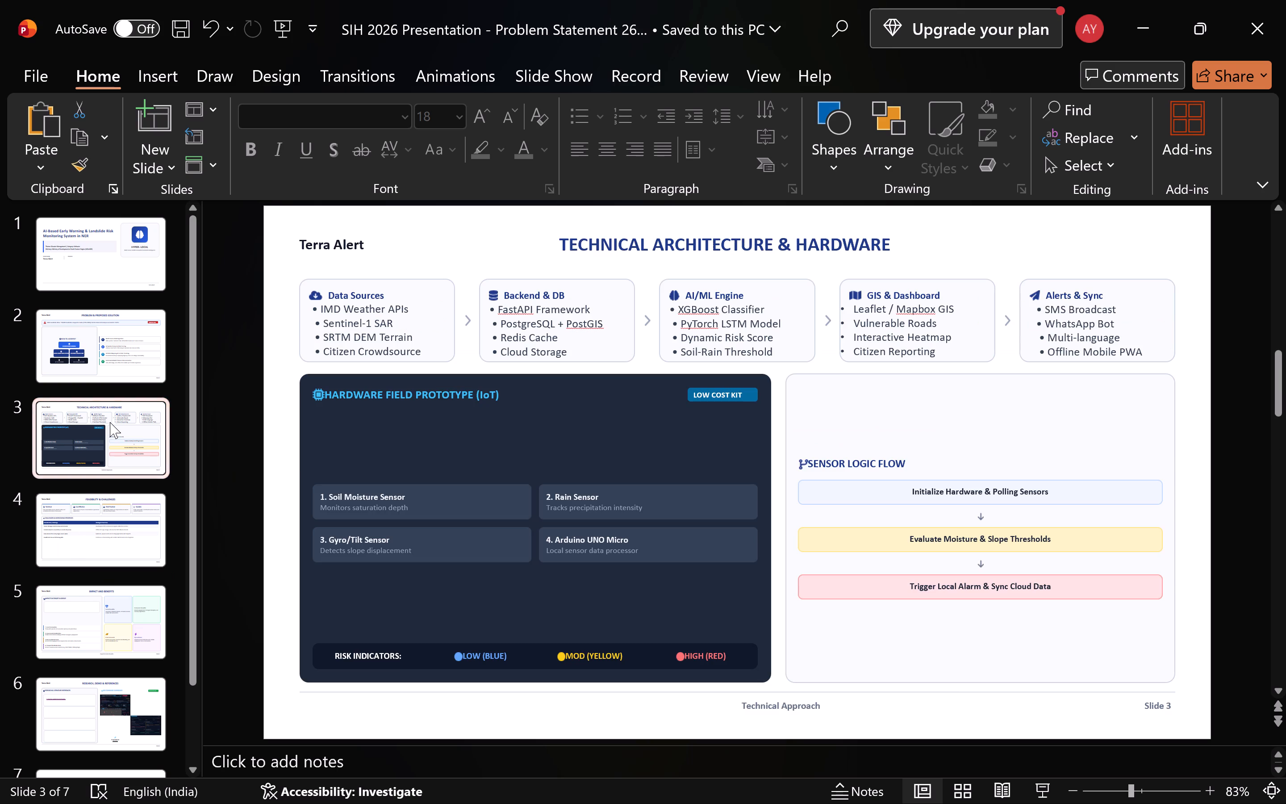
{"action": "left_click", "coordinate": [106, 376]}
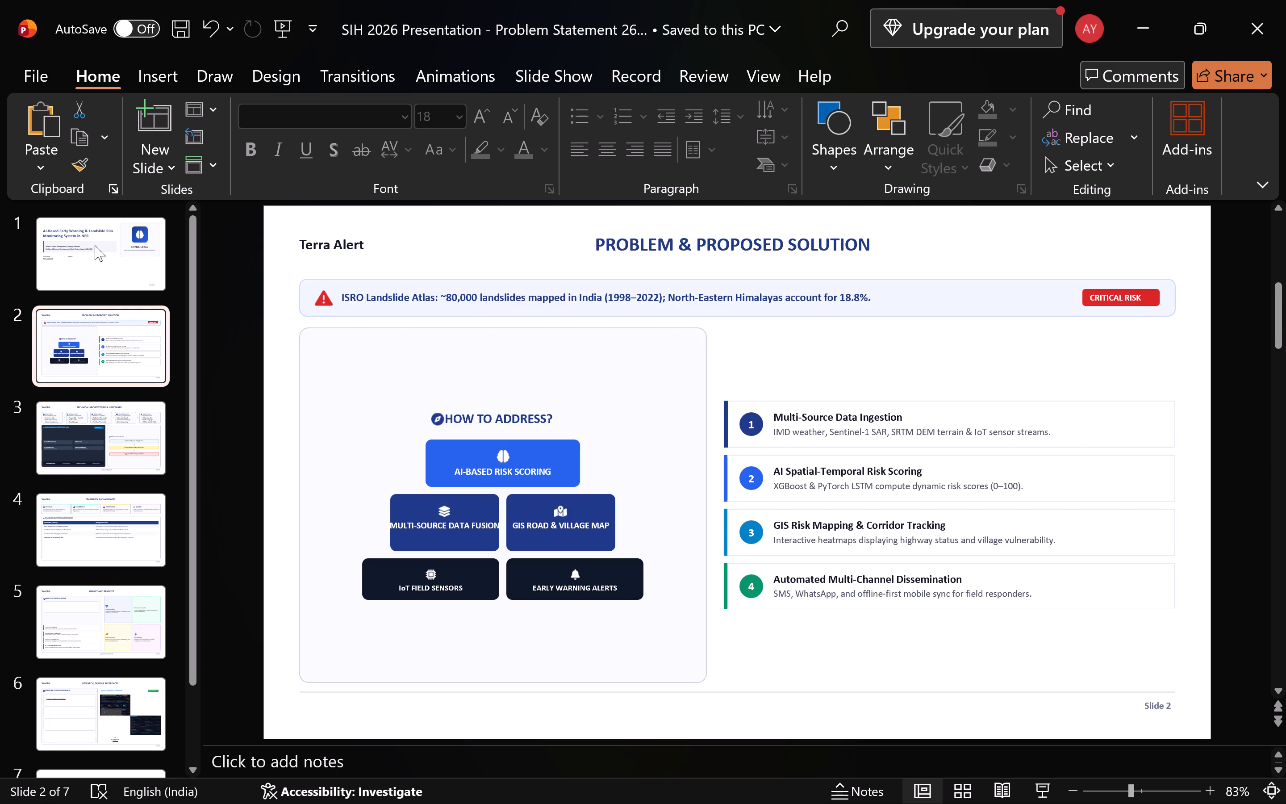
{"action": "left_click", "coordinate": [95, 245]}
{"action": "scroll", "coordinate": [92, 498], "scroll_direction": "down", "scroll_amount": 9}
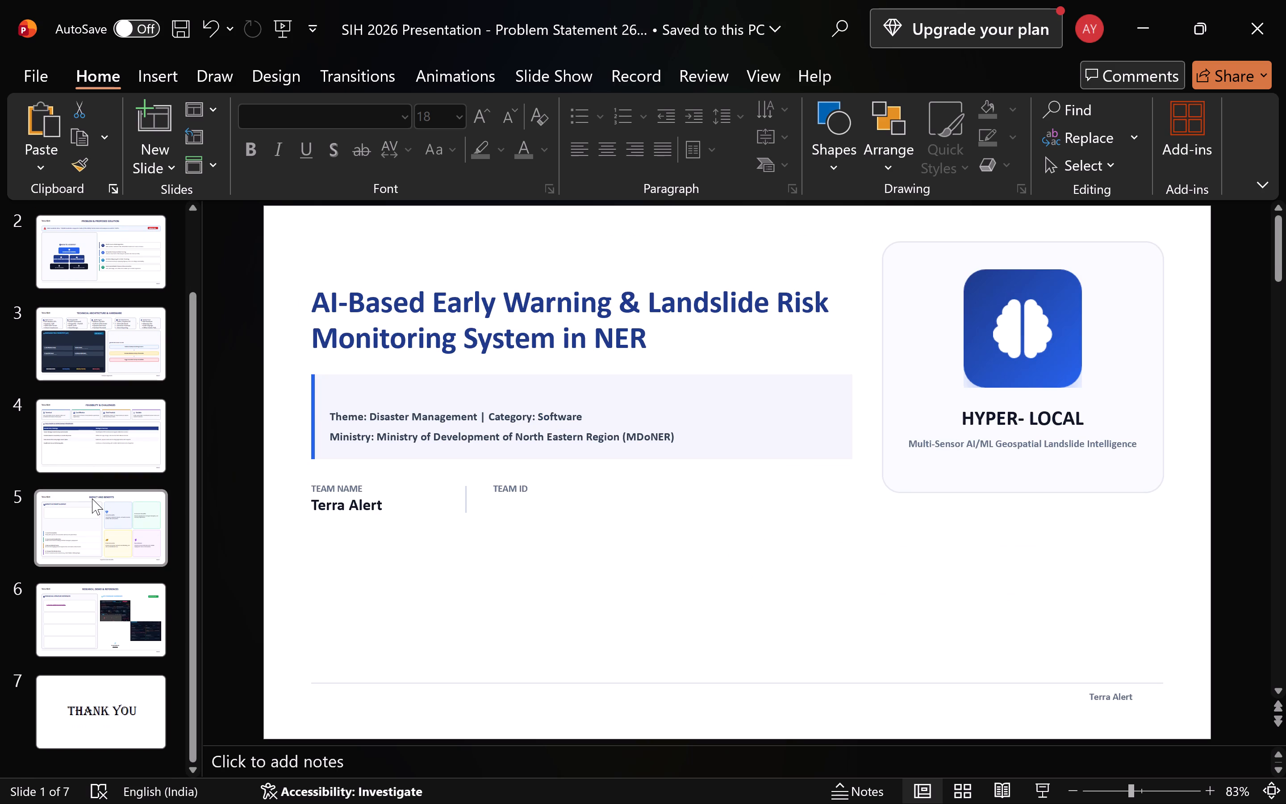
{"action": "scroll", "coordinate": [553, 472], "scroll_direction": "up", "scroll_amount": 5}
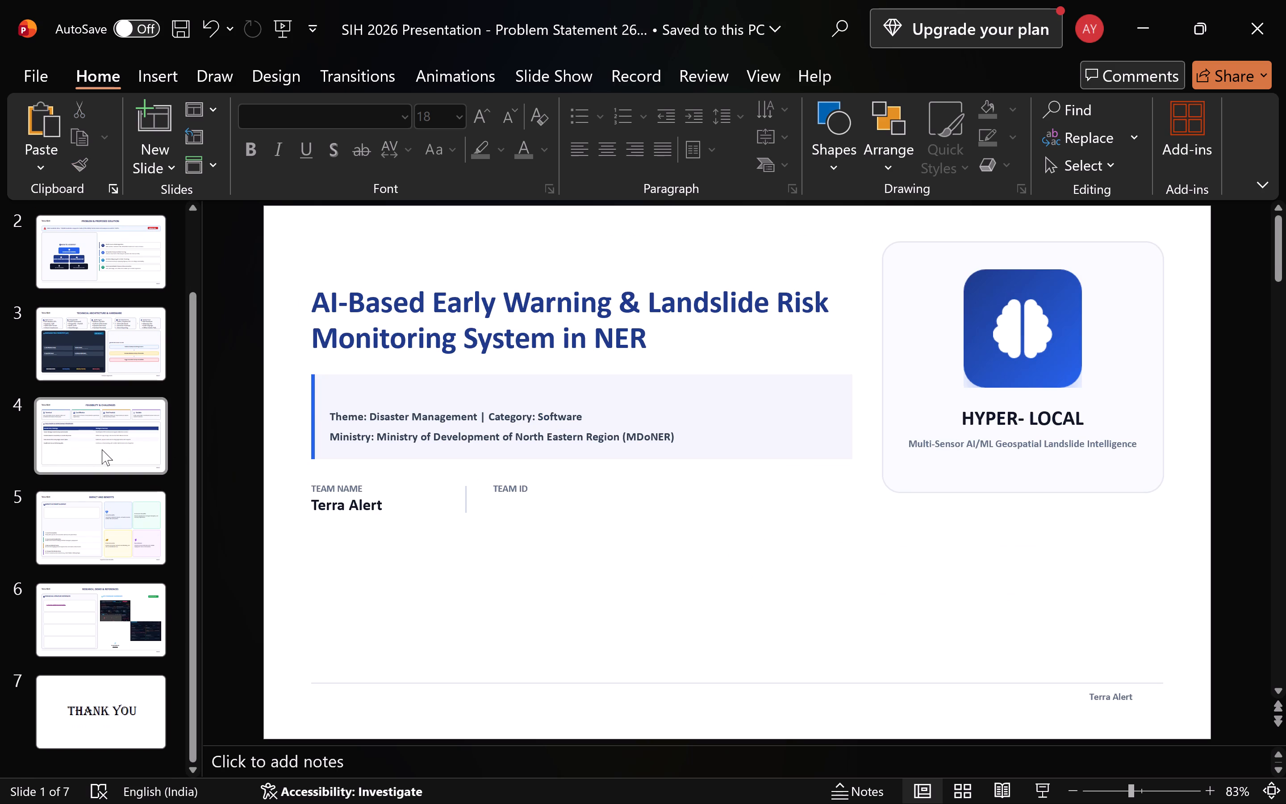
{"action": "left_click", "coordinate": [102, 449]}
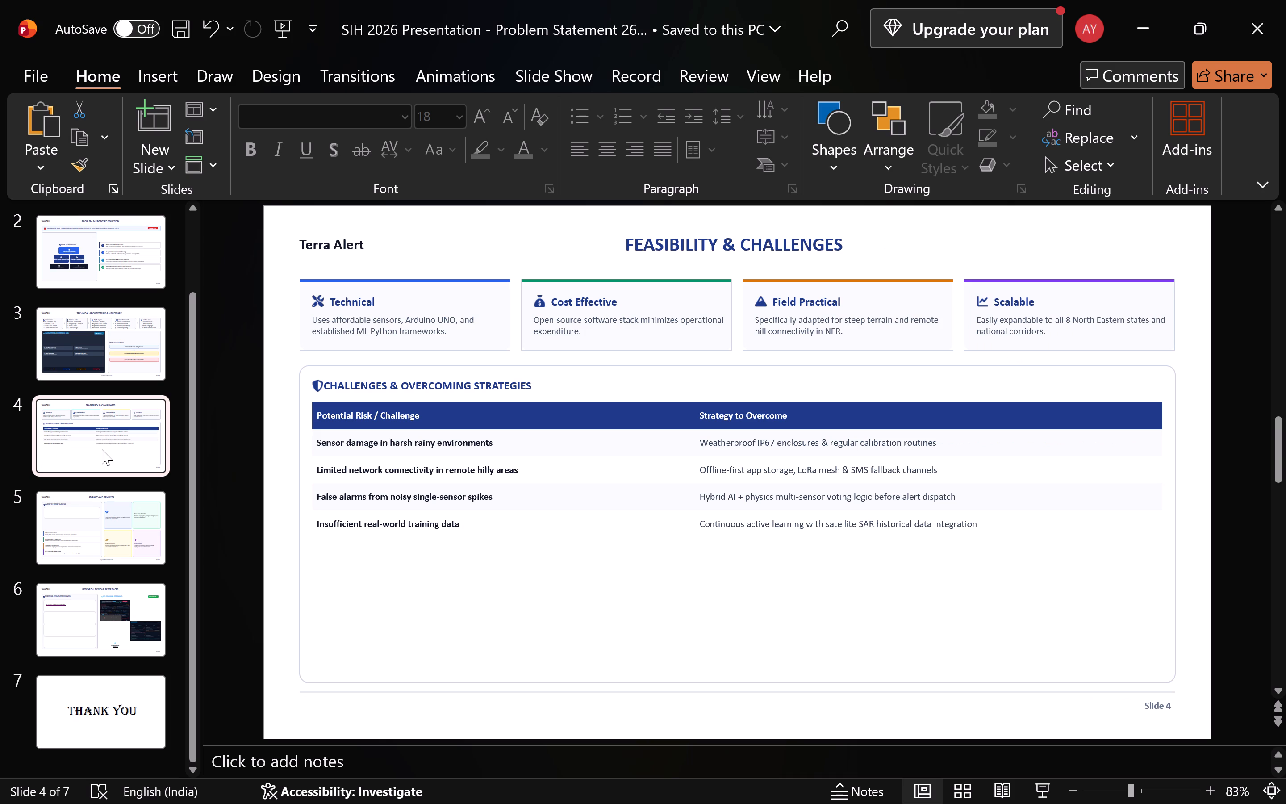
On the Impact and Benefits slide, move the "1. Local Communities" heading up to just above its card.
{"action": "left_click", "coordinate": [84, 540]}
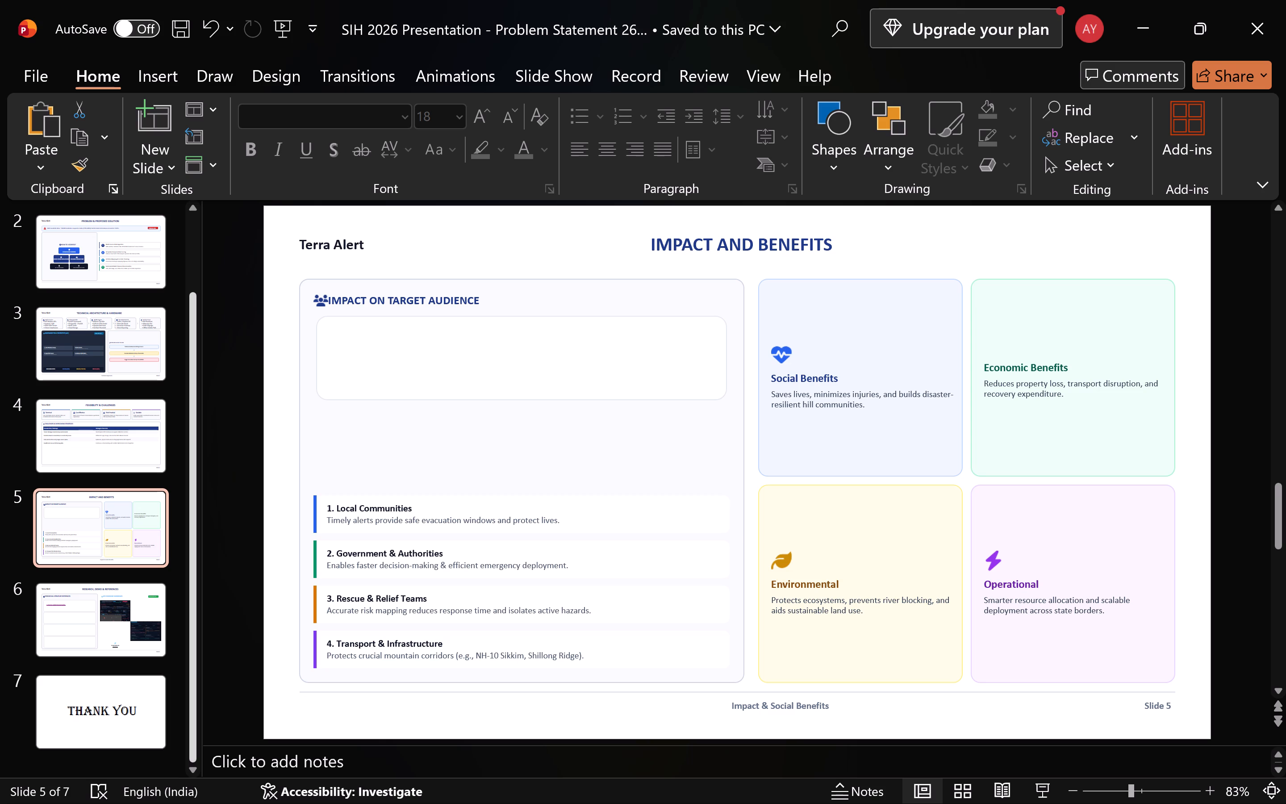
{"action": "left_click", "coordinate": [480, 517]}
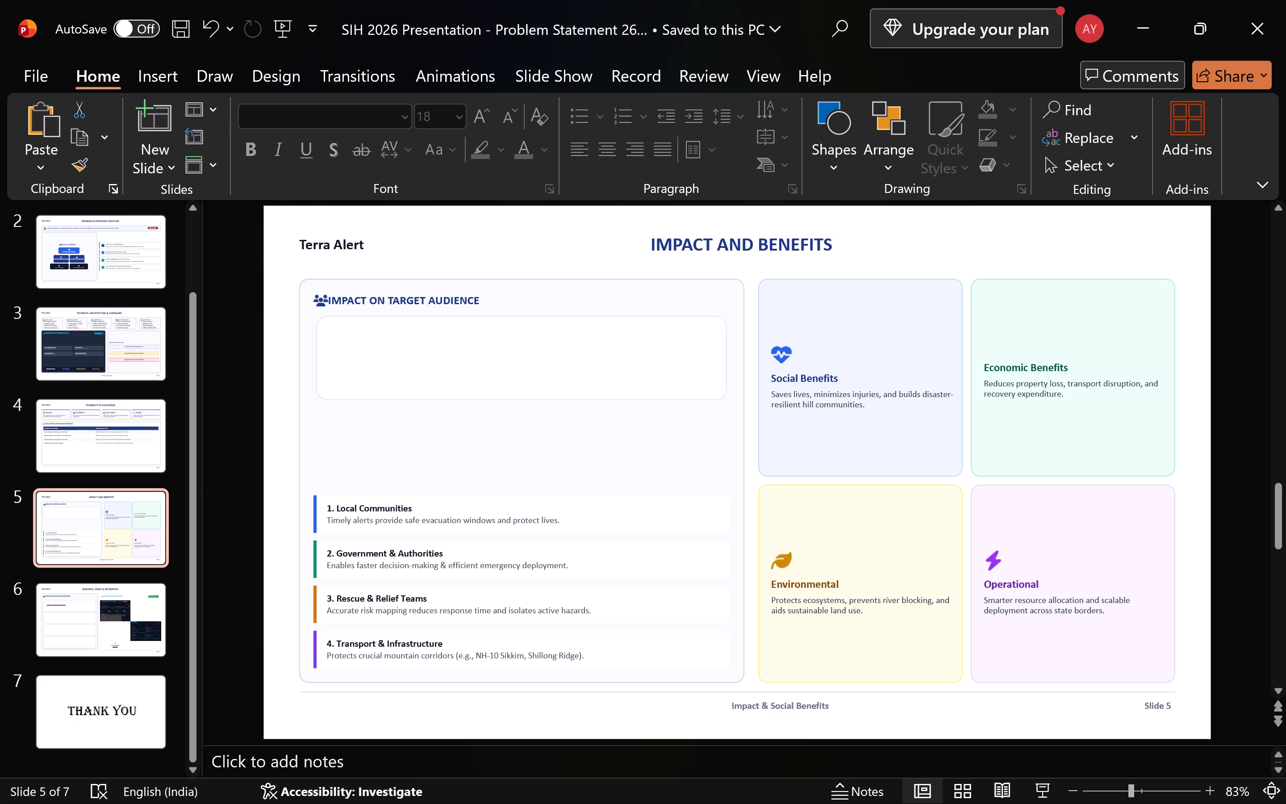
{"action": "left_click", "coordinate": [554, 518]}
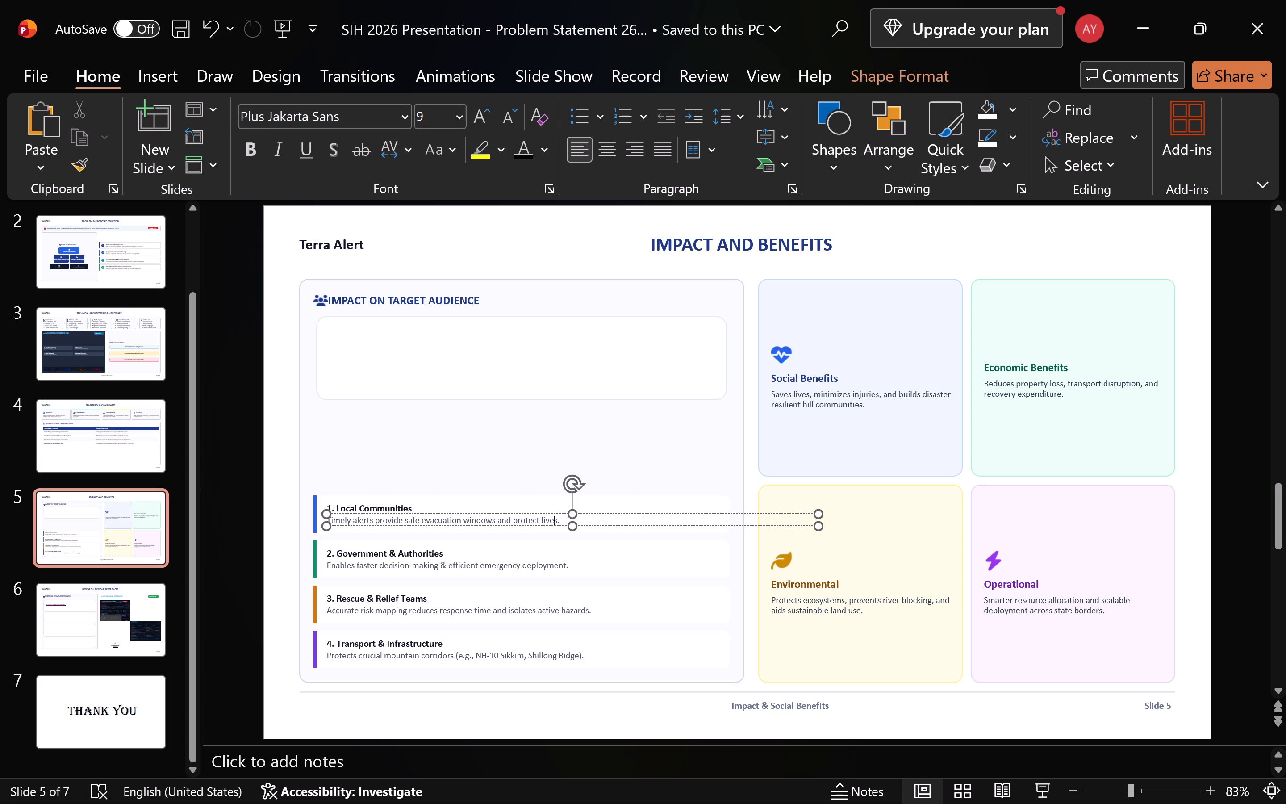
{"action": "key", "text": "ctrl+a"}
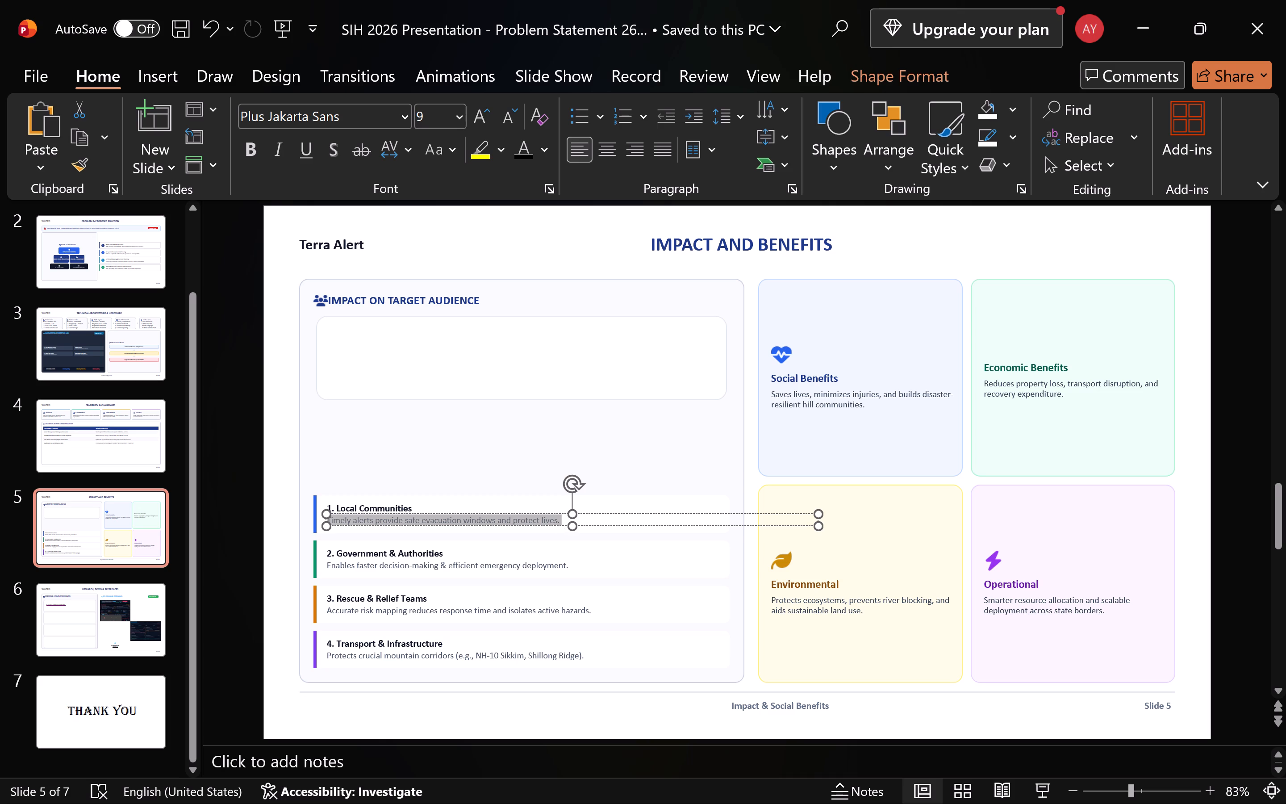
{"action": "left_click", "coordinate": [361, 504]}
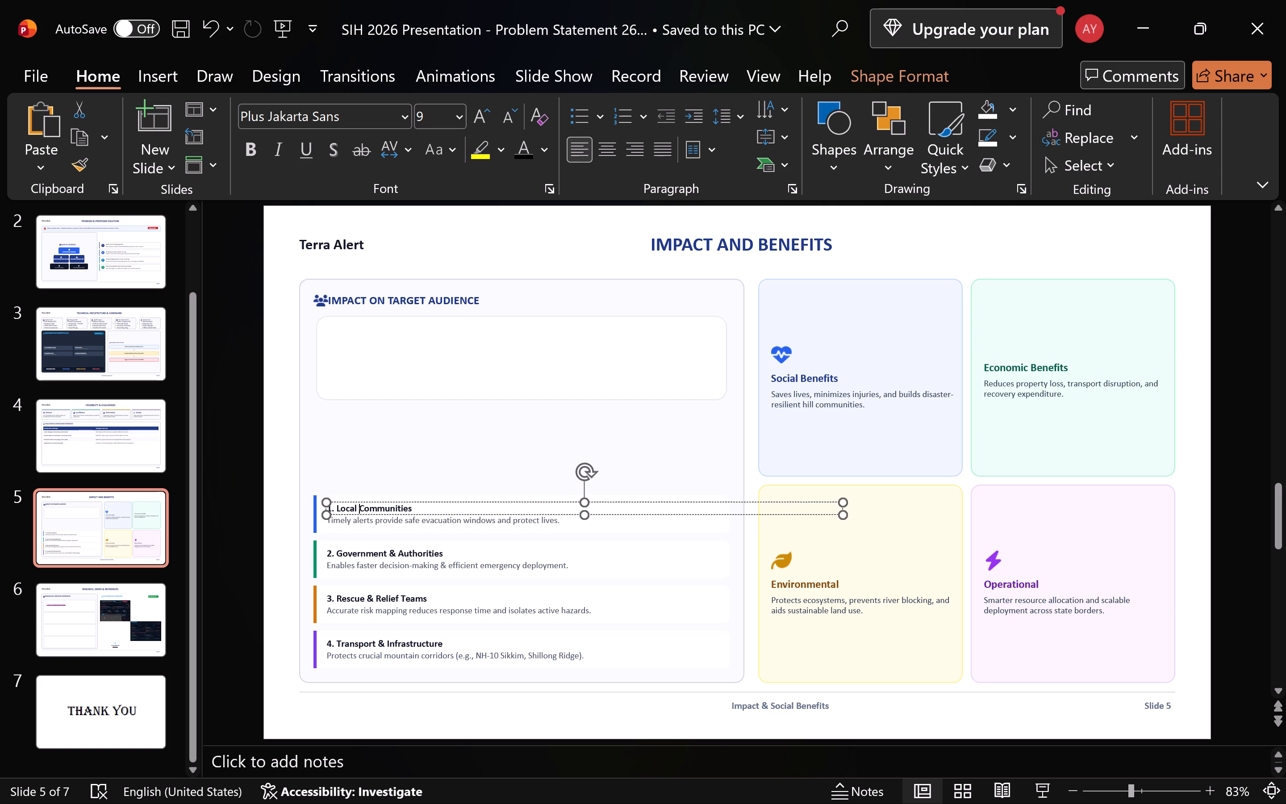
{"action": "key", "text": "ctrl+a"}
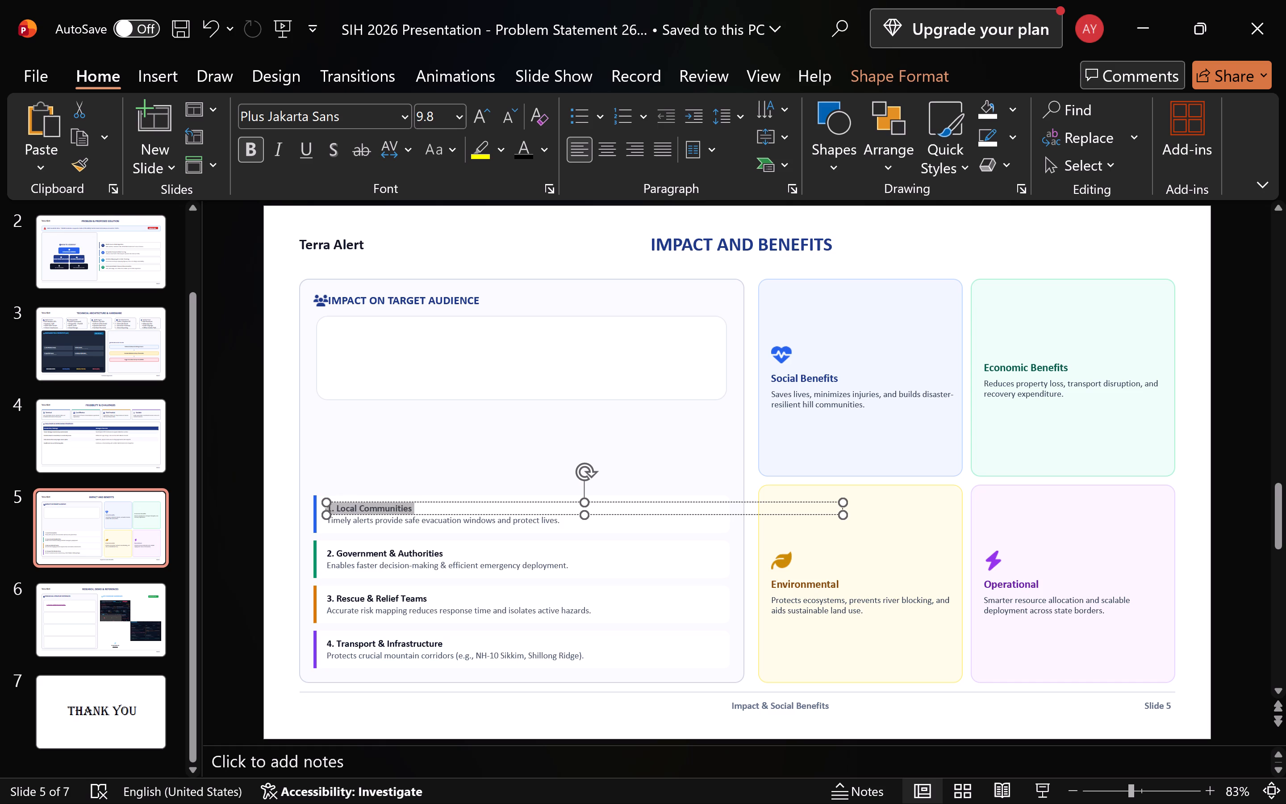
{"action": "left_click_drag", "start_coordinate": [601, 510], "coordinate": [604, 379]}
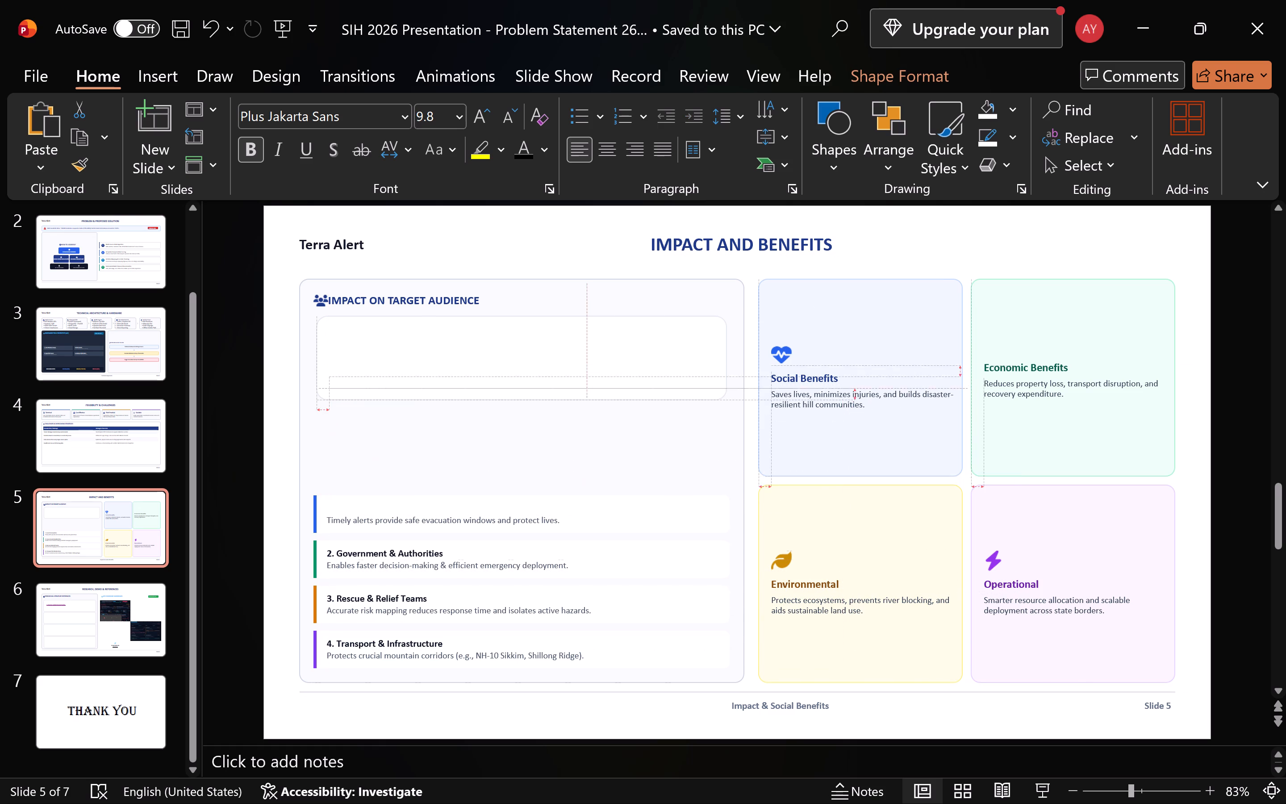
{"action": "left_click_drag", "start_coordinate": [604, 379], "coordinate": [599, 486]}
Duplicate the "1. Local Communities" heading and place the copy at the top of the empty box under Impact on Target Audience.
{"action": "key", "text": "ctrl+c"}
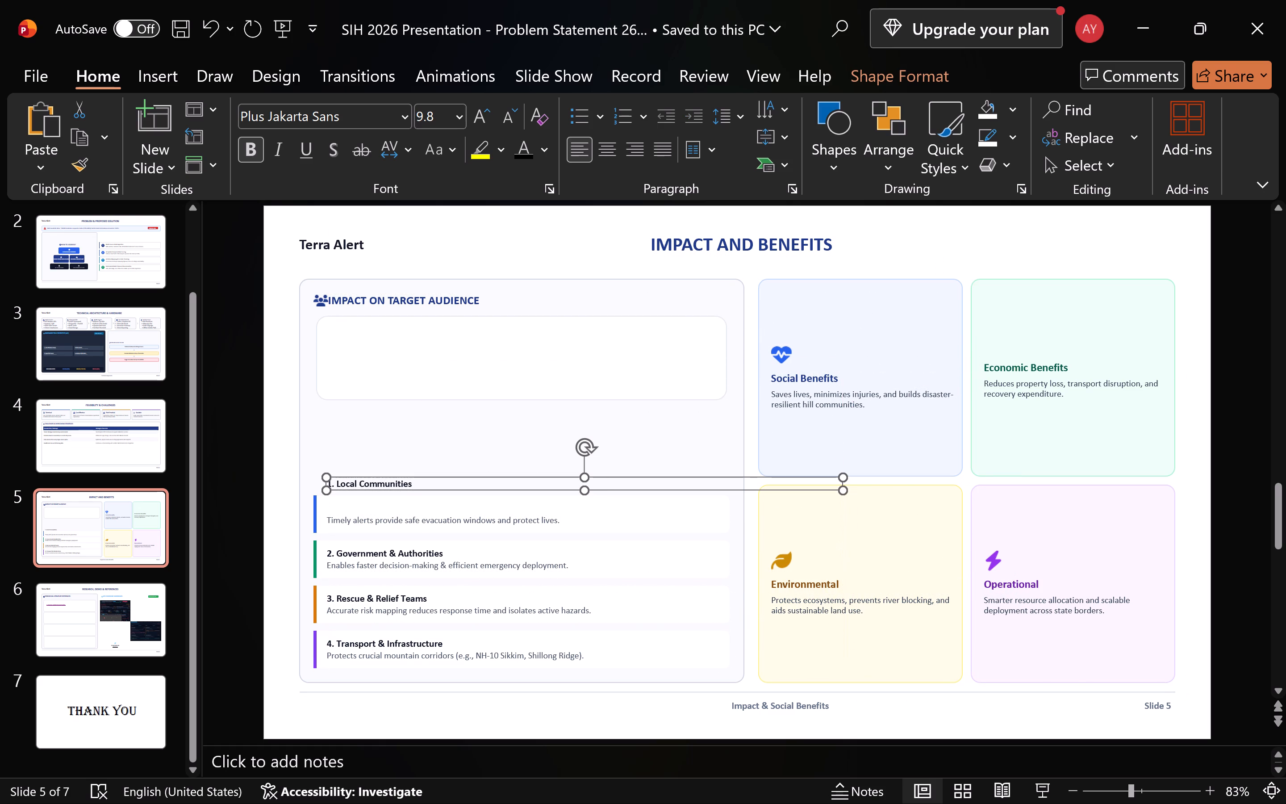
{"action": "left_click", "coordinate": [454, 351]}
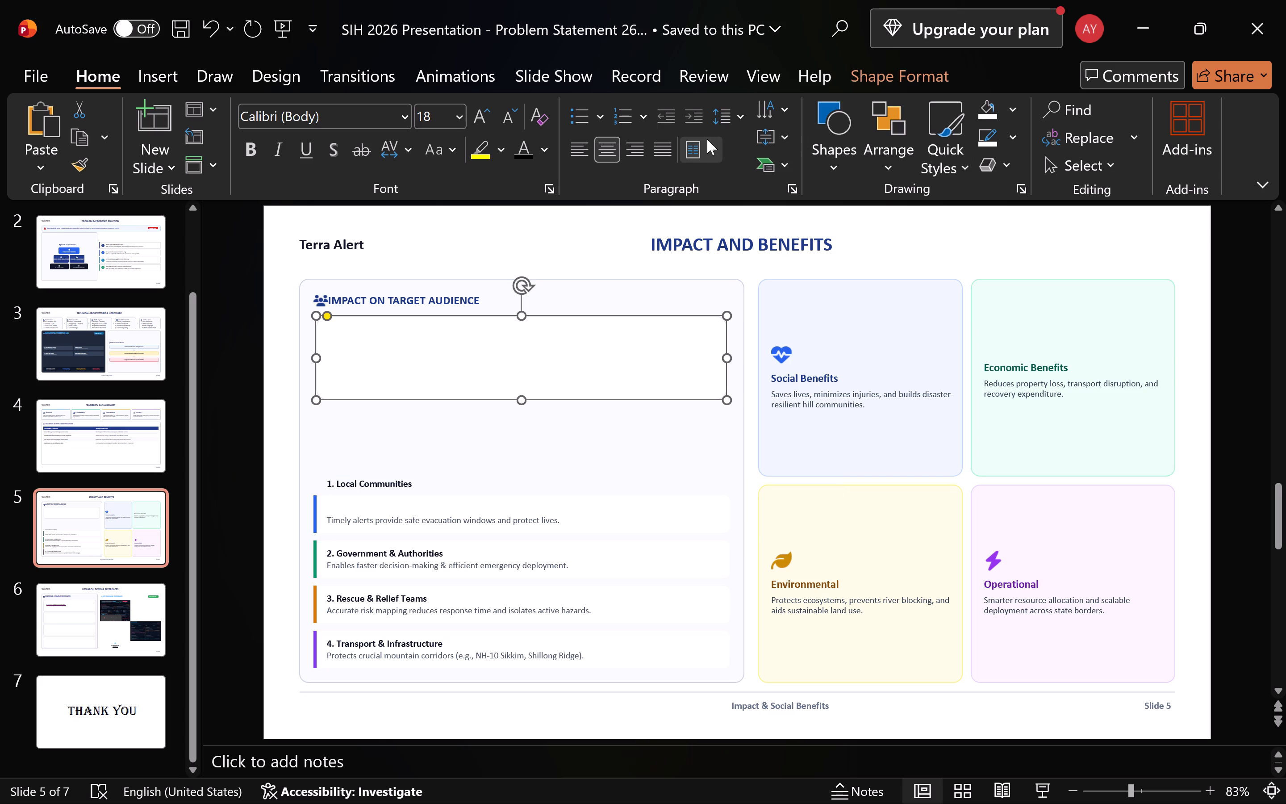
{"action": "left_click", "coordinate": [838, 152]}
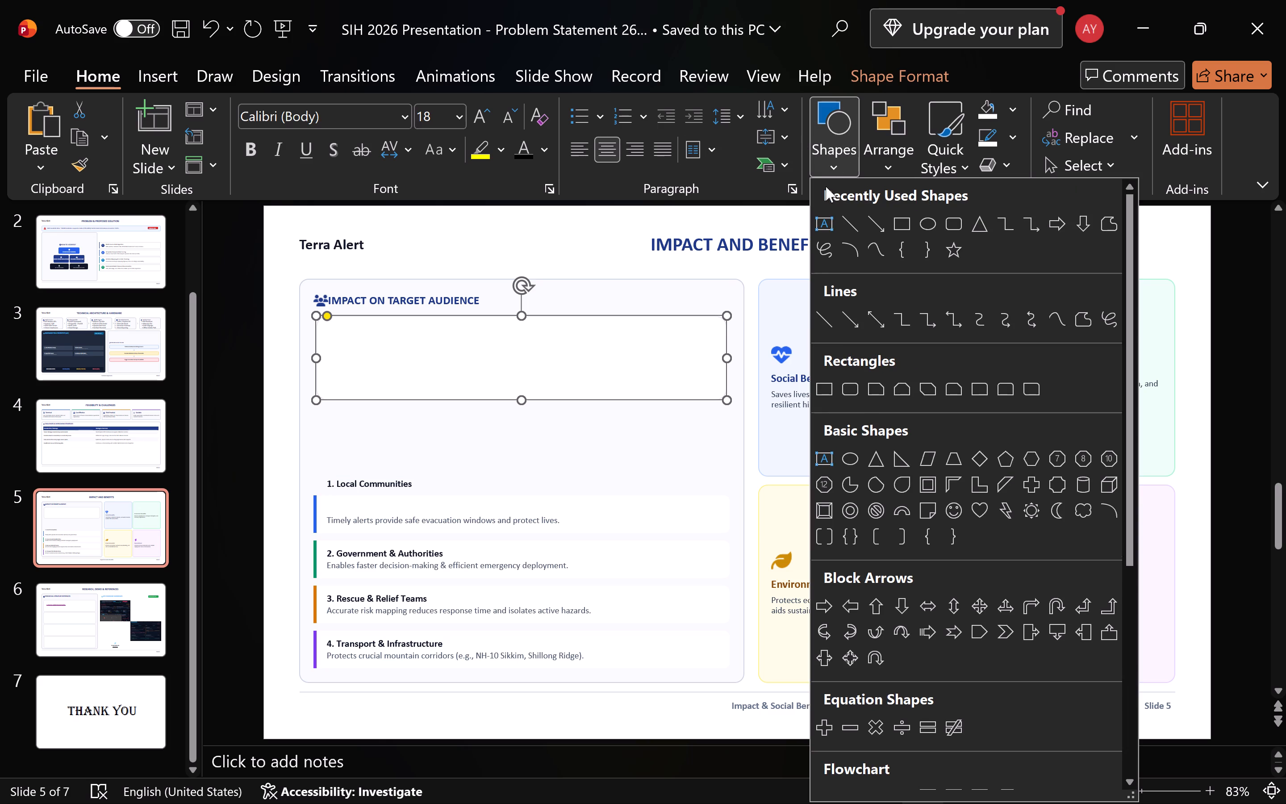
{"action": "left_click", "coordinate": [830, 225]}
{"action": "left_click", "coordinate": [409, 334]}
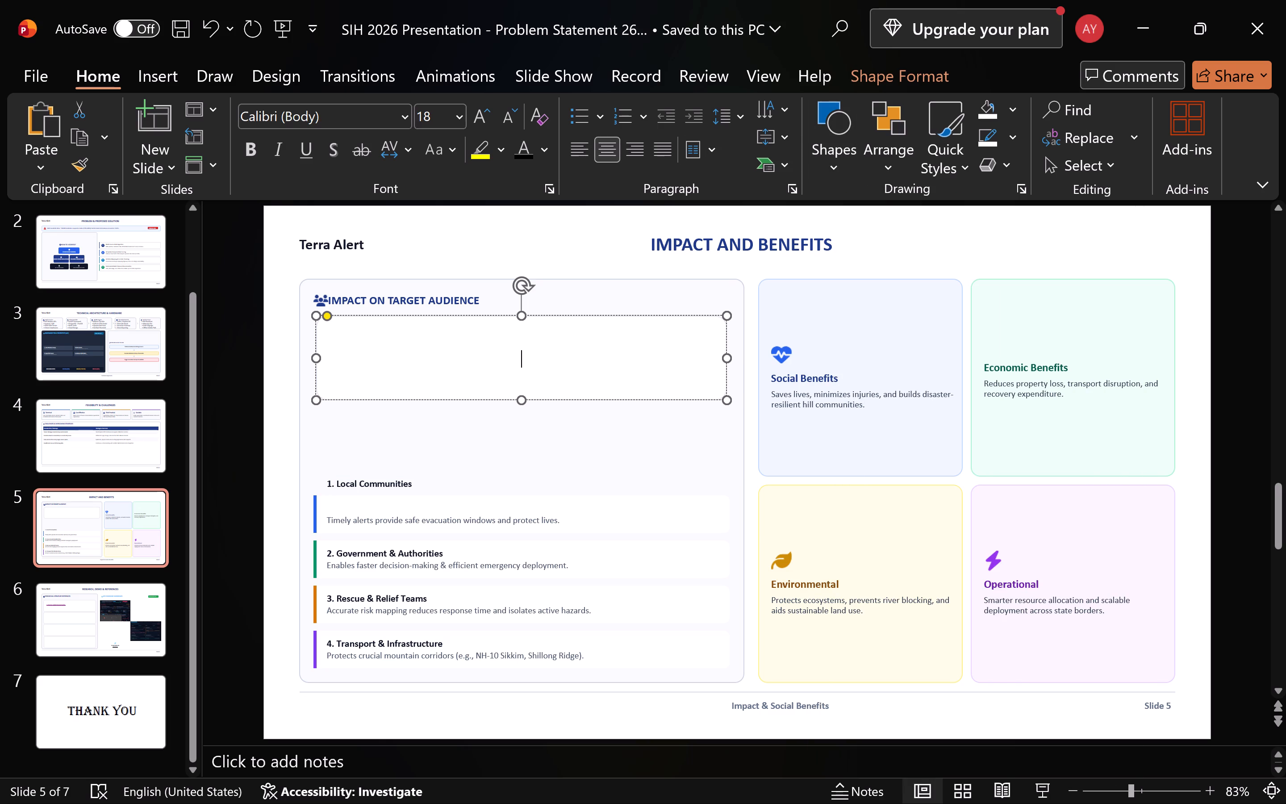
{"action": "key", "text": "ctrl+v"}
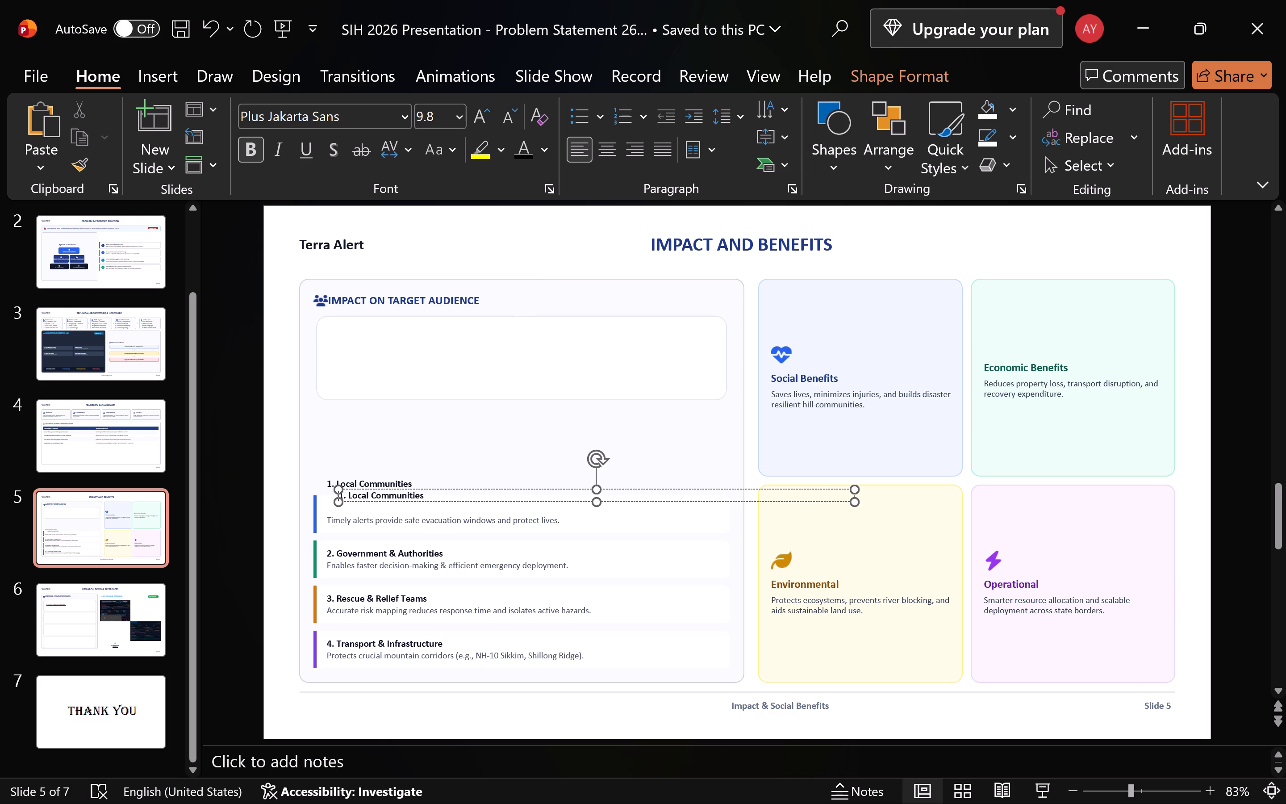
{"action": "left_click_drag", "start_coordinate": [562, 497], "coordinate": [539, 419]}
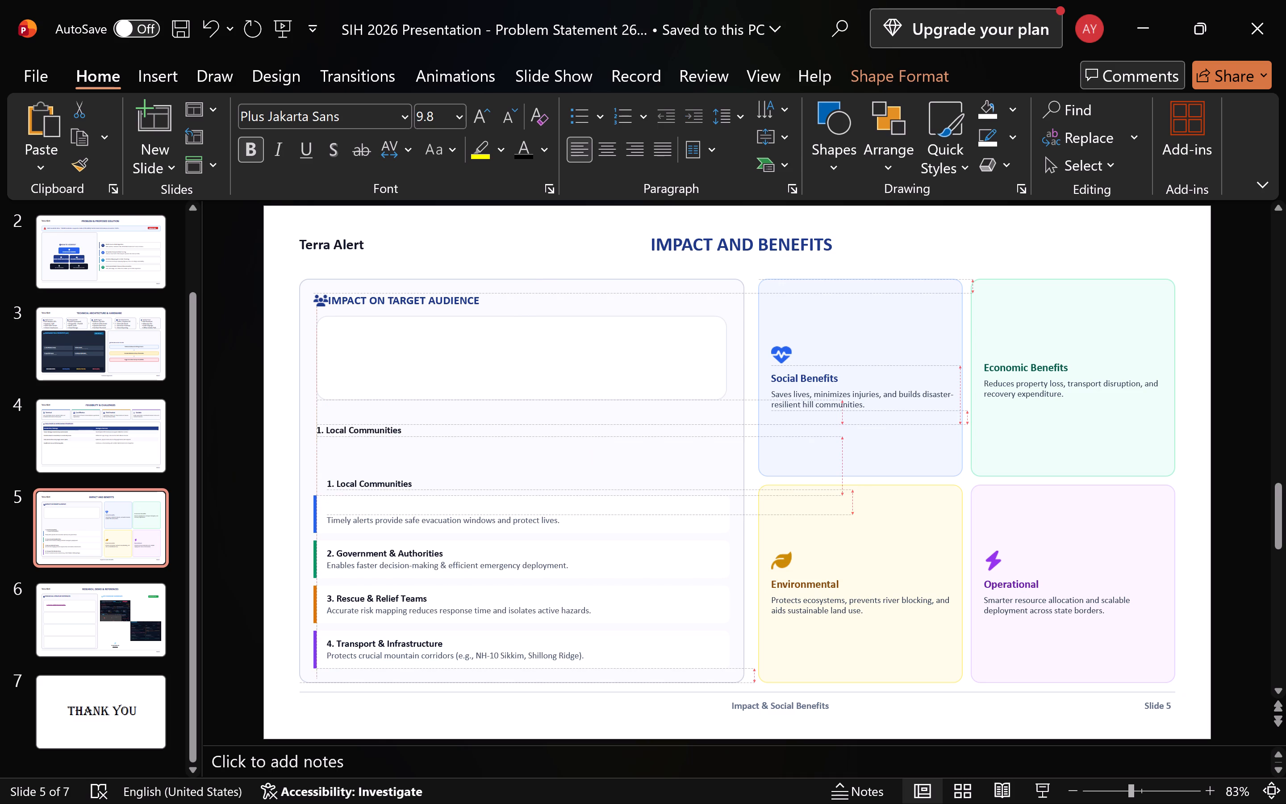
{"action": "left_click_drag", "start_coordinate": [539, 419], "coordinate": [552, 329]}
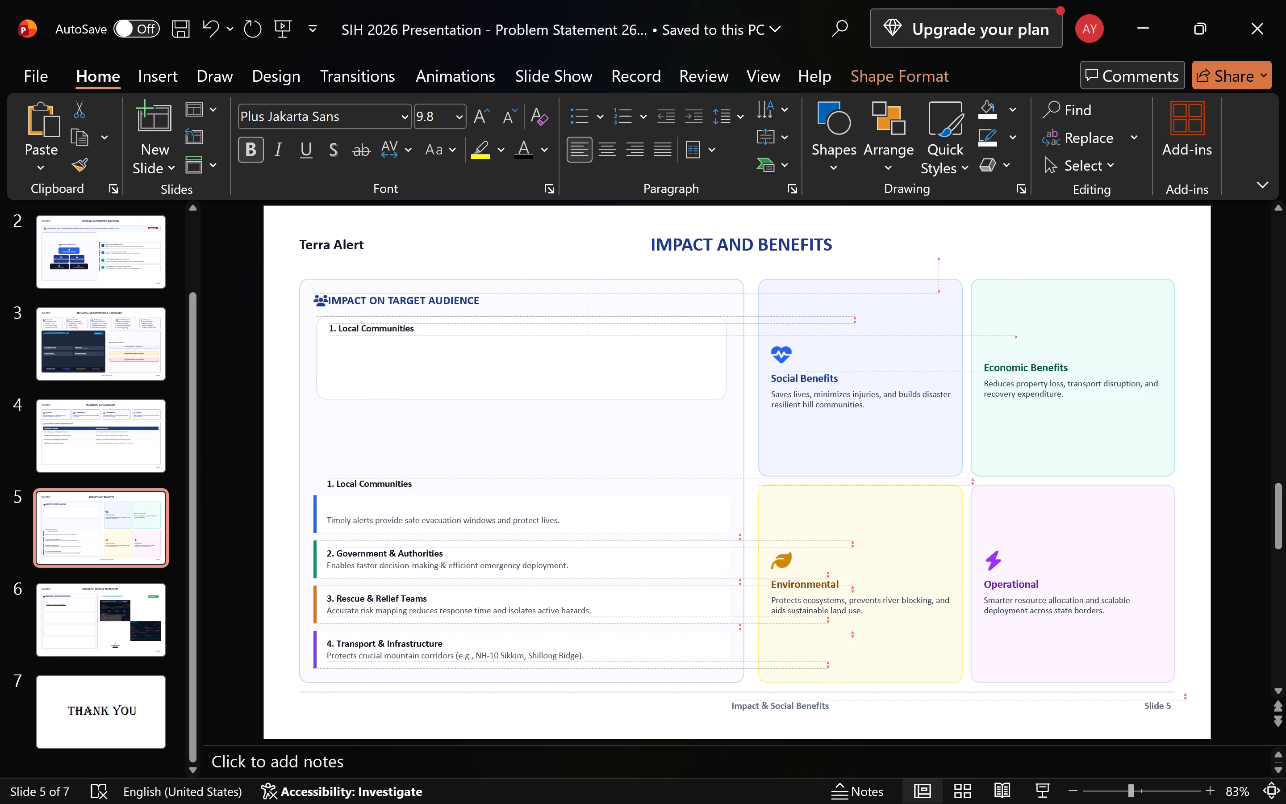
{"action": "left_click_drag", "start_coordinate": [552, 329], "coordinate": [550, 329]}
{"action": "left_click", "coordinate": [516, 327]}
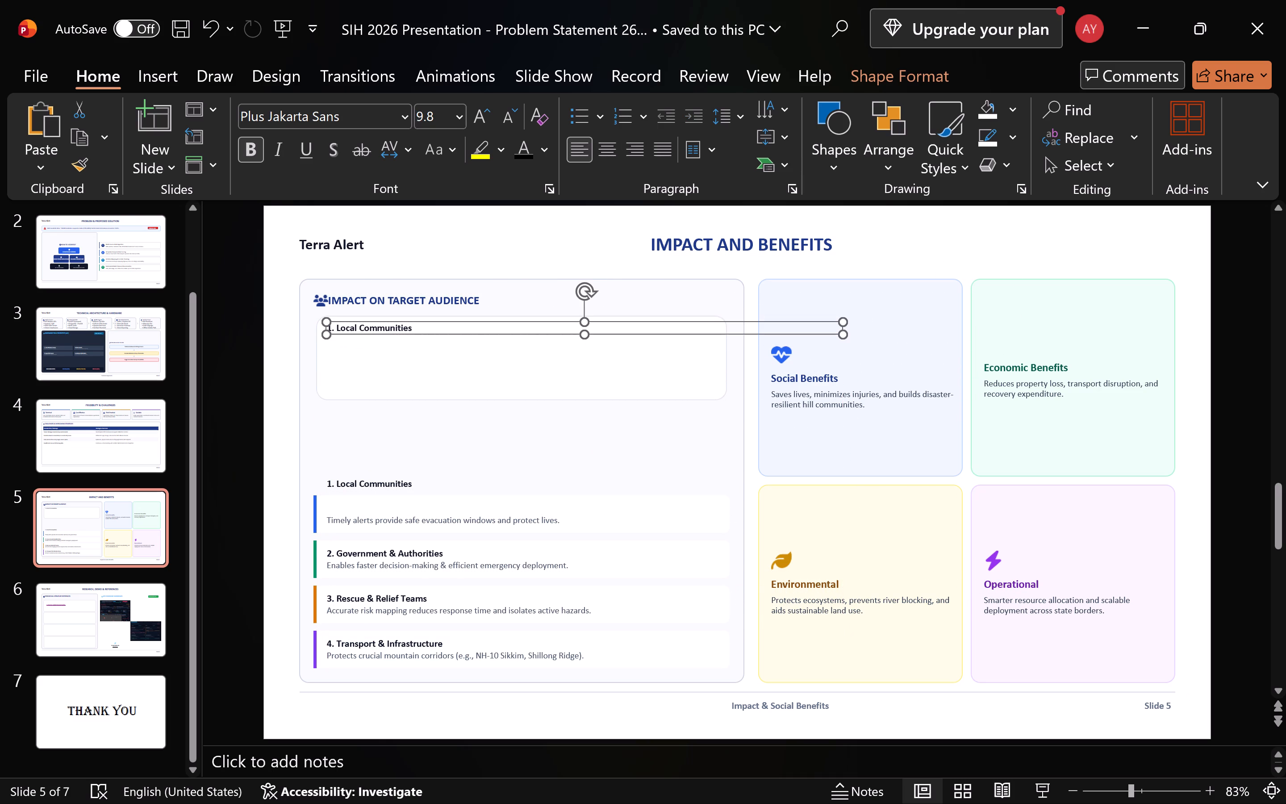
{"action": "left_click", "coordinate": [481, 323]}
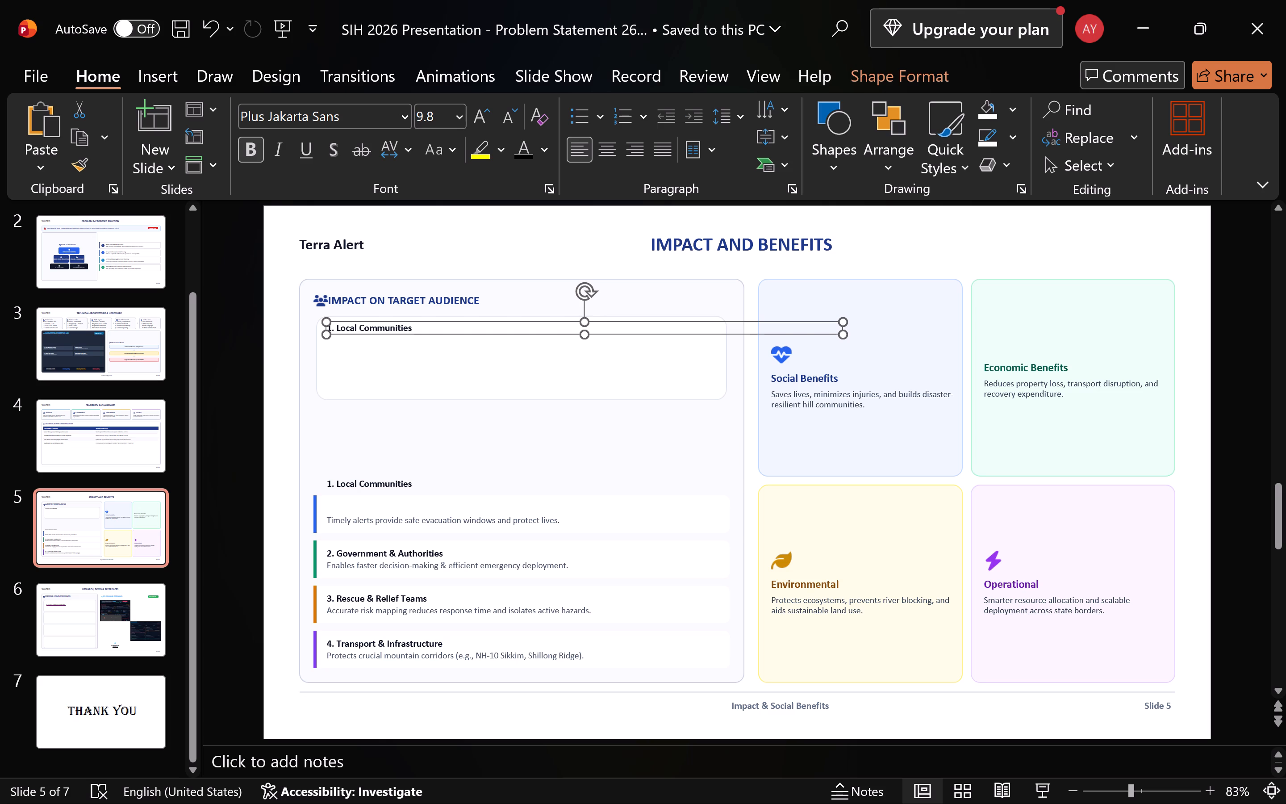
Set the font size of the upper "1. Local Communities" heading copy to 16.
{"action": "left_click", "coordinate": [398, 326]}
{"action": "key", "text": "ctrl+a"}
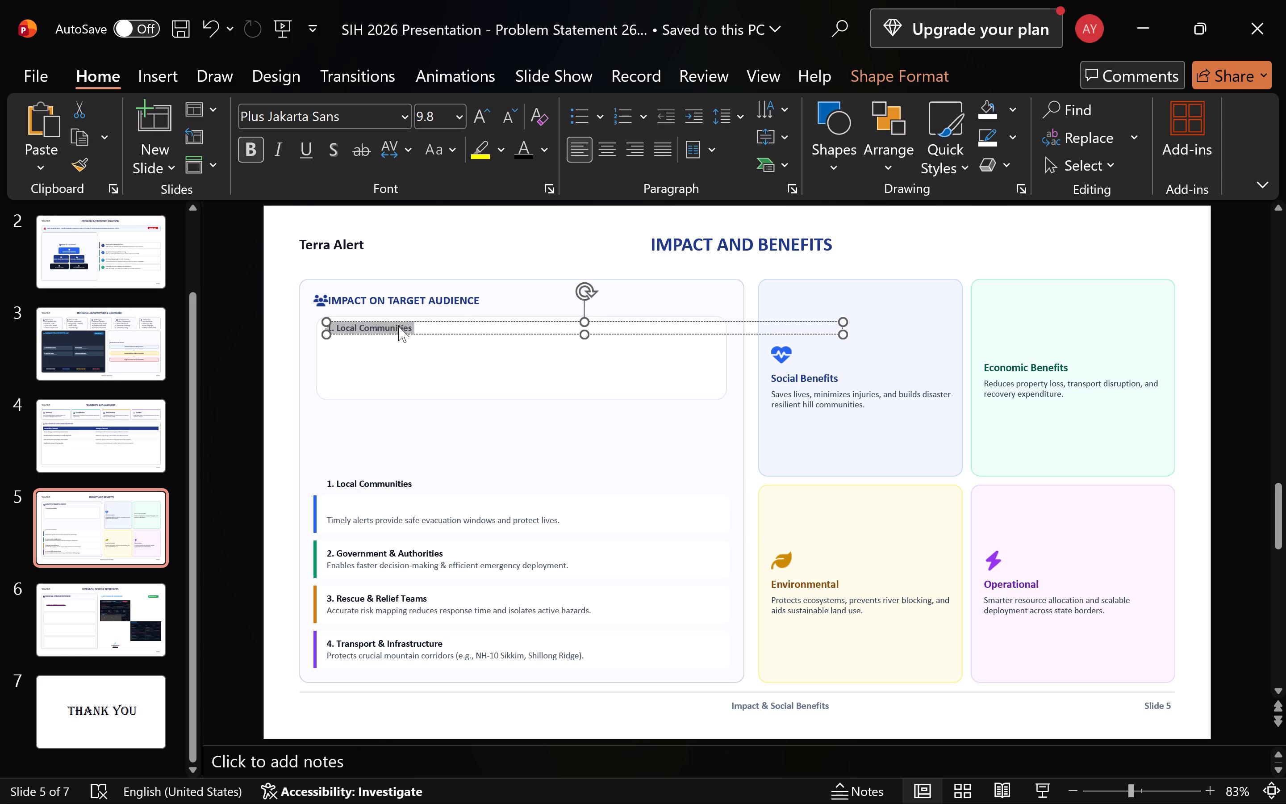
{"action": "left_click", "coordinate": [463, 113]}
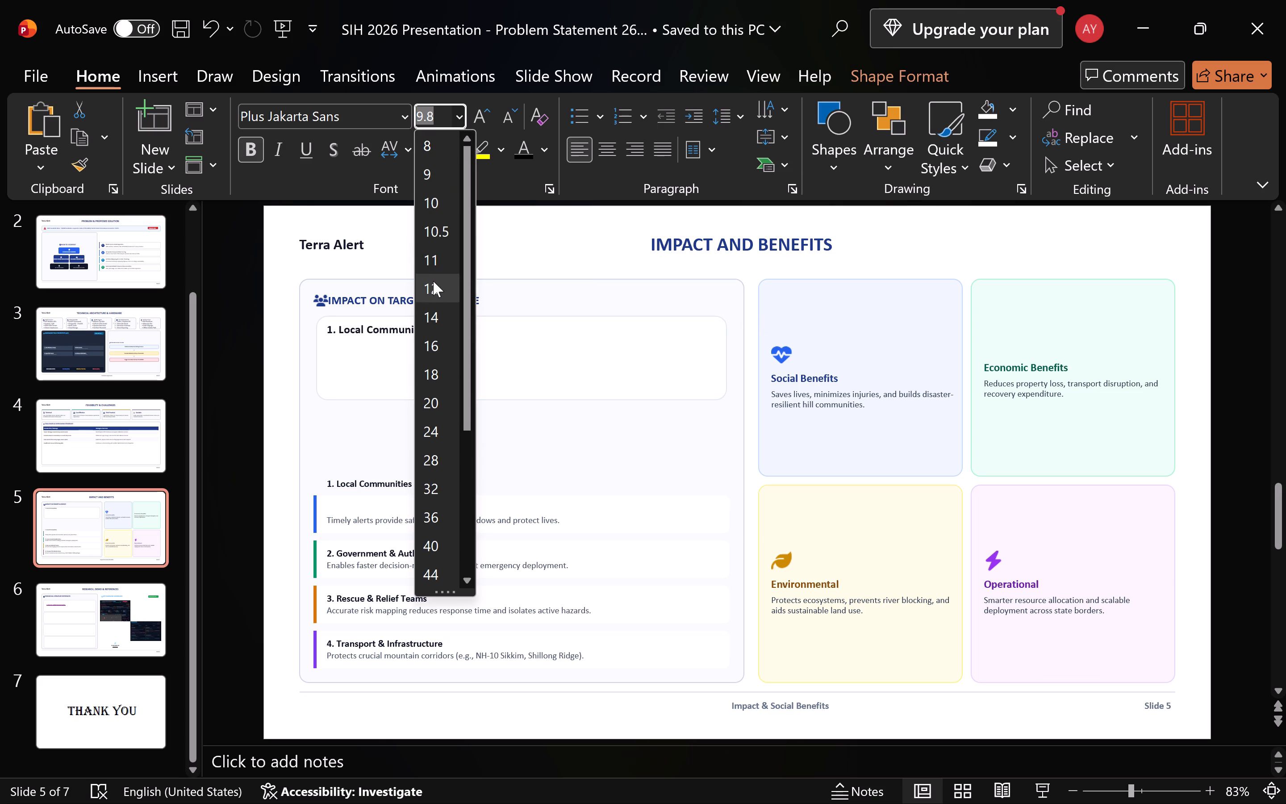
{"action": "left_click", "coordinate": [433, 349]}
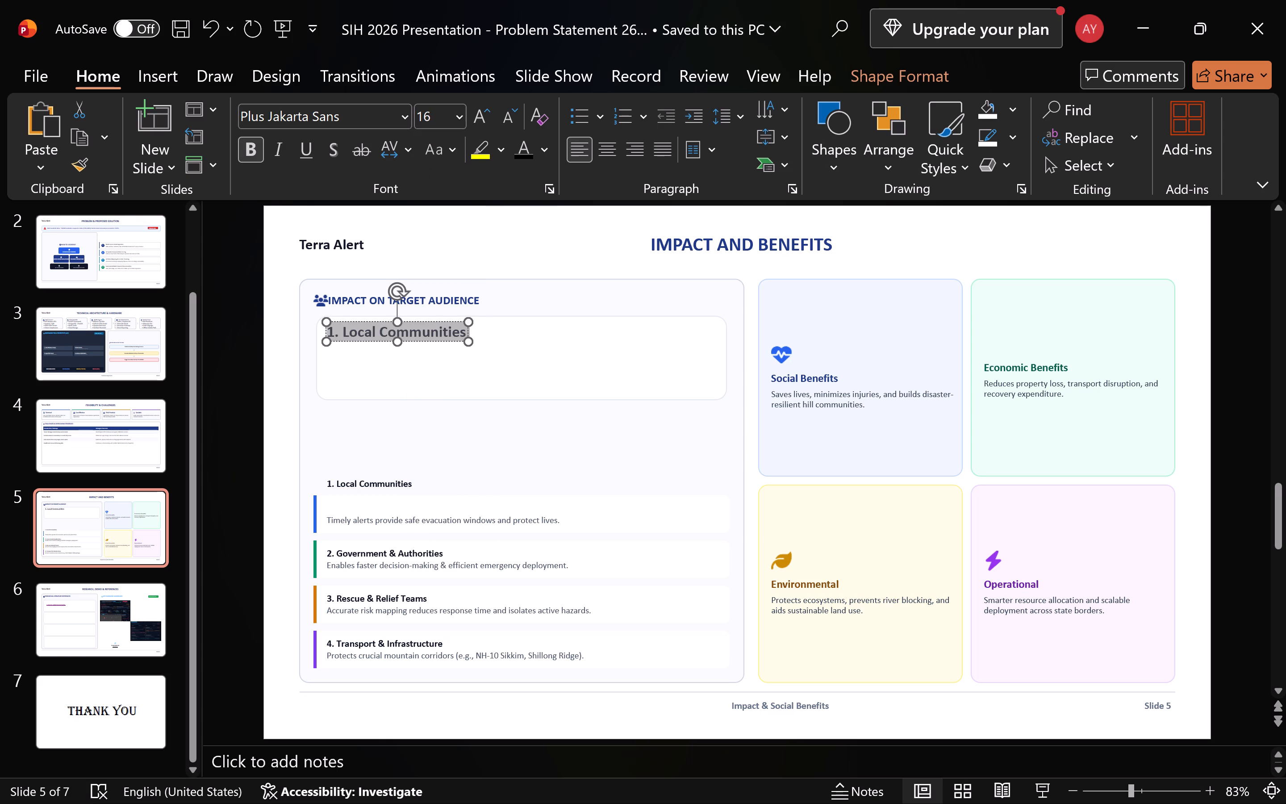
Nudge the empty rounded box behind the enlarged "1. Local Communities" heading slightly down.
{"action": "left_click", "coordinate": [530, 375]}
{"action": "left_click_drag", "start_coordinate": [530, 375], "coordinate": [529, 380]}
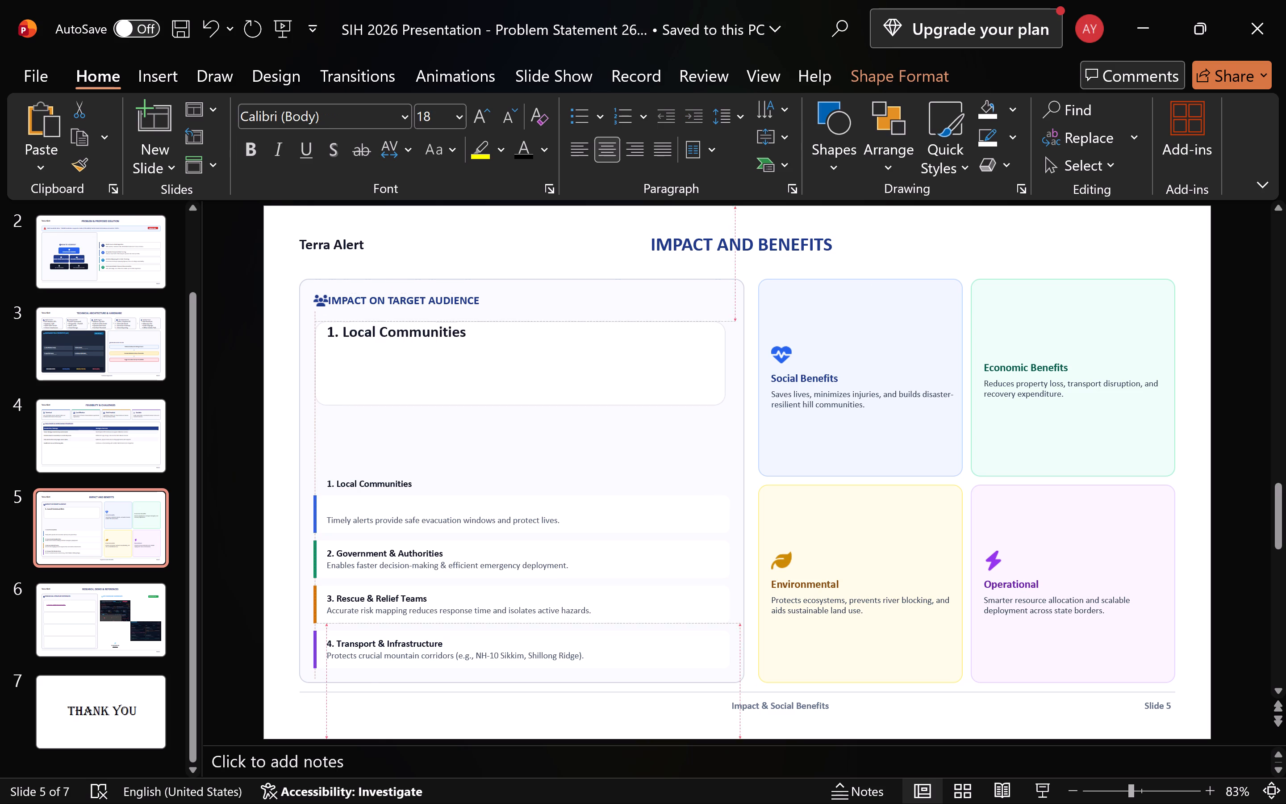
{"action": "left_click_drag", "start_coordinate": [529, 380], "coordinate": [529, 381]}
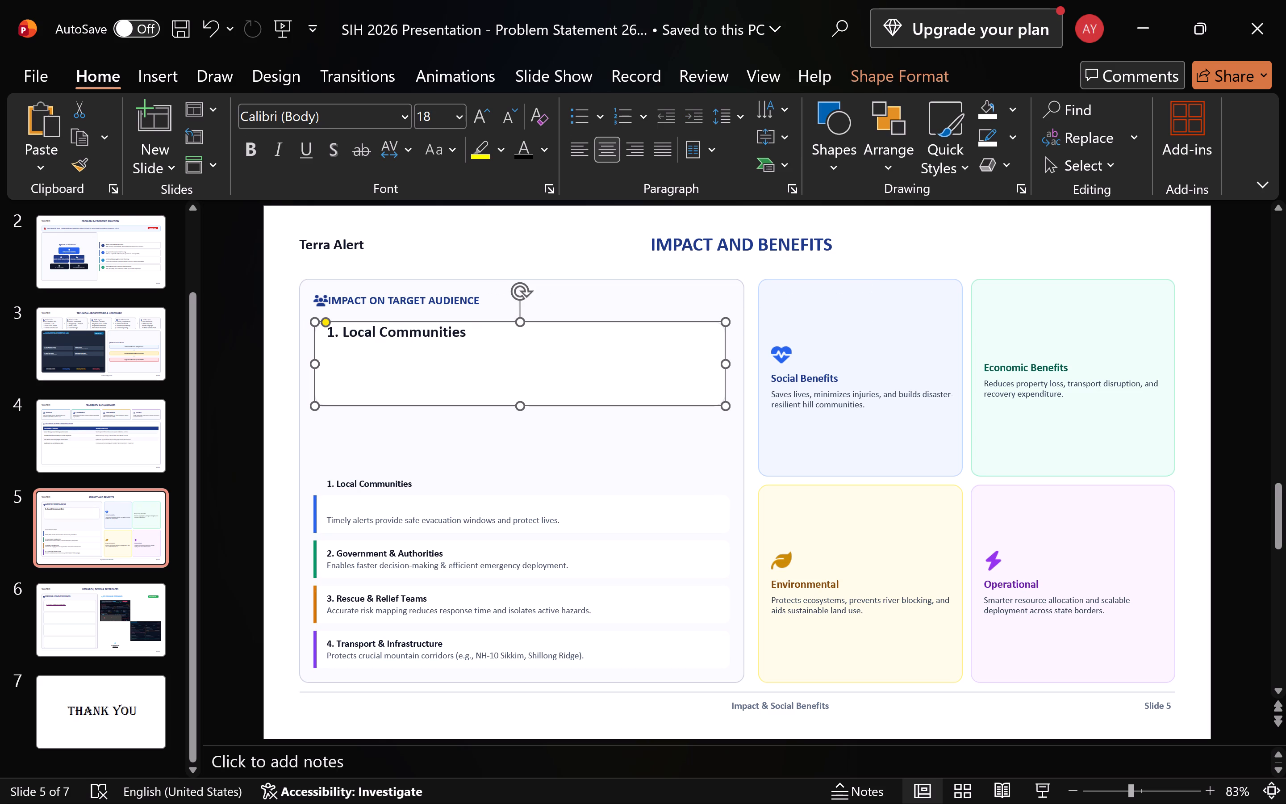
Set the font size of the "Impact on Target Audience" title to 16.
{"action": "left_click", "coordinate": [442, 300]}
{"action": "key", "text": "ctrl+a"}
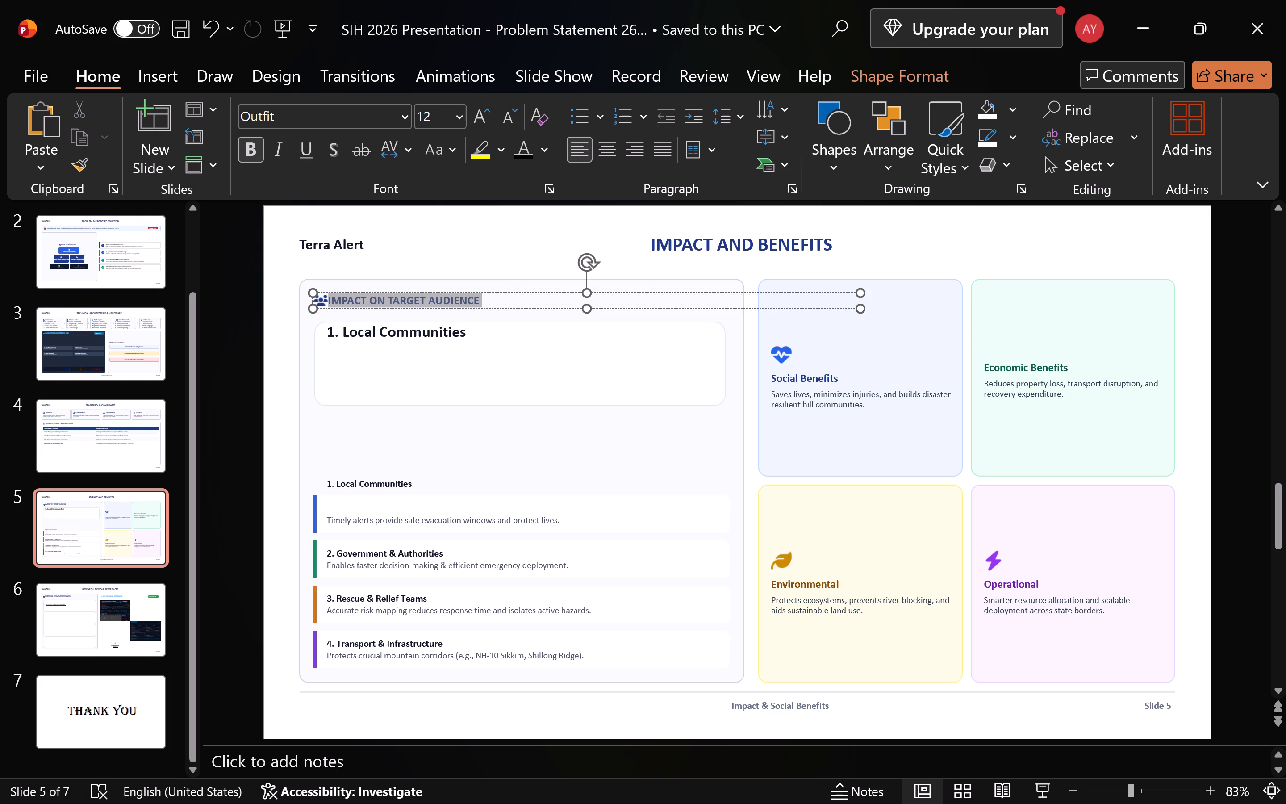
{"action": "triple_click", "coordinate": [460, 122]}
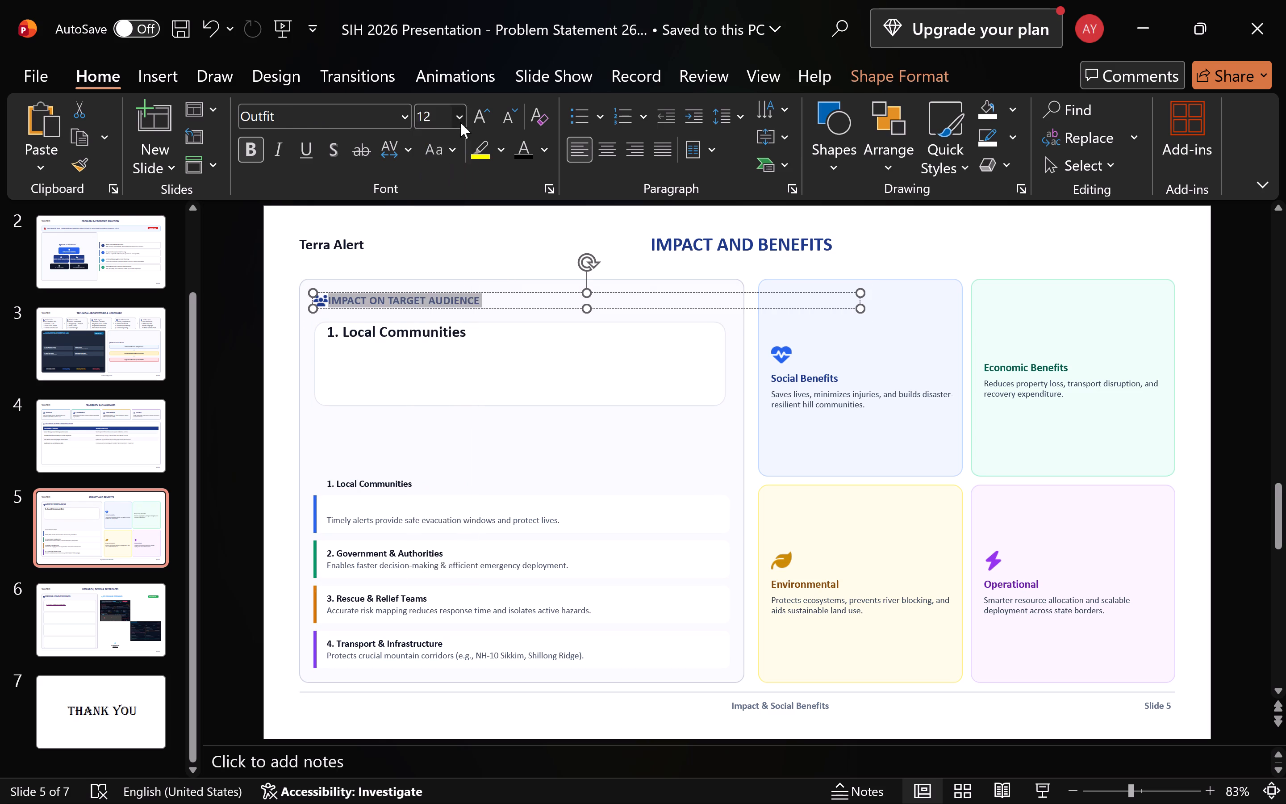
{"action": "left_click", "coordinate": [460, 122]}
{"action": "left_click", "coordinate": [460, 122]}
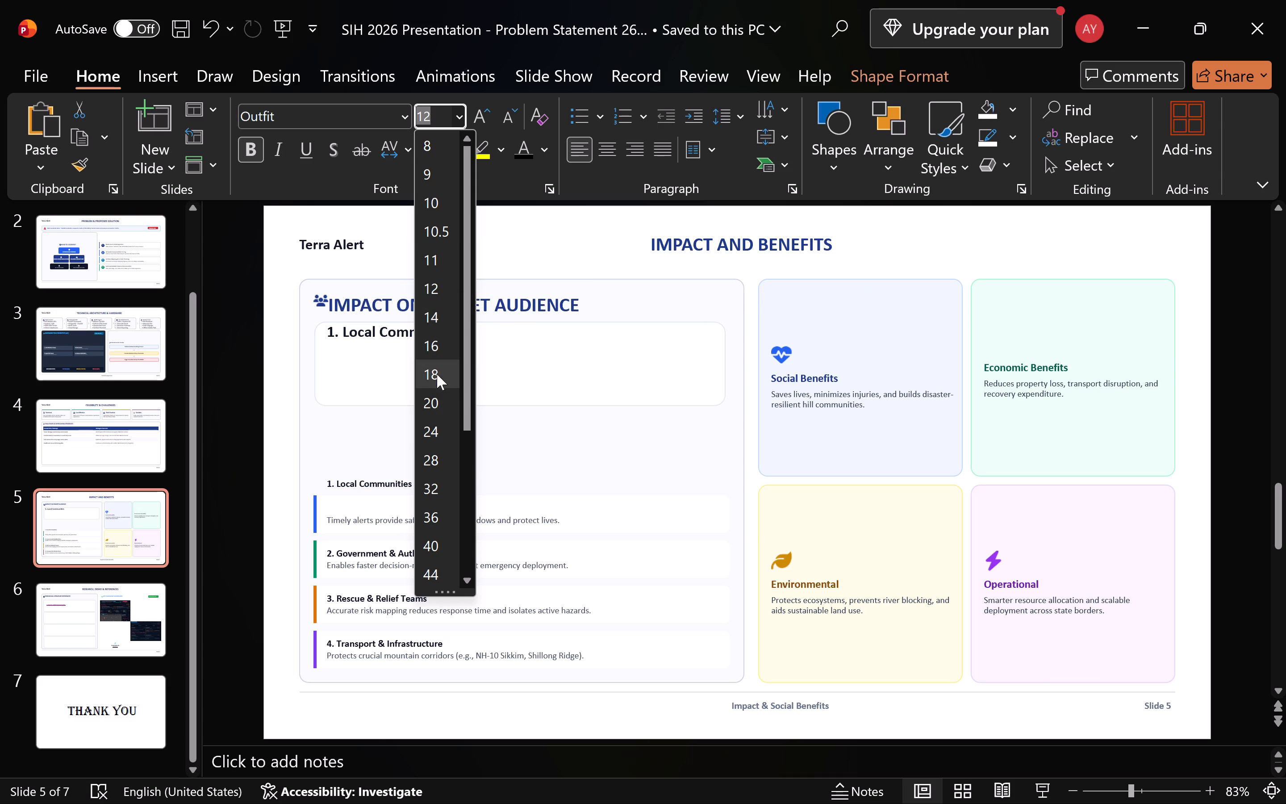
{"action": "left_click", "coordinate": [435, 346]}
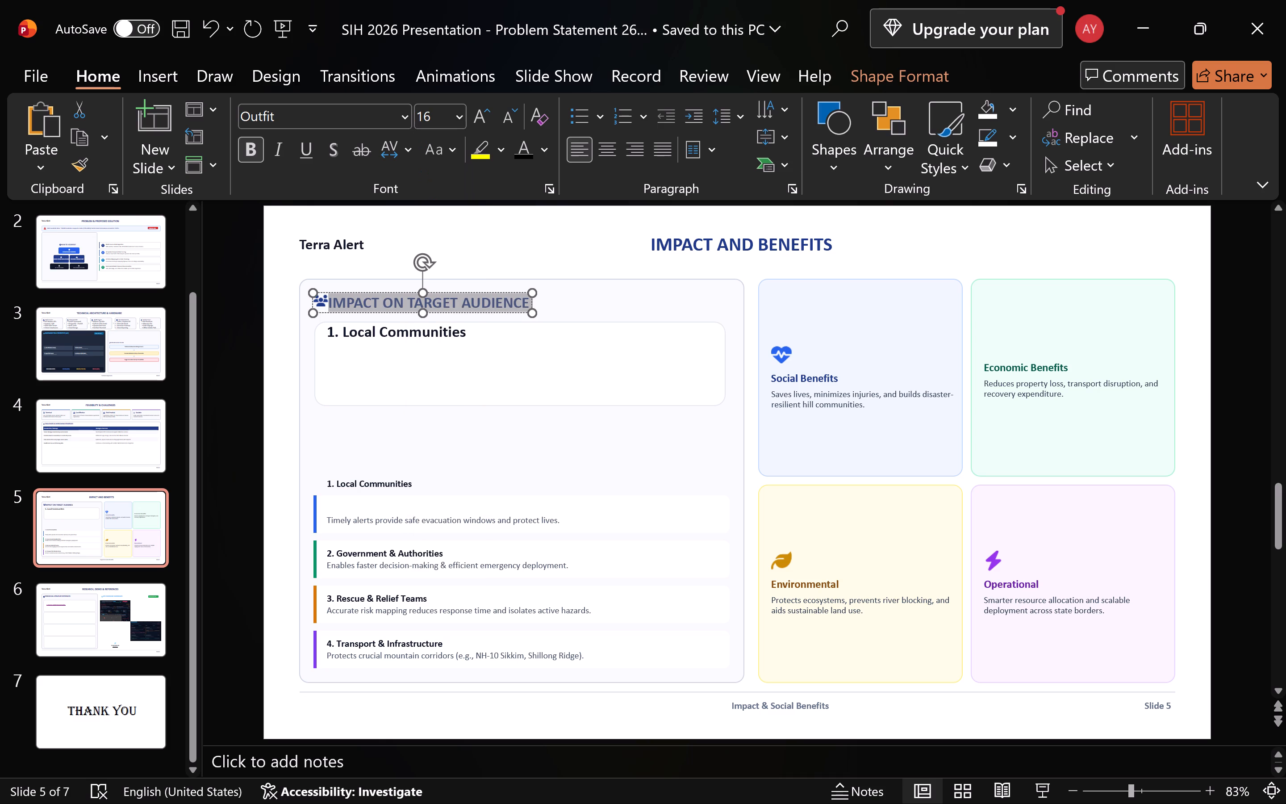
Shift the "Impact on Target Audience" title sideways so it clears the people icon beside it.
{"action": "left_click", "coordinate": [323, 304]}
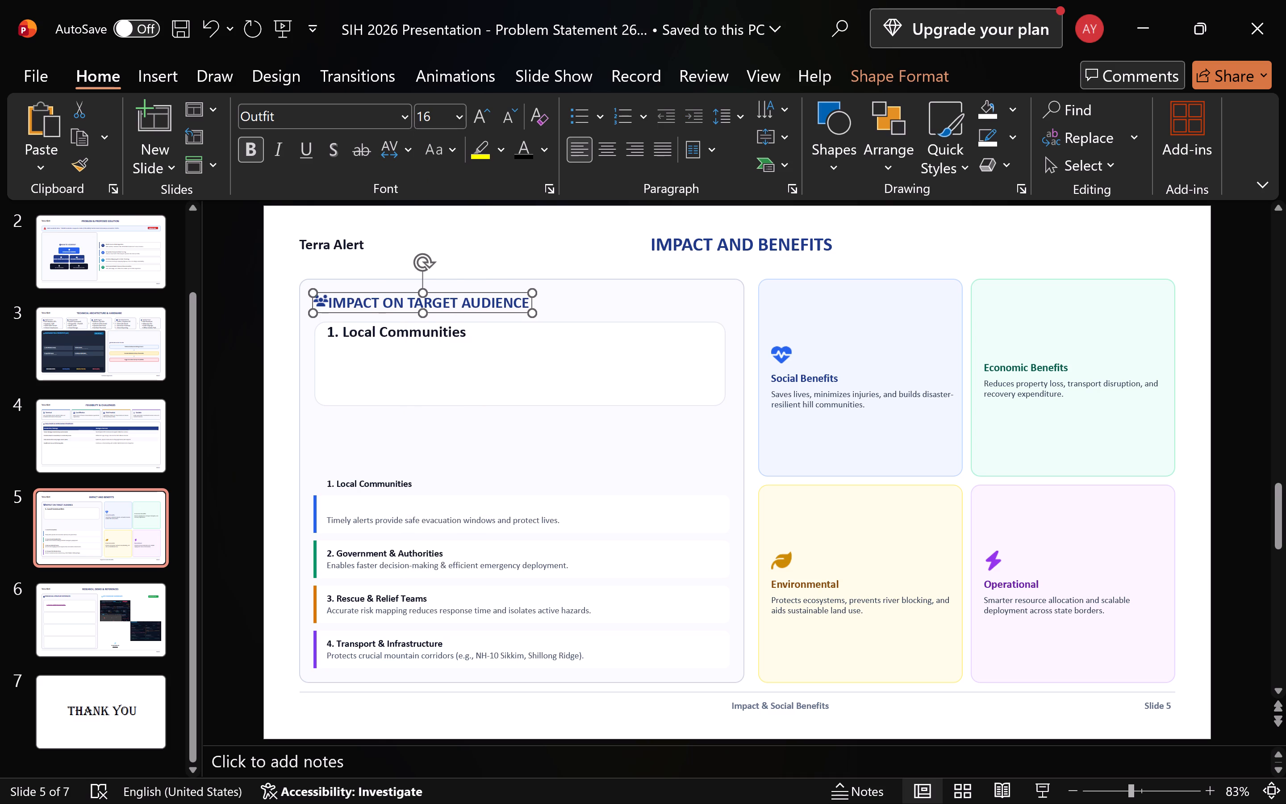
{"action": "left_click_drag", "start_coordinate": [317, 302], "coordinate": [342, 301]}
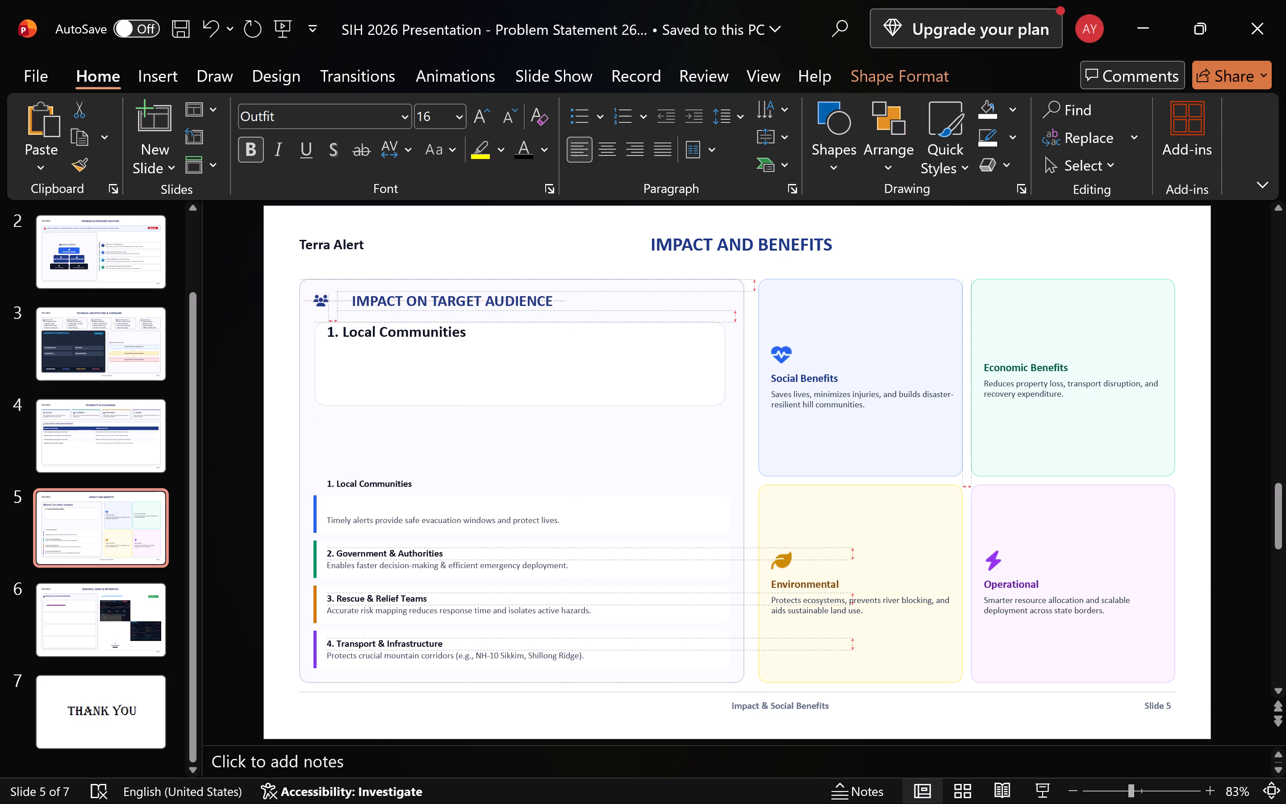
{"action": "left_click_drag", "start_coordinate": [342, 301], "coordinate": [338, 298]}
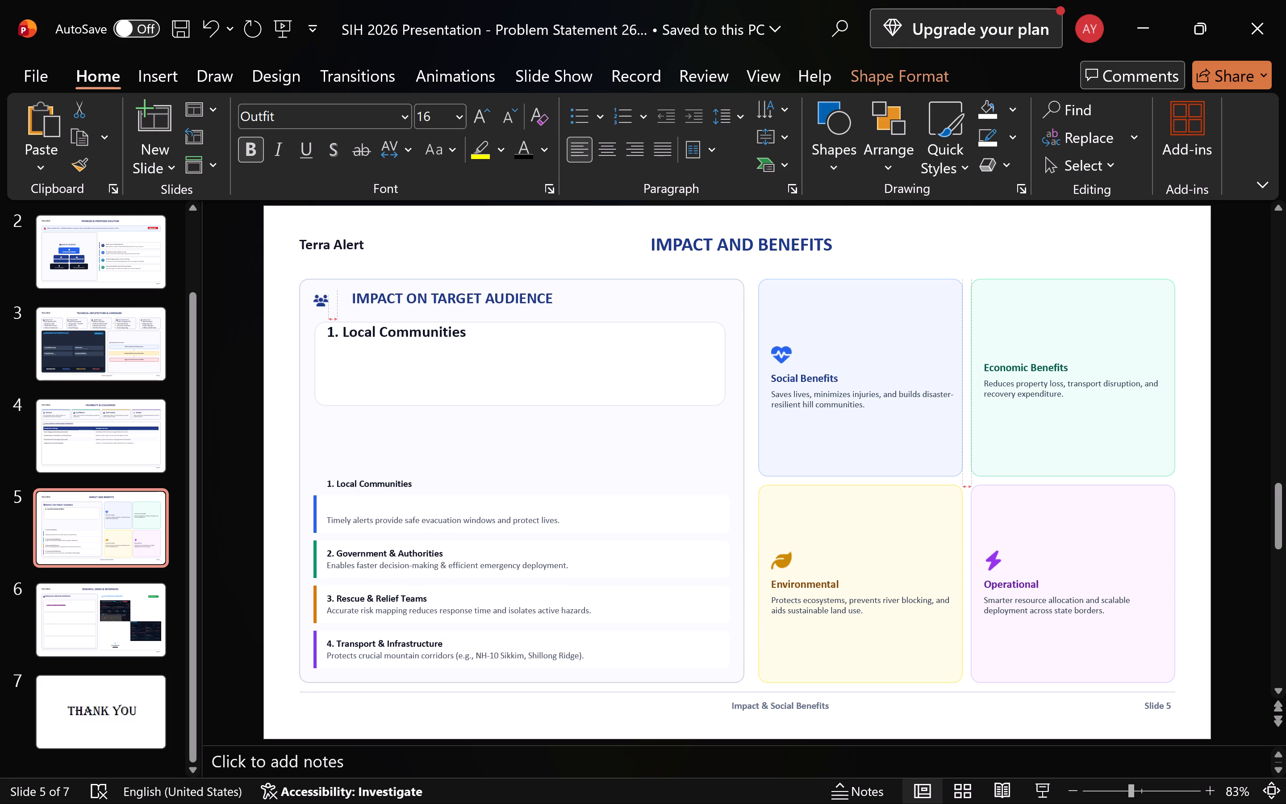
{"action": "left_click_drag", "start_coordinate": [338, 298], "coordinate": [337, 299]}
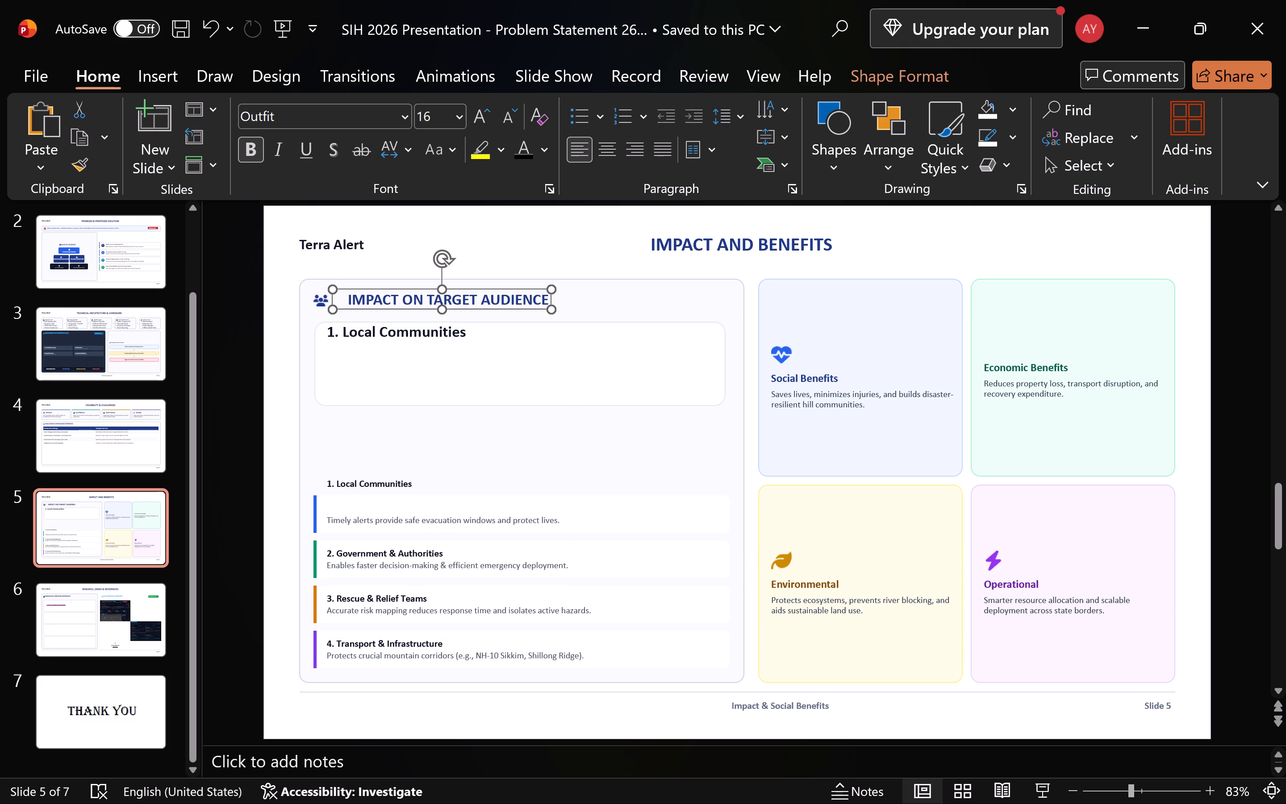
Enlarge the people icon to fill the gap beside the "Impact on Target Audience" title.
{"action": "left_click", "coordinate": [317, 300]}
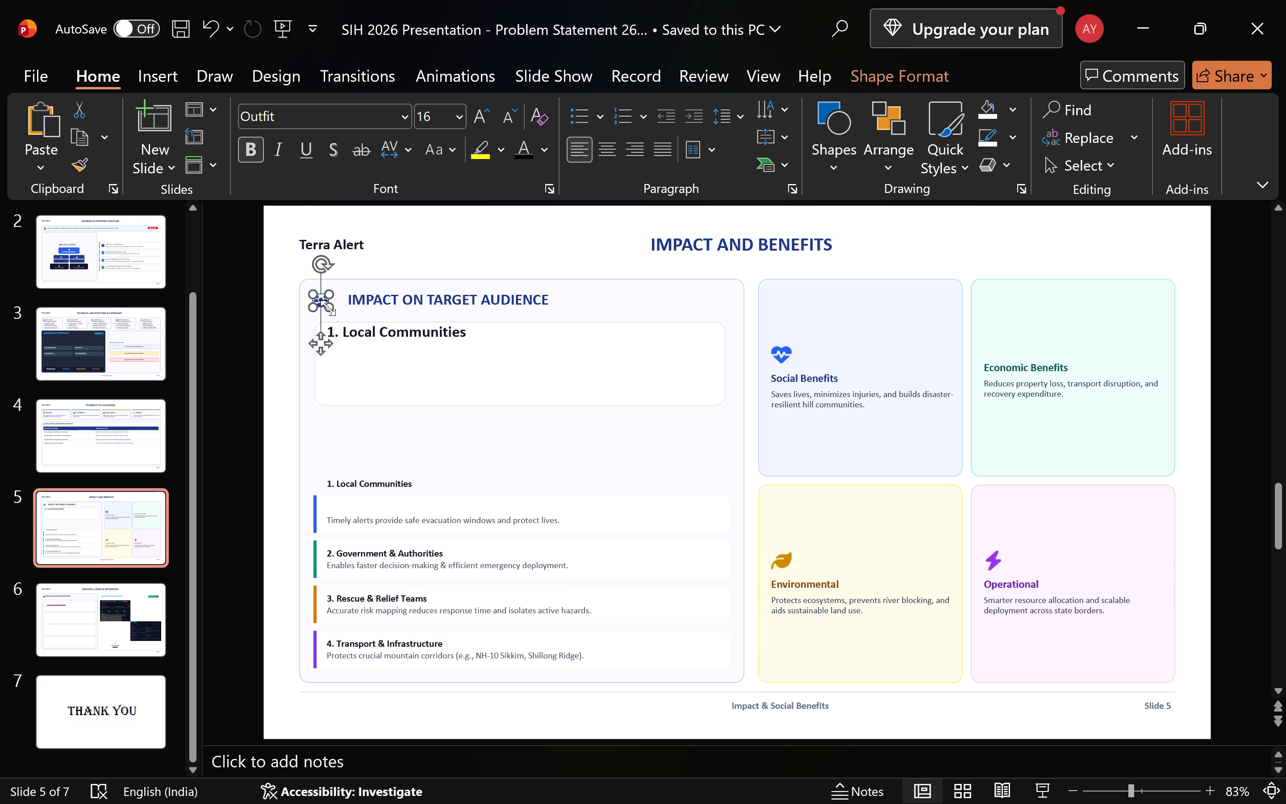
{"action": "left_click_drag", "start_coordinate": [328, 308], "coordinate": [337, 311]}
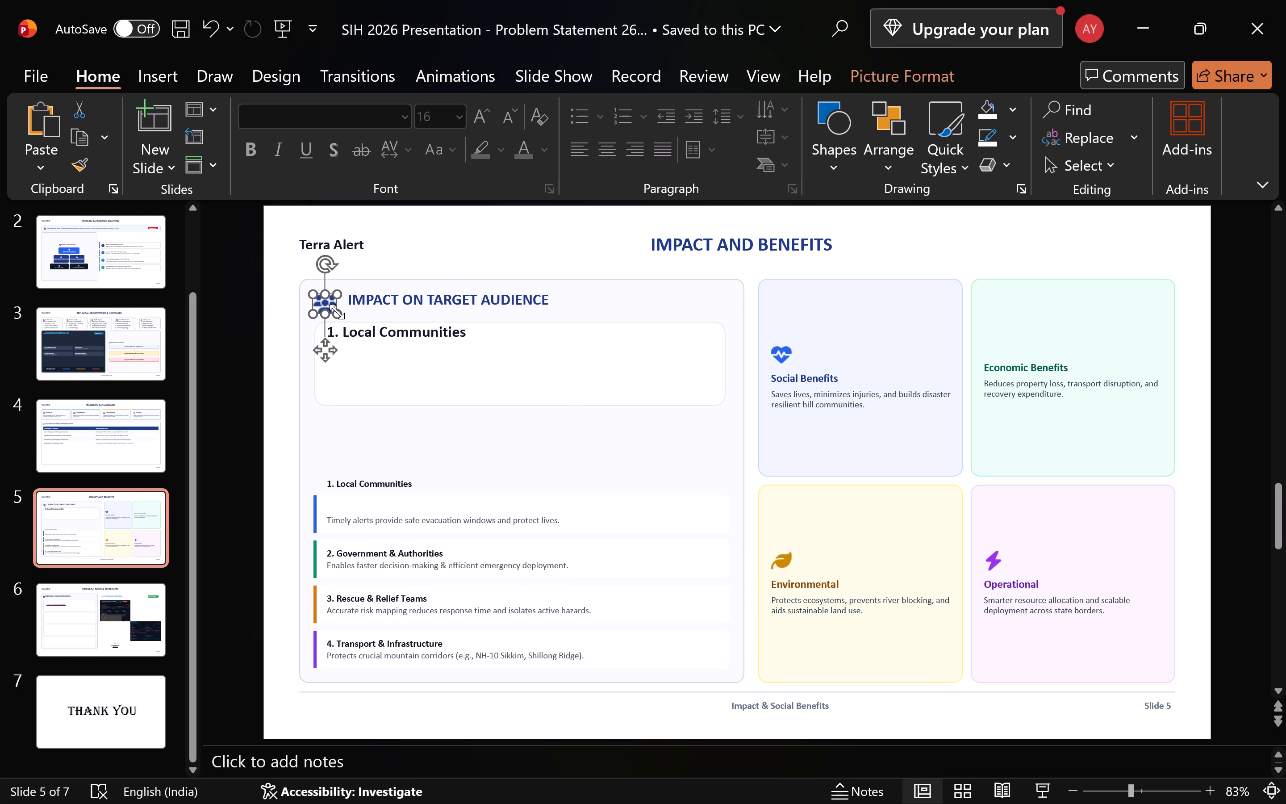
{"action": "left_click", "coordinate": [326, 352]}
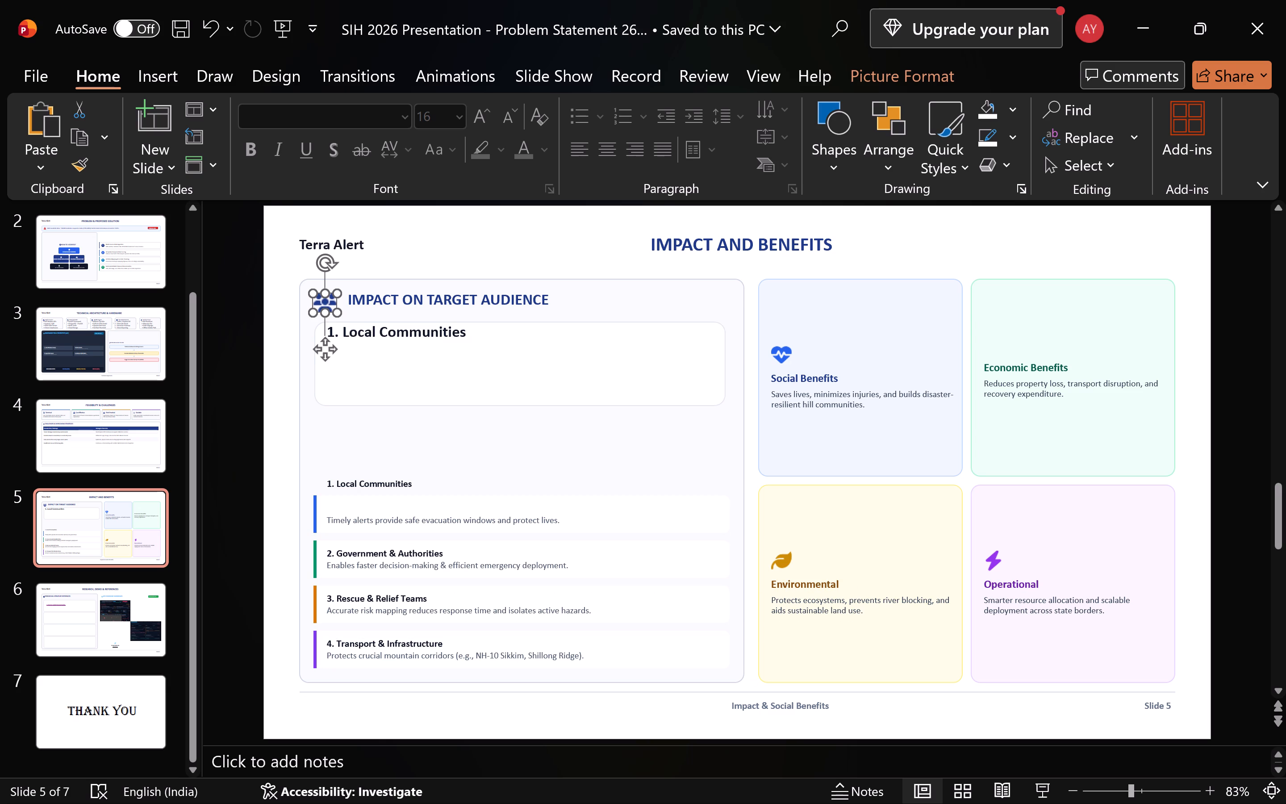
Set the font size of the "Impact on Target Audience" title to 20.
{"action": "left_click", "coordinate": [419, 308]}
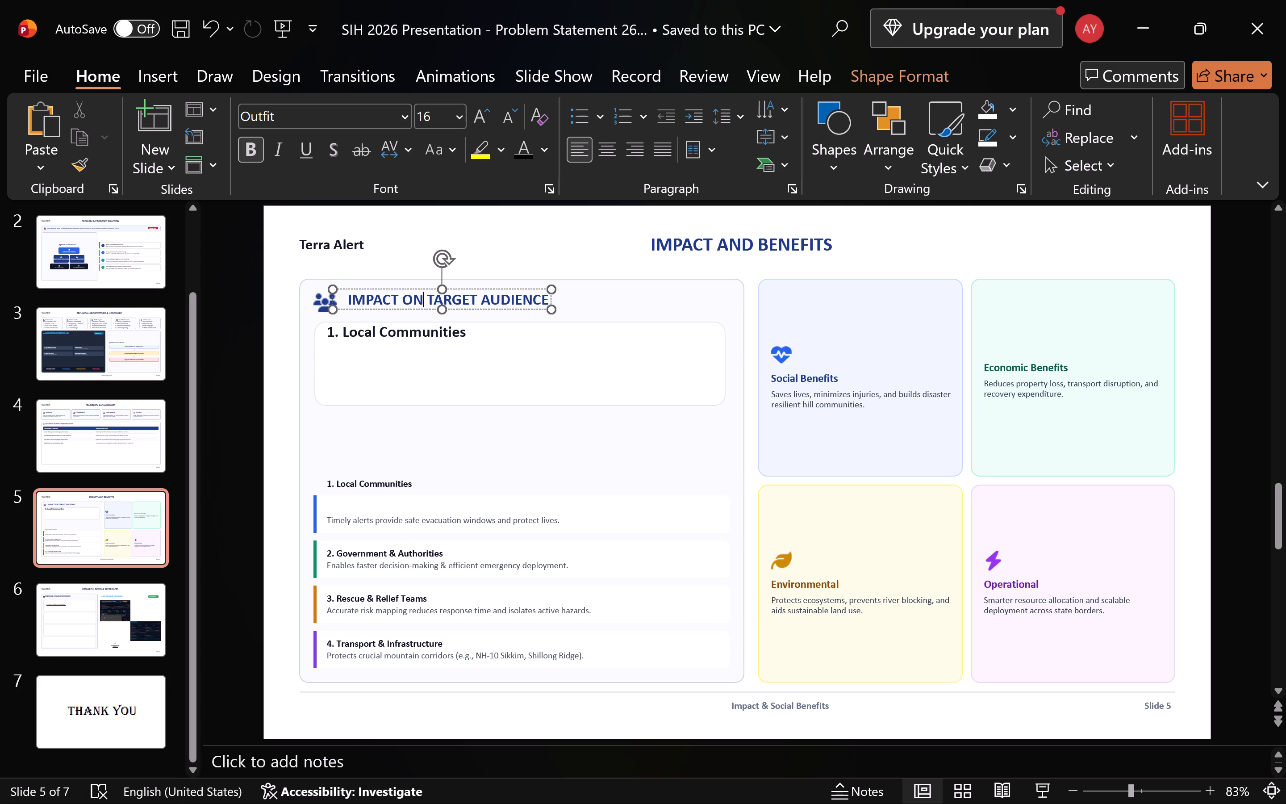
{"action": "key", "text": "ctrl+a"}
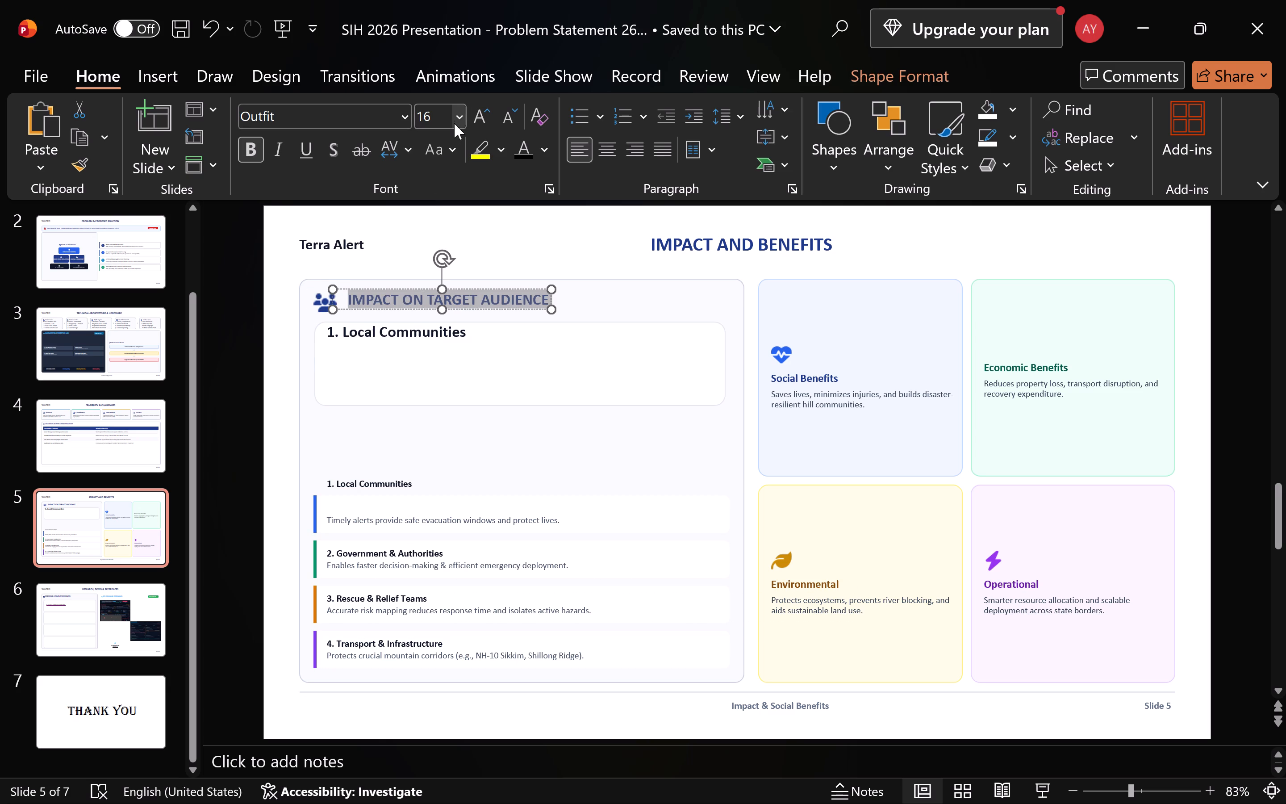
{"action": "left_click", "coordinate": [454, 121]}
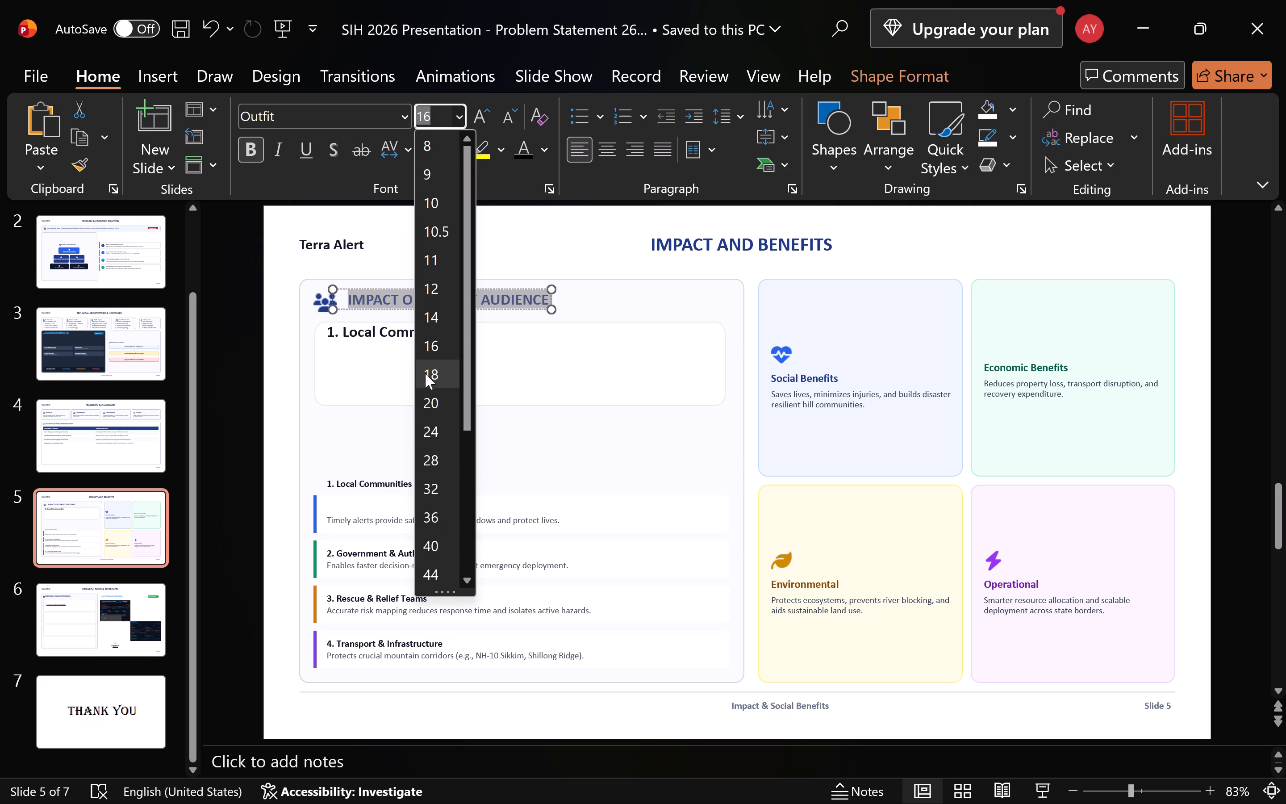
{"action": "left_click", "coordinate": [434, 408]}
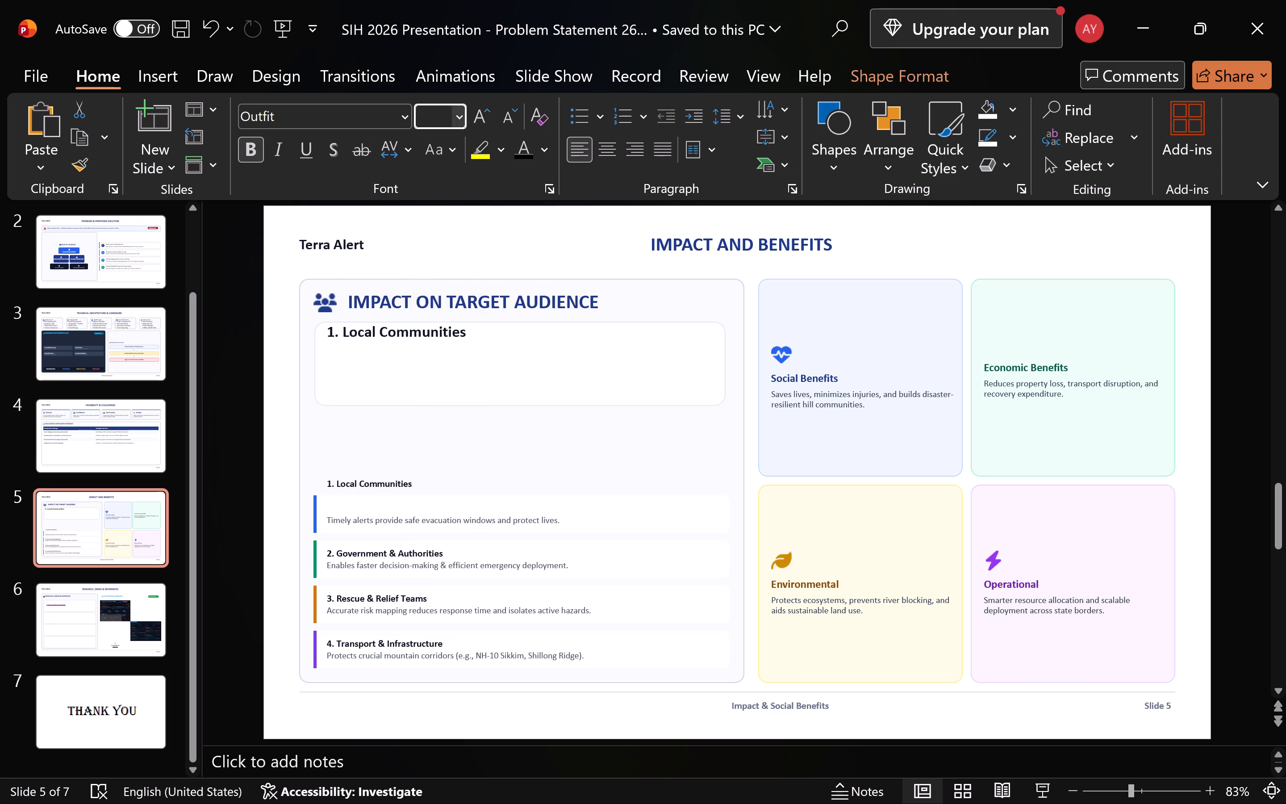
Shrink the rounded box behind the enlarged "1. Local Communities" heading slightly in width and height.
{"action": "left_click", "coordinate": [505, 407]}
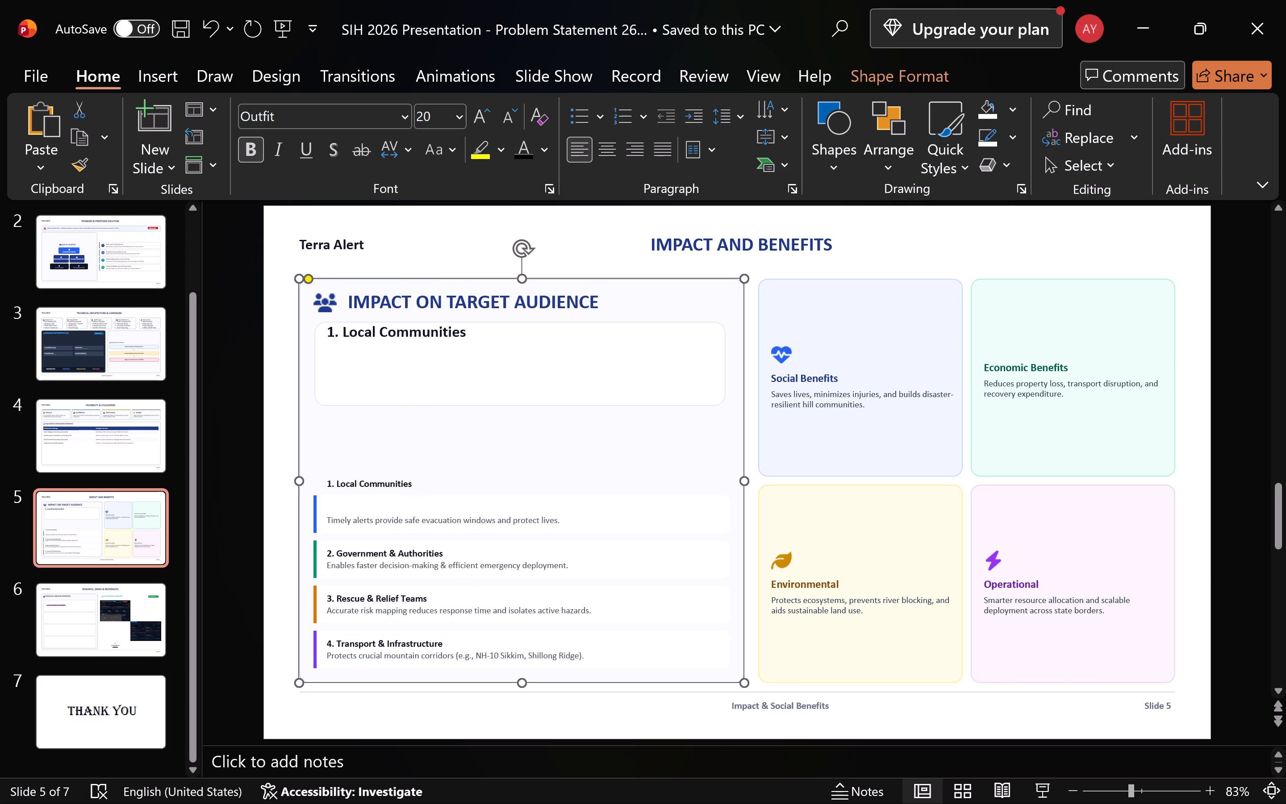
{"action": "left_click", "coordinate": [551, 380]}
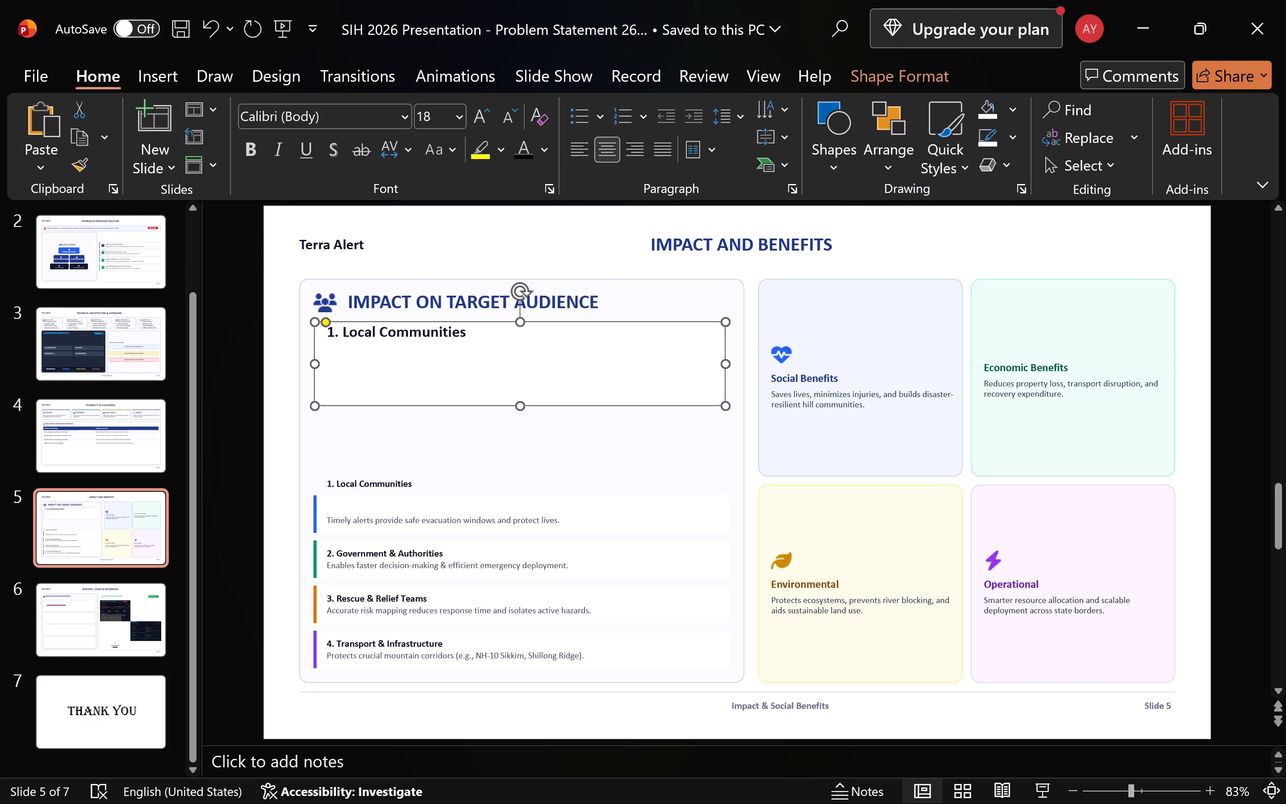
{"action": "left_click_drag", "start_coordinate": [726, 407], "coordinate": [718, 400]}
{"action": "left_click", "coordinate": [471, 342]}
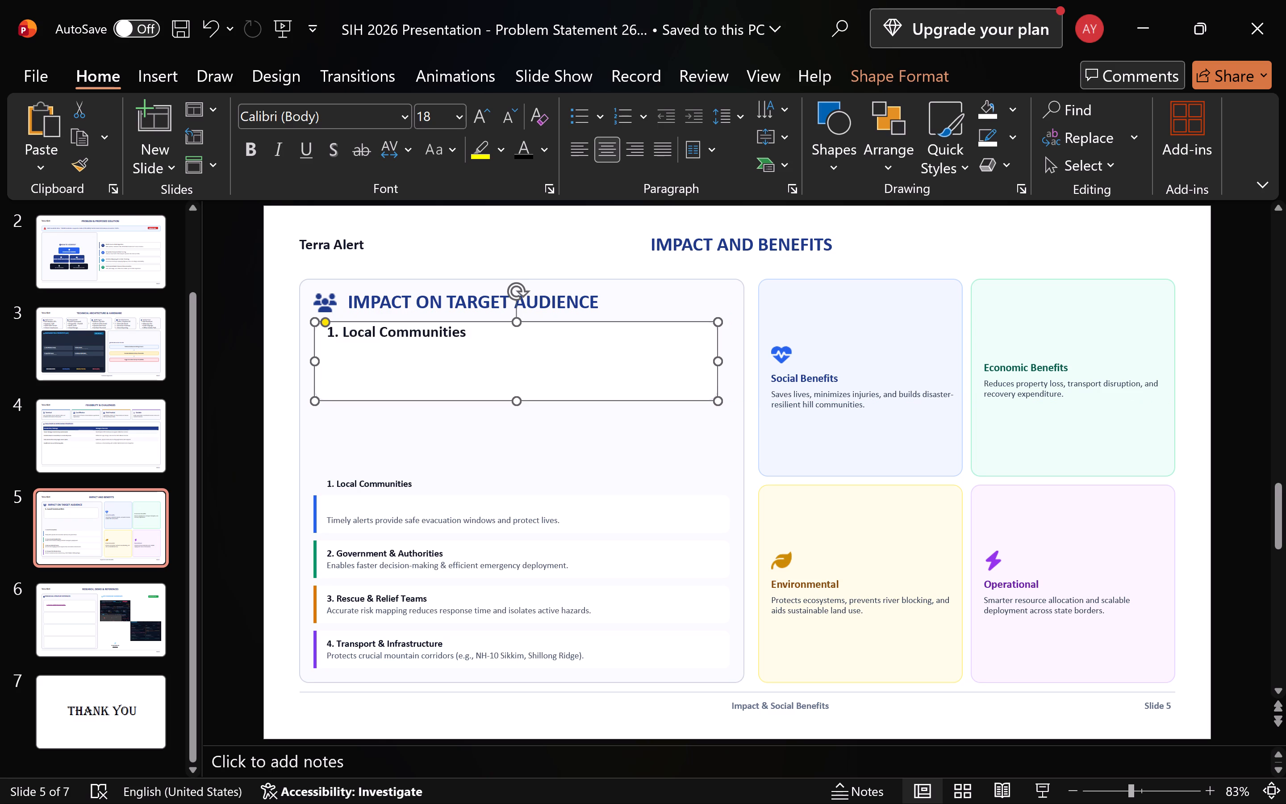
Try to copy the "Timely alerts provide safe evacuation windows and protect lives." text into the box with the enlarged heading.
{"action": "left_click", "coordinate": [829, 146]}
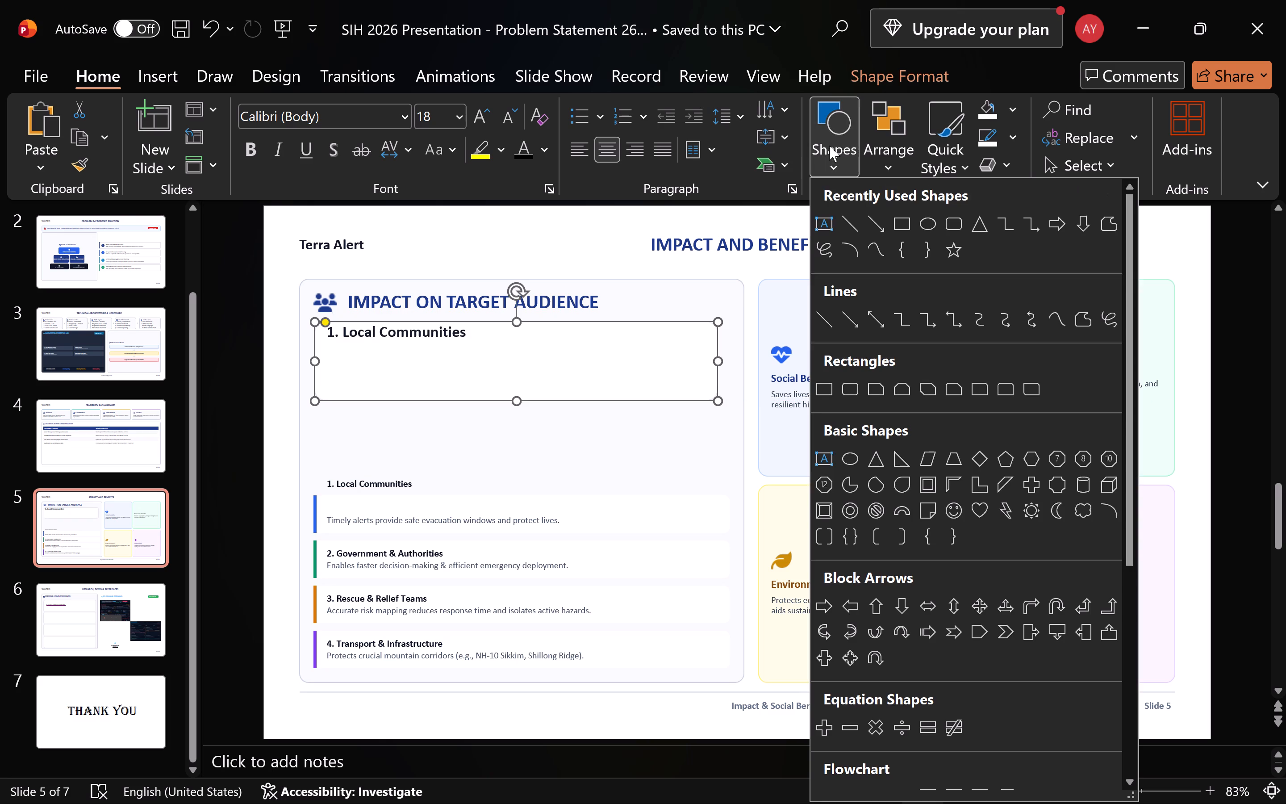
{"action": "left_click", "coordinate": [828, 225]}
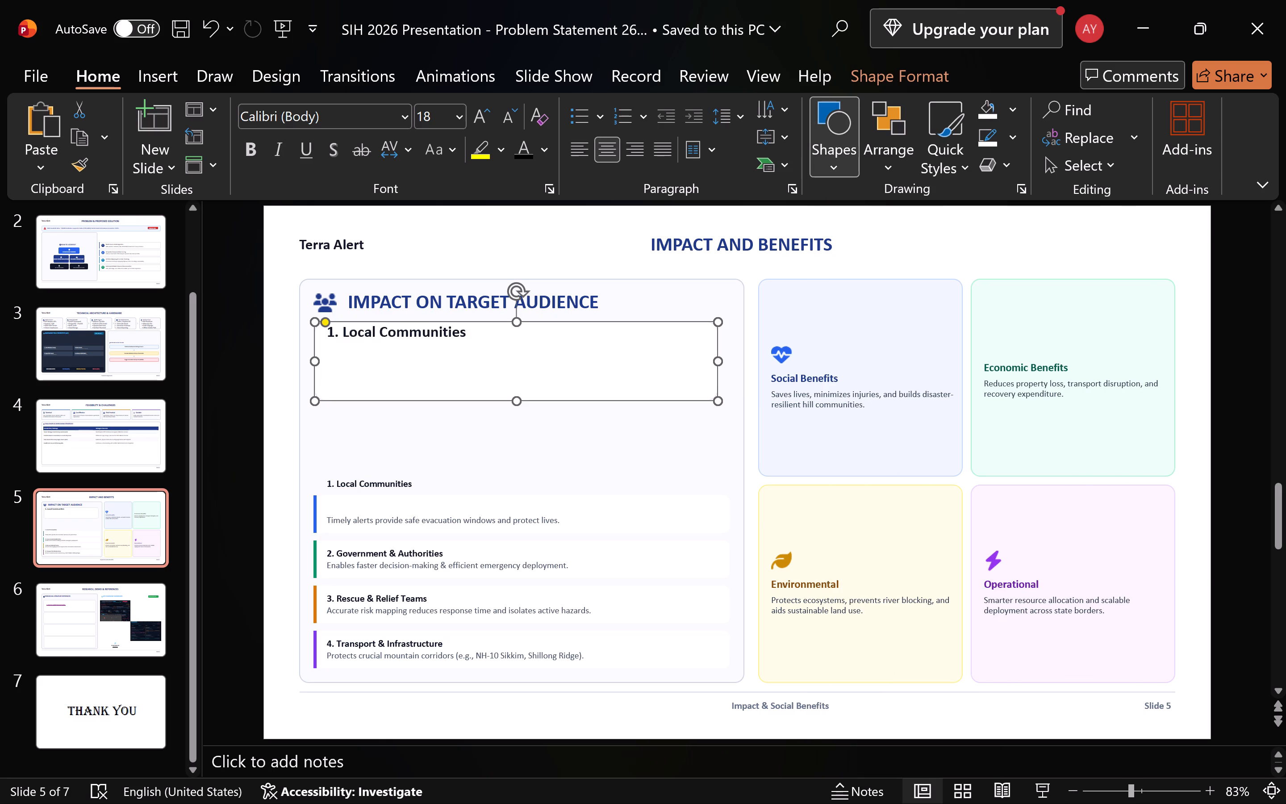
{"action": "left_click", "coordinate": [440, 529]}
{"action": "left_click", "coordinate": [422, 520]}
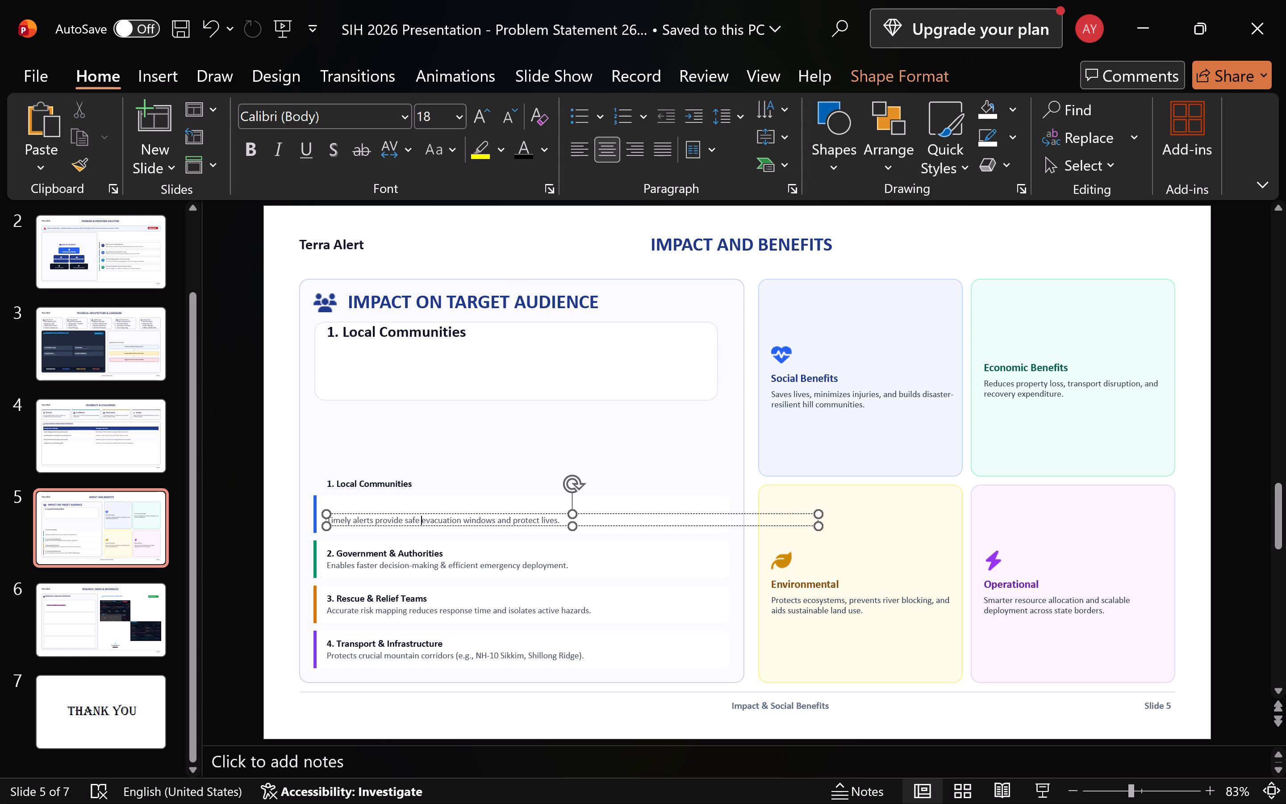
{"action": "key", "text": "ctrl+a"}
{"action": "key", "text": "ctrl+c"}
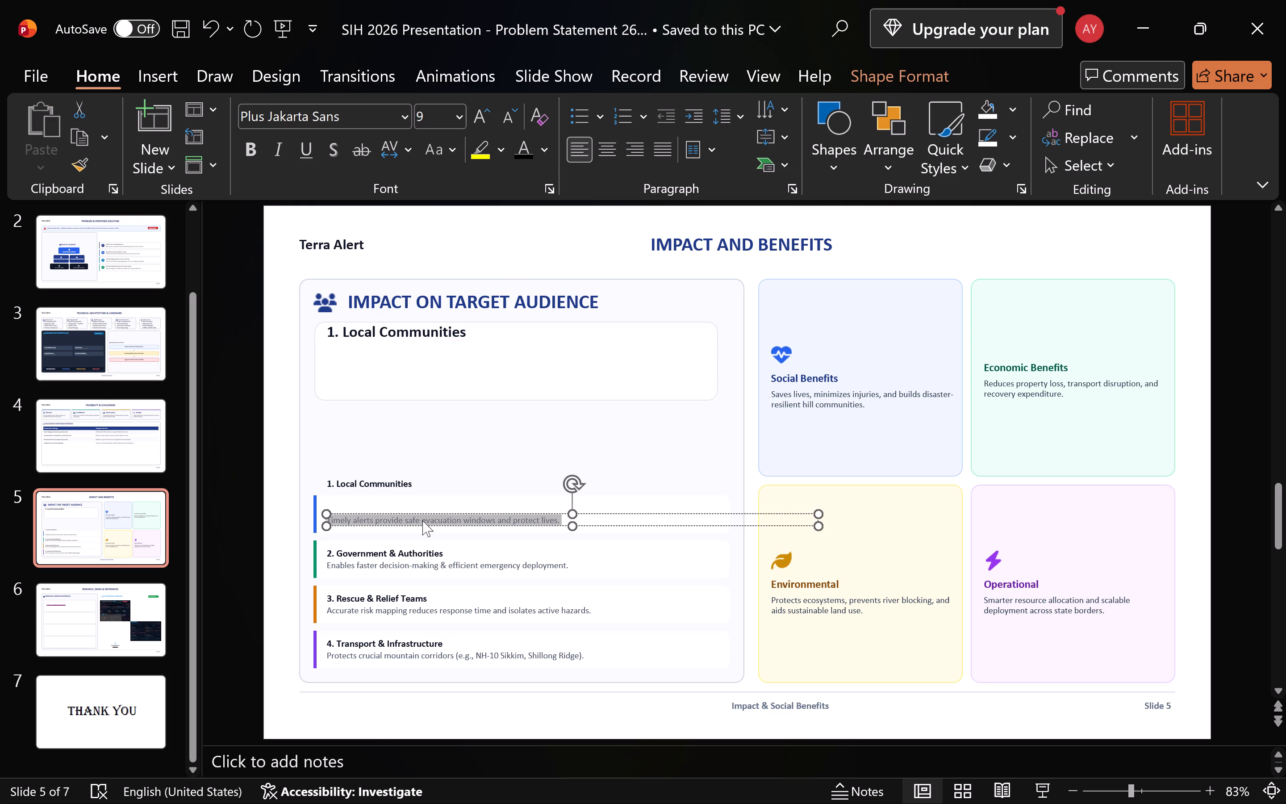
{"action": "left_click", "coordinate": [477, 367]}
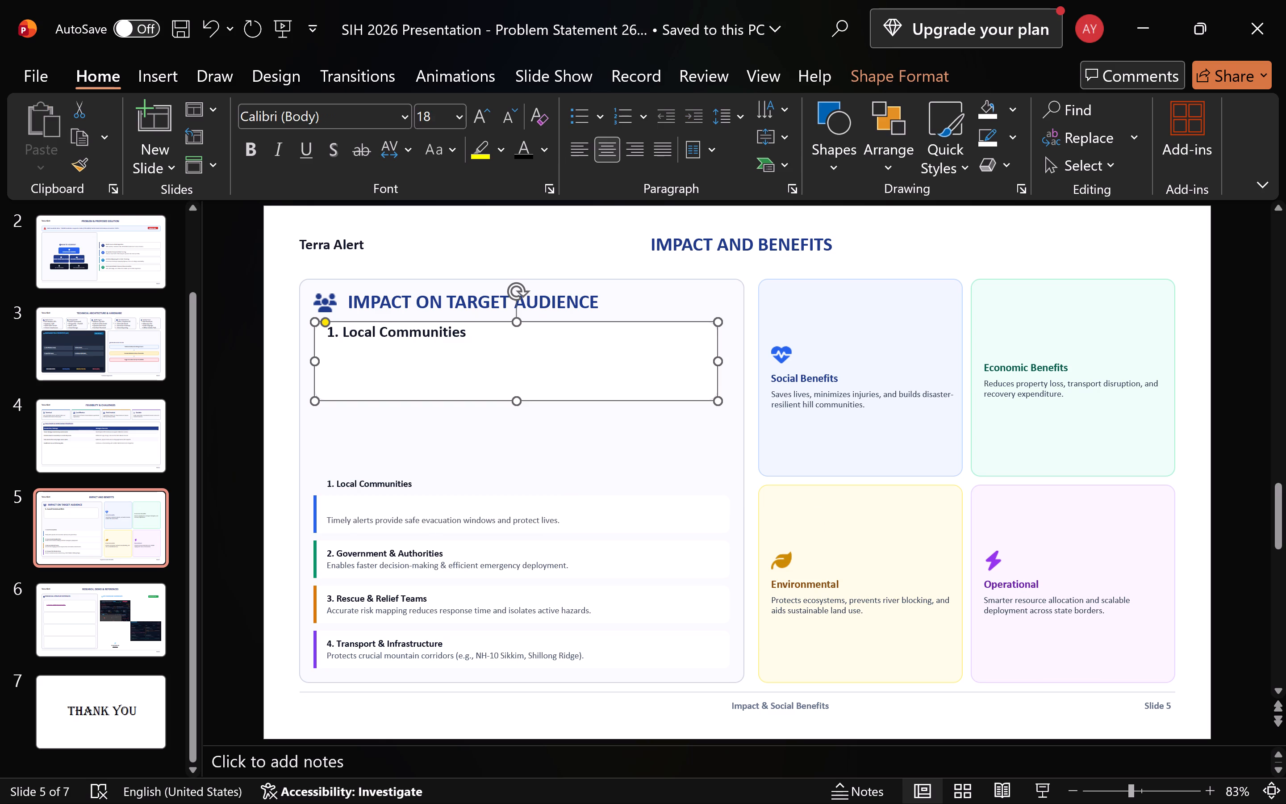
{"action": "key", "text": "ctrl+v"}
Try to duplicate the small "Timely alerts provide safe evacuation windows and protect lives." description by copying and pasting it.
{"action": "left_click", "coordinate": [428, 522]}
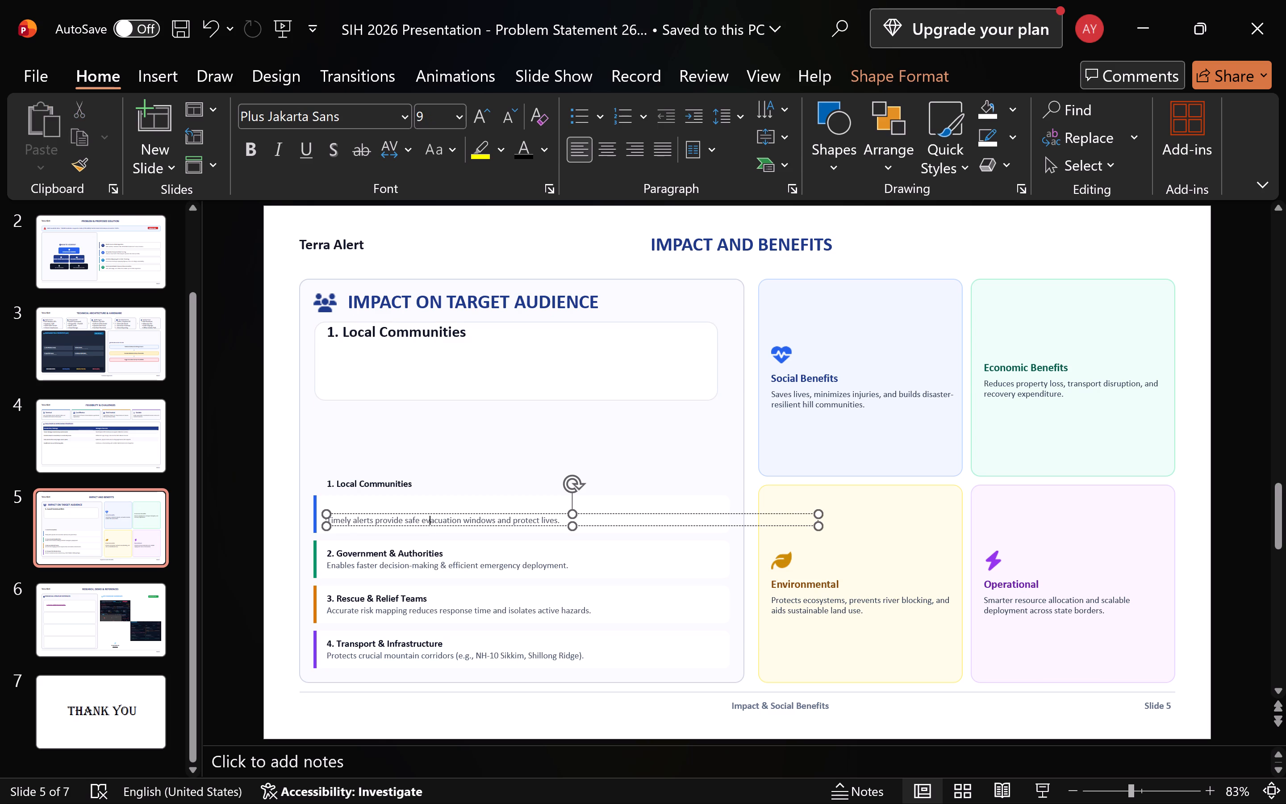
{"action": "key", "text": "ctrl+a"}
{"action": "key", "text": "ctrl+c"}
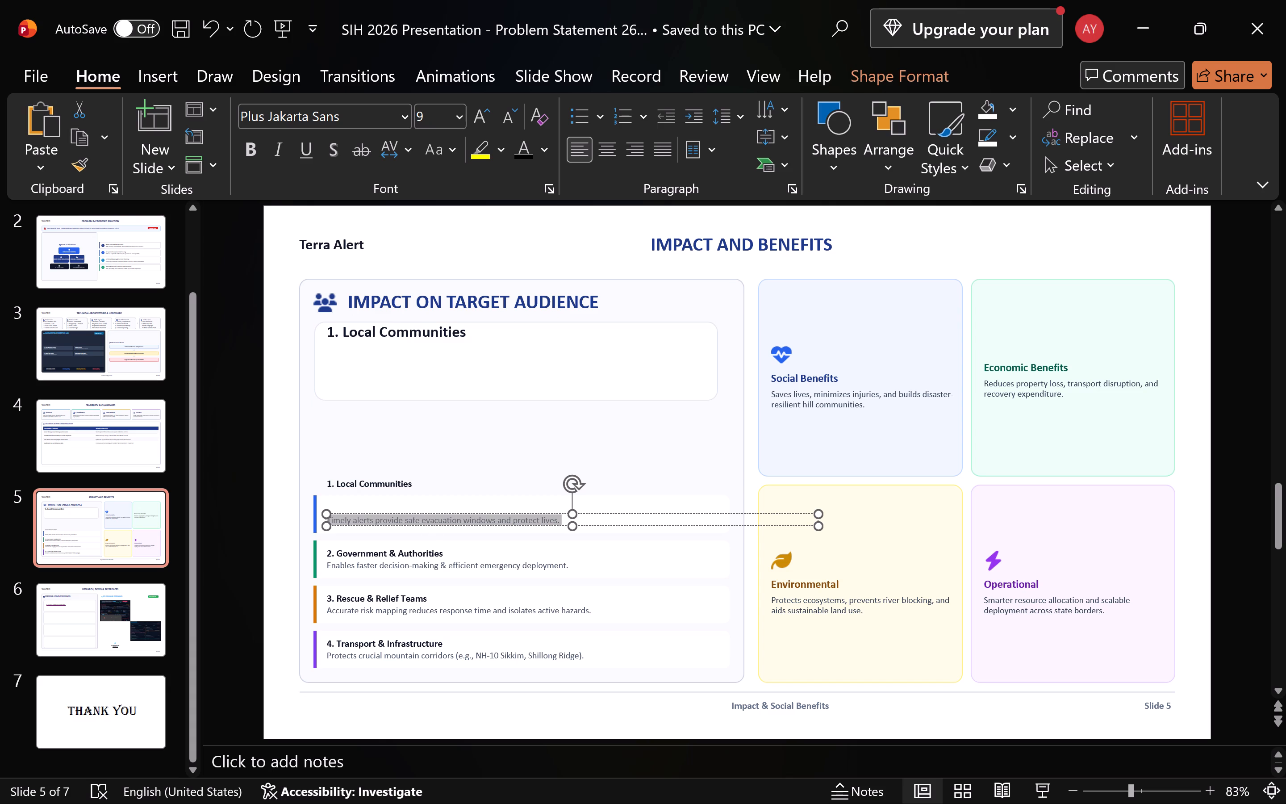
{"action": "key", "text": "ctrl+v"}
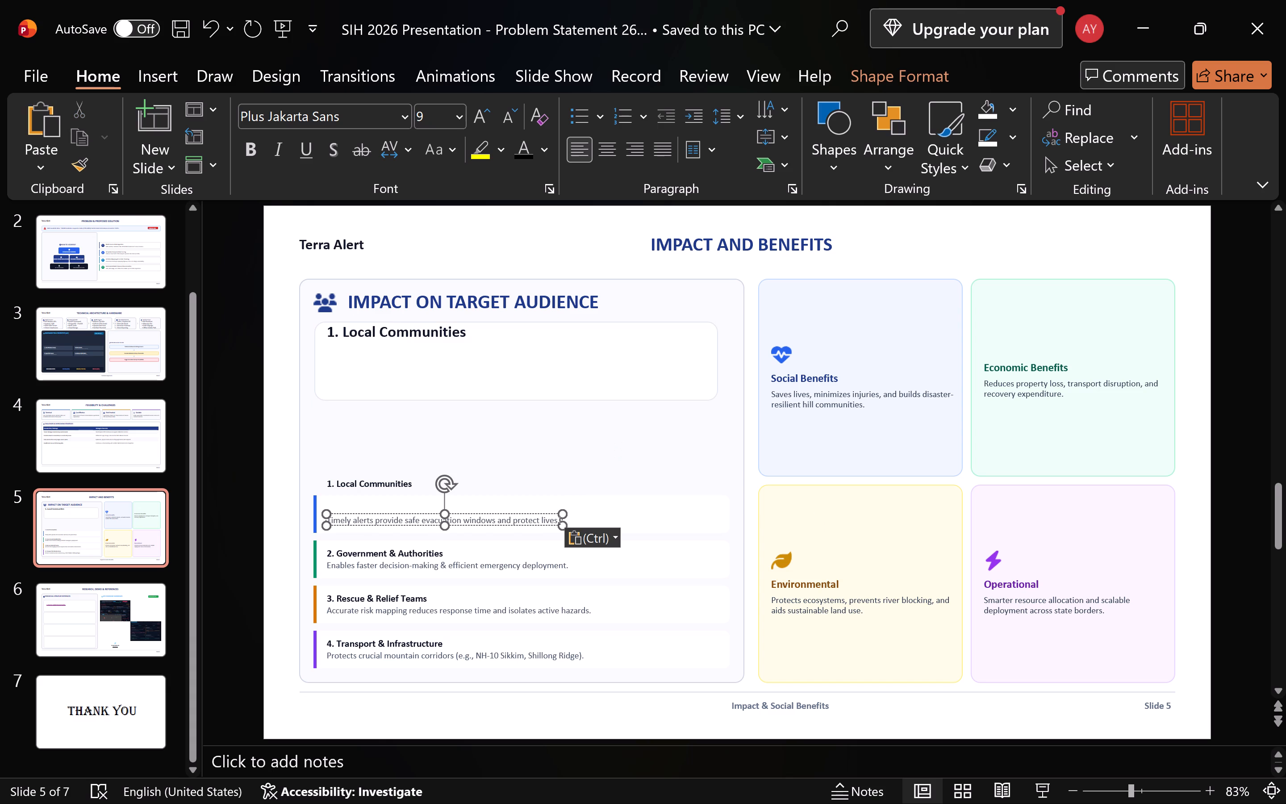
{"action": "key", "text": "ctrl+v"}
{"action": "left_click", "coordinate": [589, 486], "text": "ctrl"}
{"action": "key", "text": "ctrl+v"}
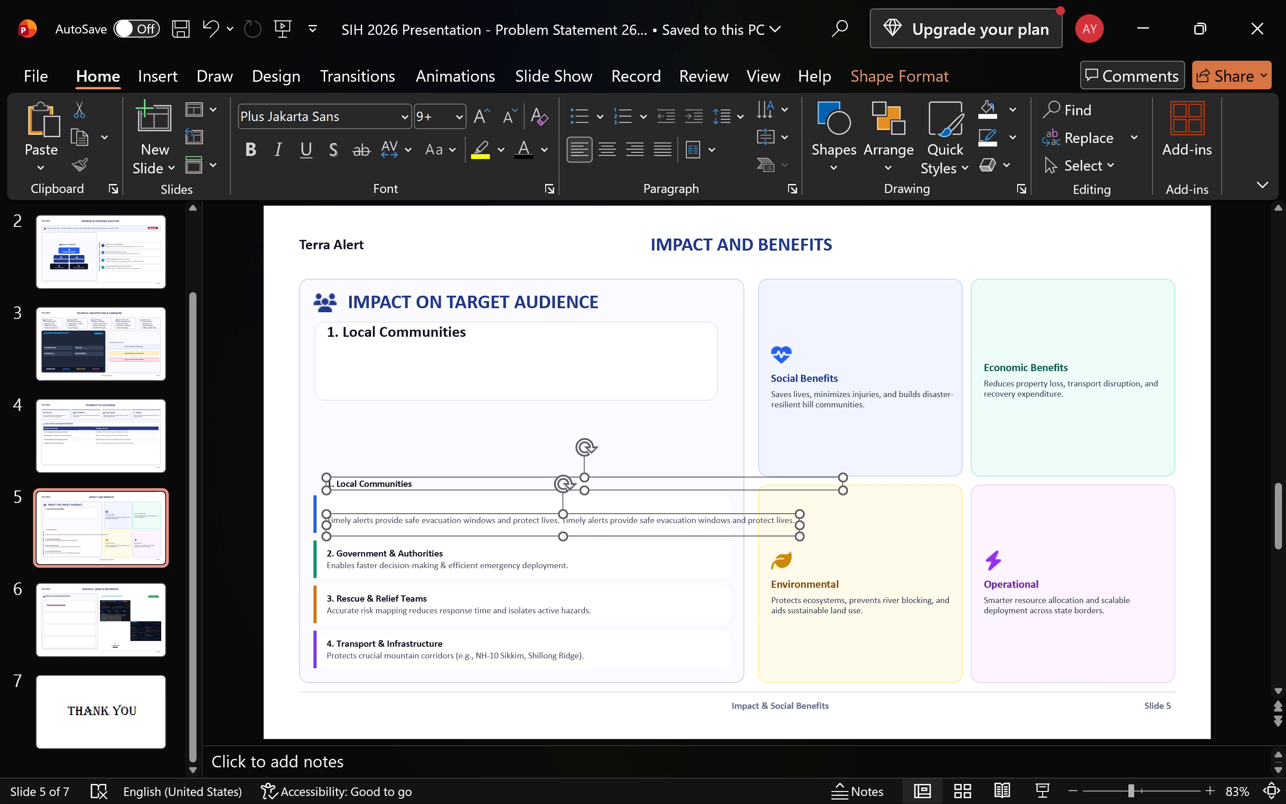
Move the small description containing the repeated "Timely alerts" sentence up to just below the rounded box with the enlarged heading.
{"action": "left_click_drag", "start_coordinate": [525, 512], "coordinate": [520, 414]}
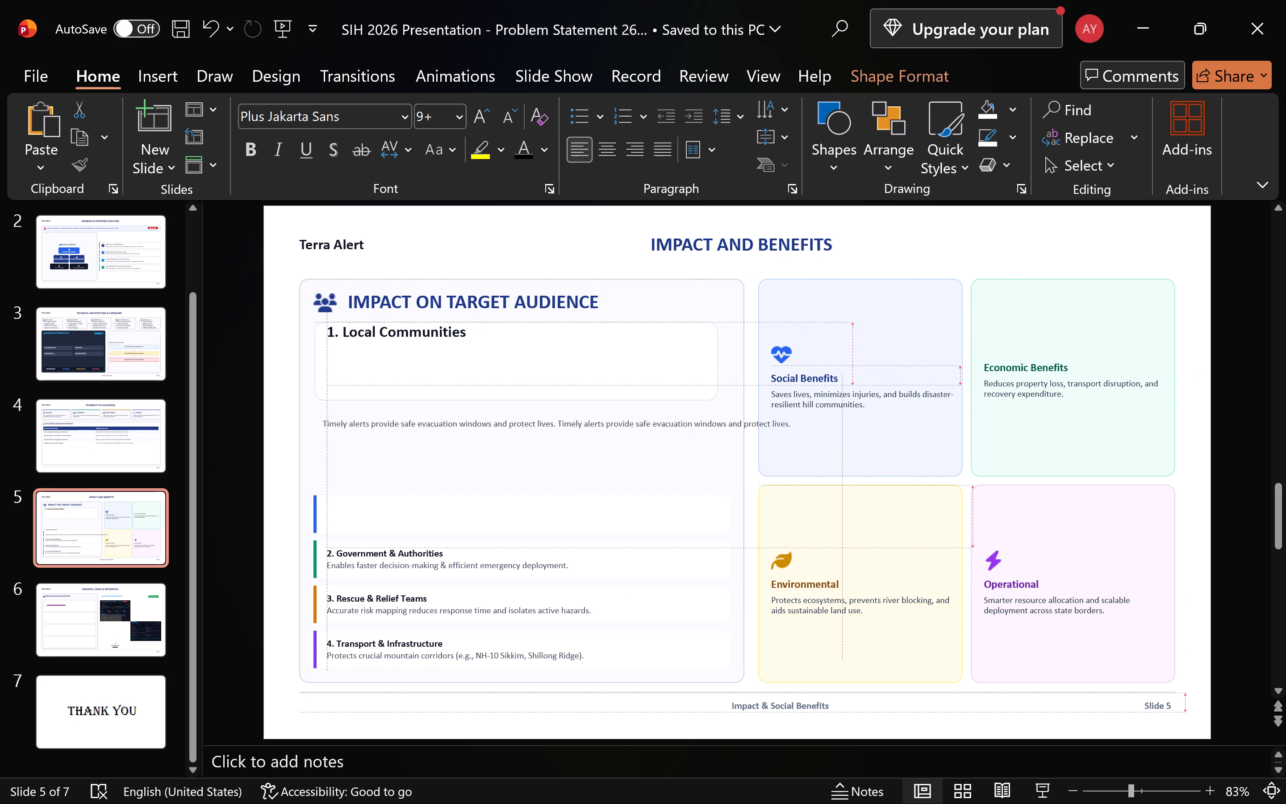
{"action": "left_click_drag", "start_coordinate": [520, 414], "coordinate": [522, 516]}
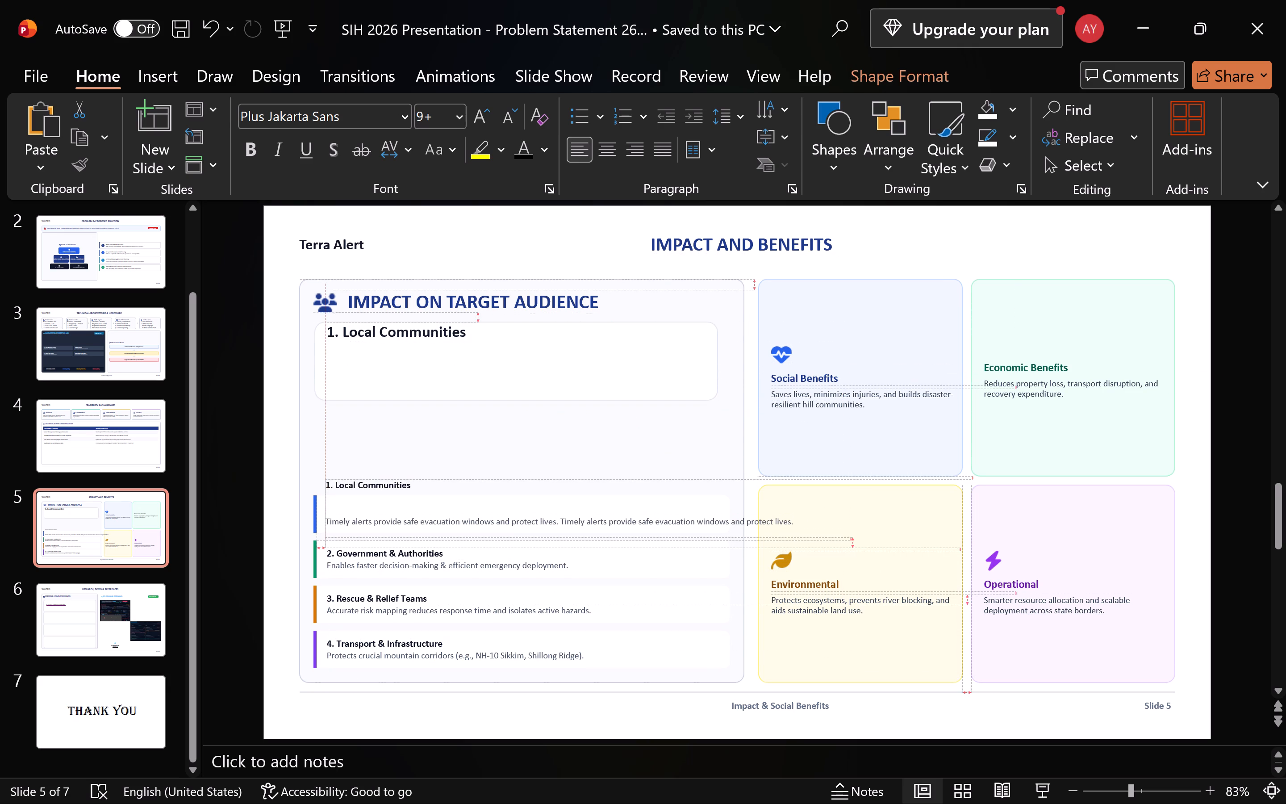
{"action": "left_click_drag", "start_coordinate": [522, 516], "coordinate": [525, 519]}
{"action": "left_click", "coordinate": [505, 525]}
{"action": "left_click", "coordinate": [505, 525]}
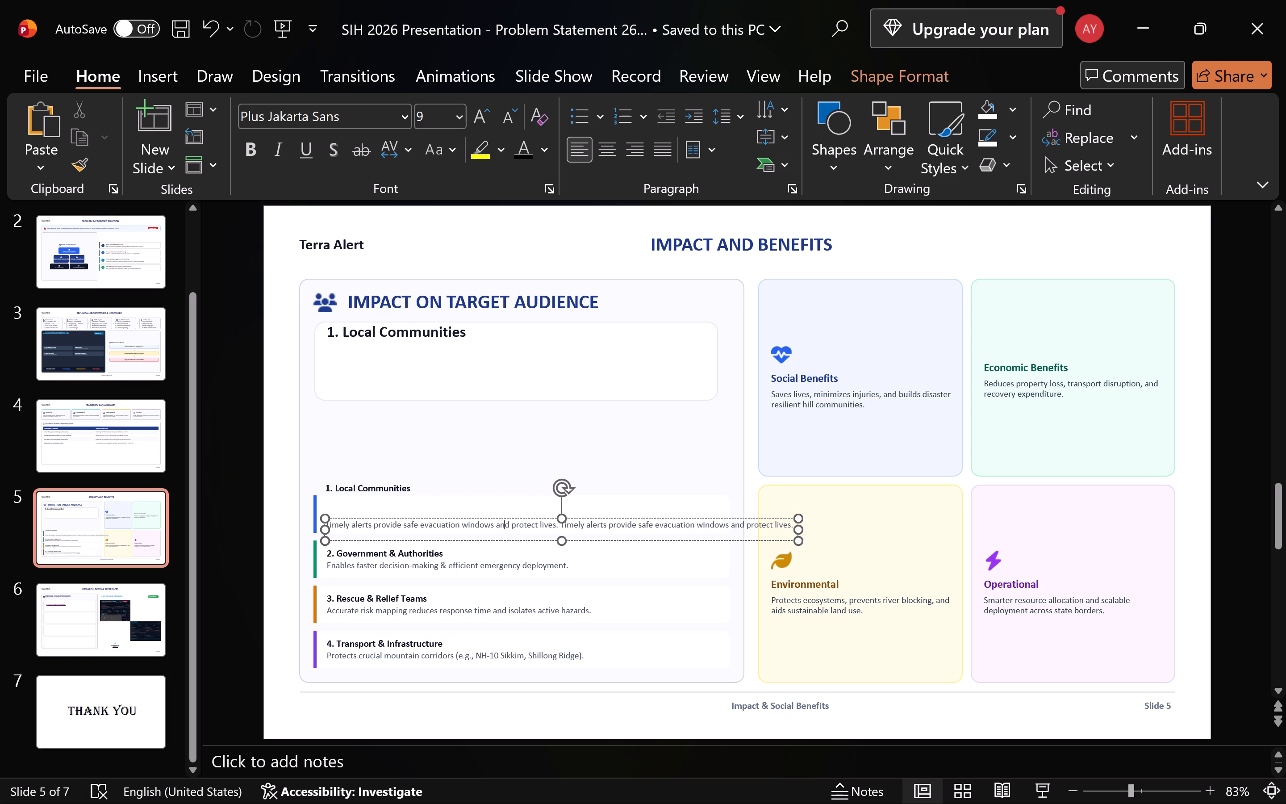
{"action": "left_click_drag", "start_coordinate": [475, 518], "coordinate": [476, 421]}
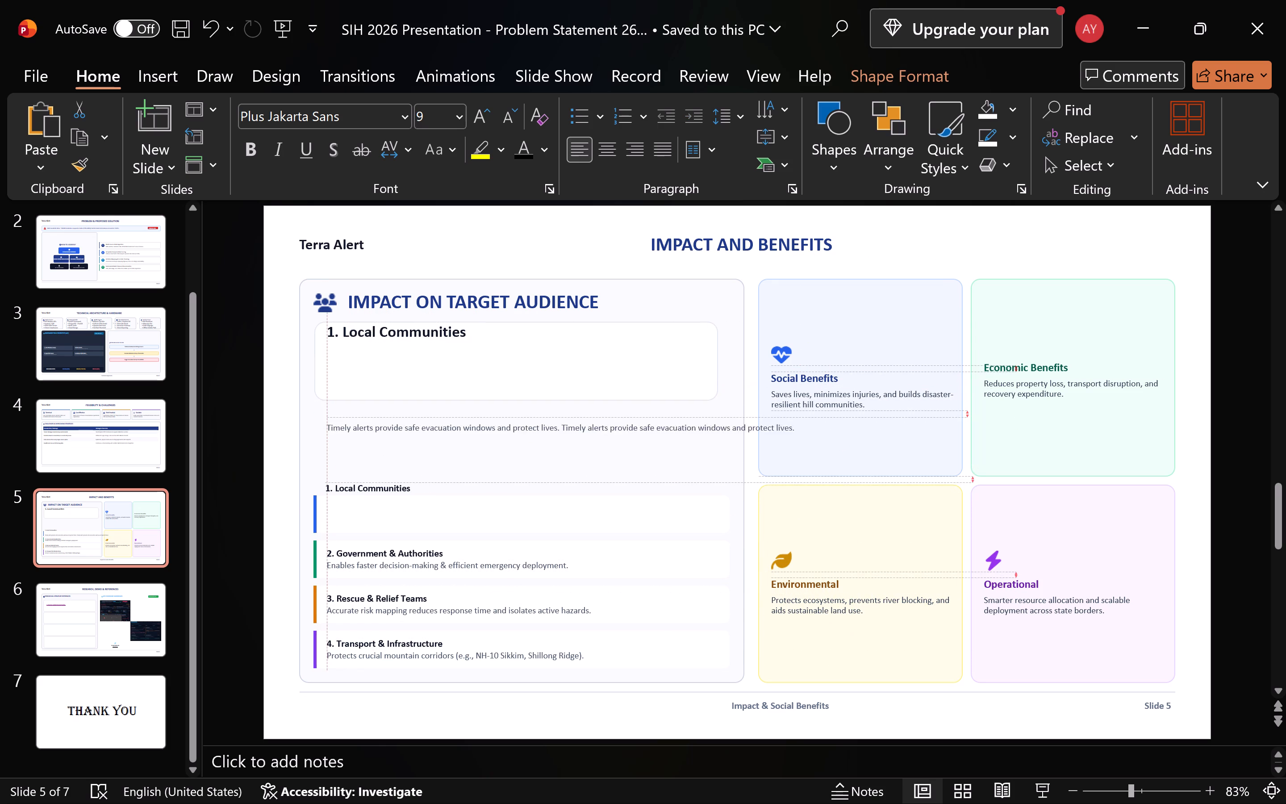
{"action": "left_click_drag", "start_coordinate": [476, 421], "coordinate": [515, 411]}
Copy all the text of the small description below the rounded box.
{"action": "left_click", "coordinate": [491, 419]}
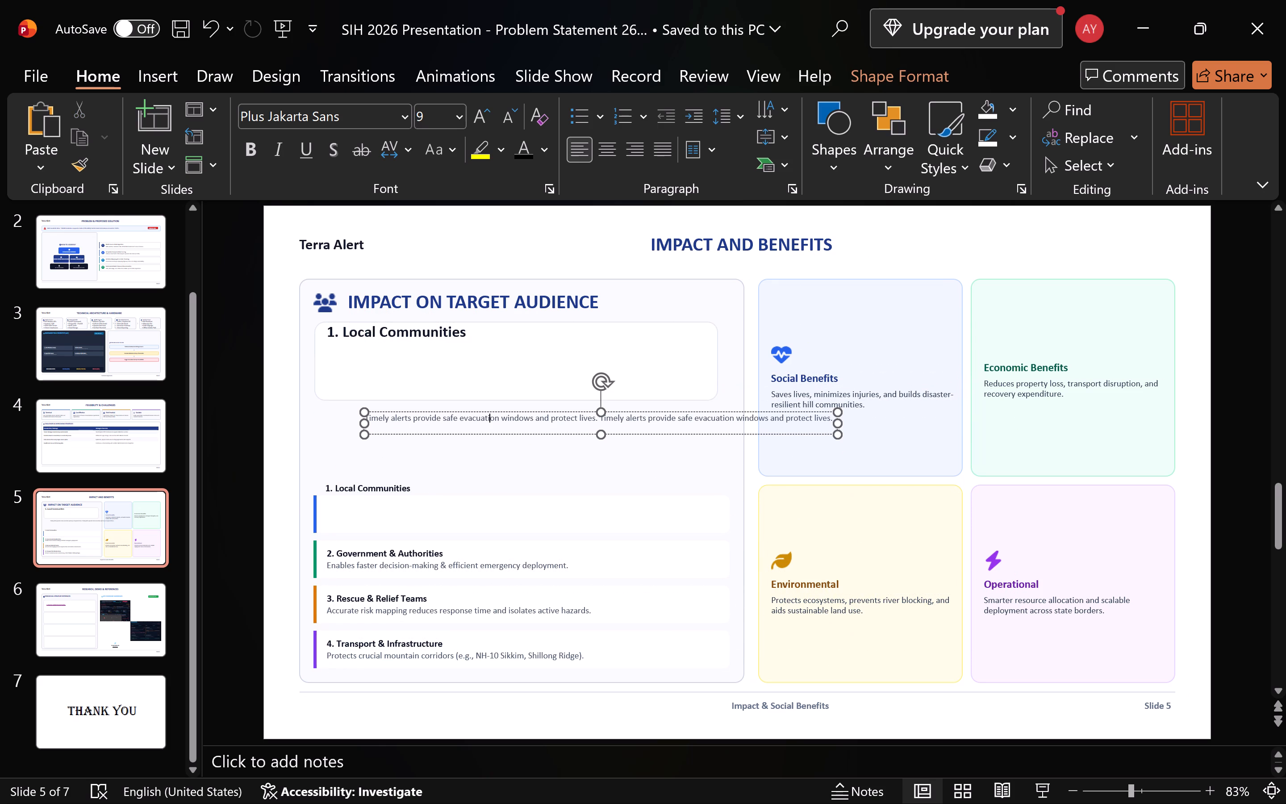
{"action": "key", "text": "ctrl+a"}
{"action": "key", "text": "ctrl+c"}
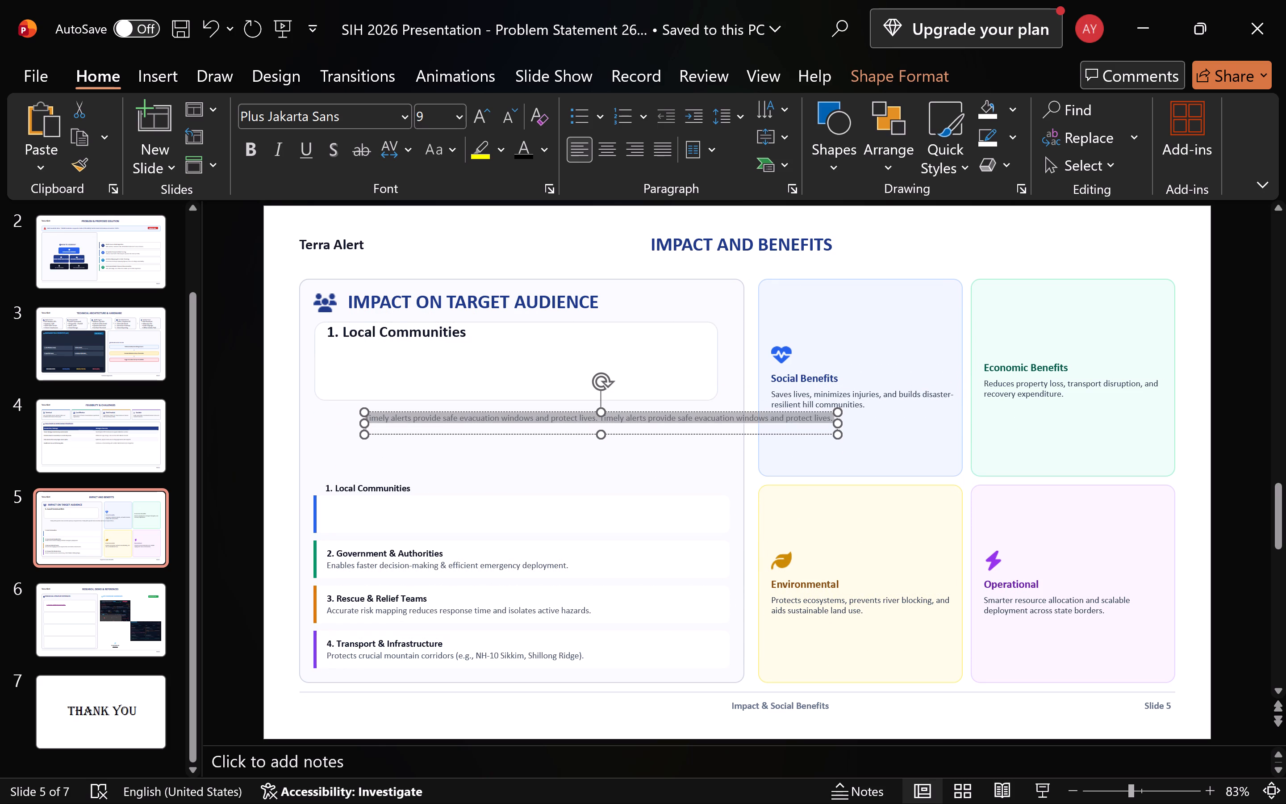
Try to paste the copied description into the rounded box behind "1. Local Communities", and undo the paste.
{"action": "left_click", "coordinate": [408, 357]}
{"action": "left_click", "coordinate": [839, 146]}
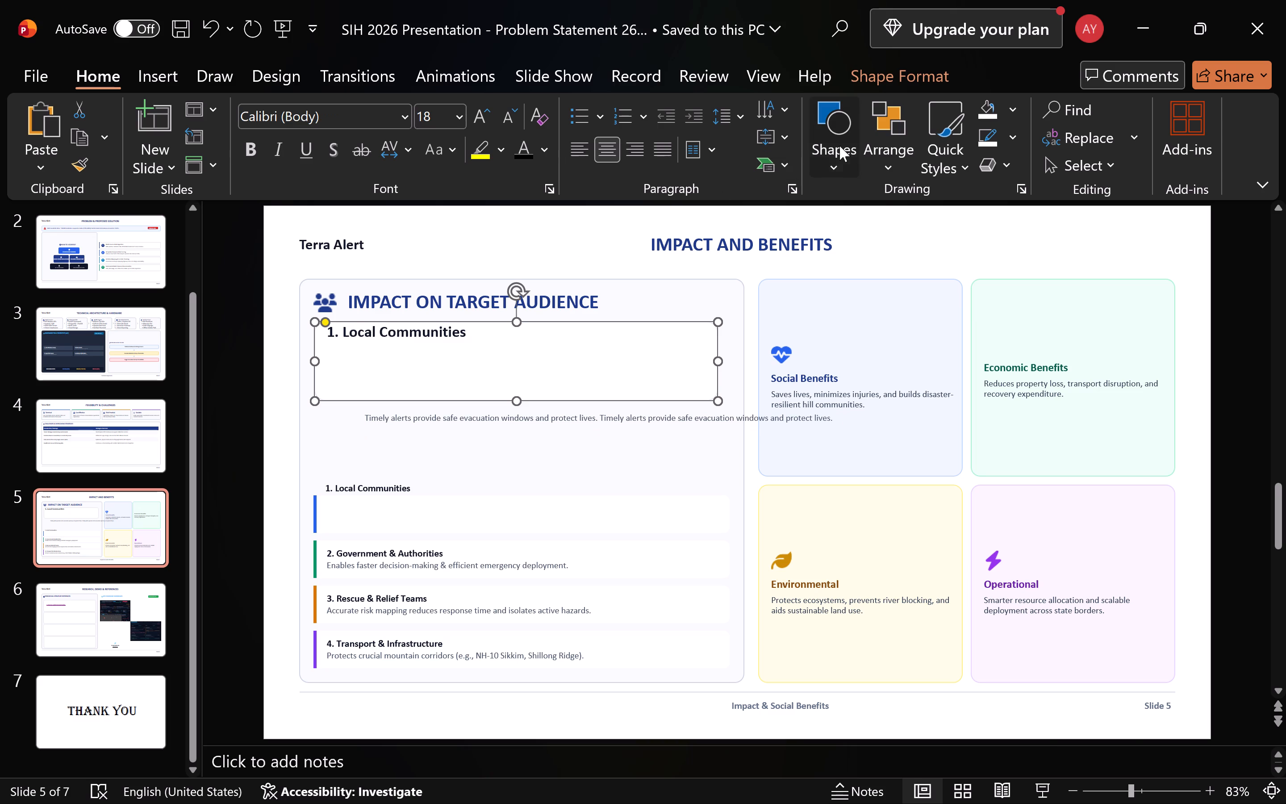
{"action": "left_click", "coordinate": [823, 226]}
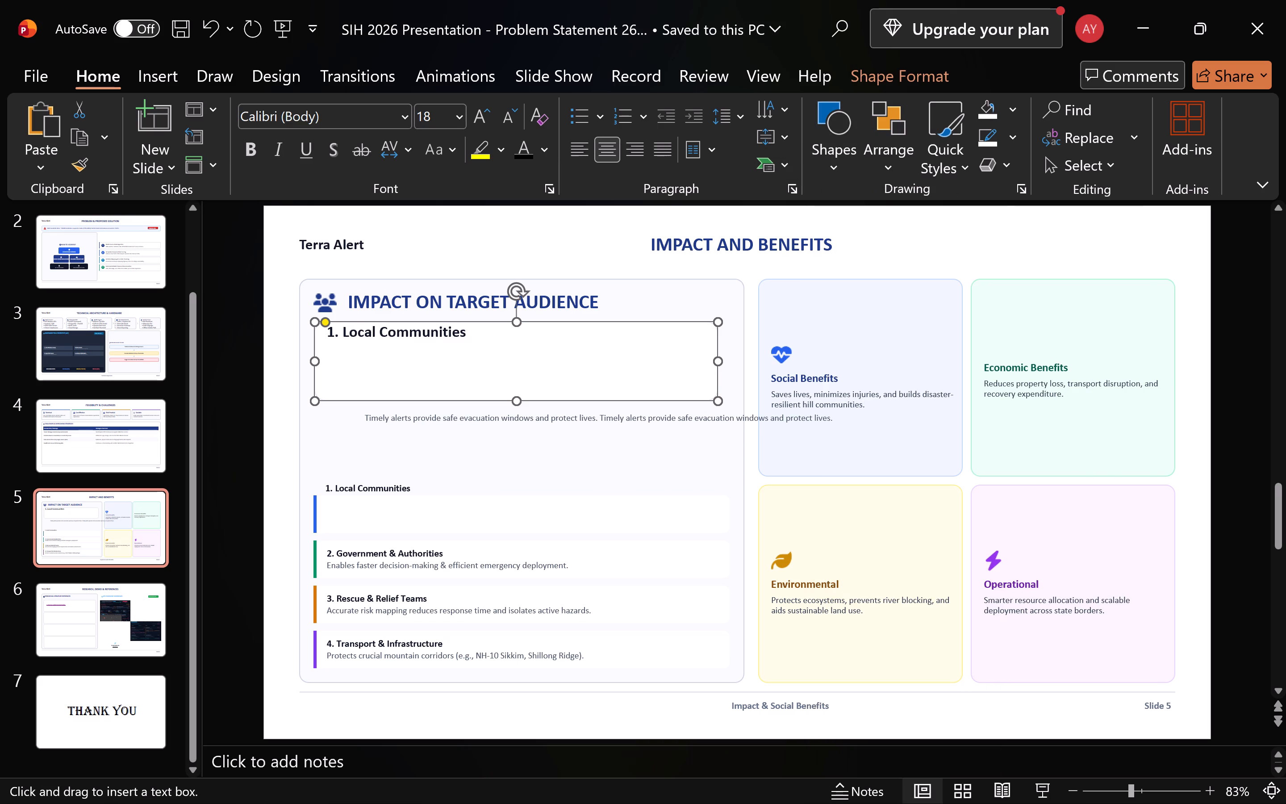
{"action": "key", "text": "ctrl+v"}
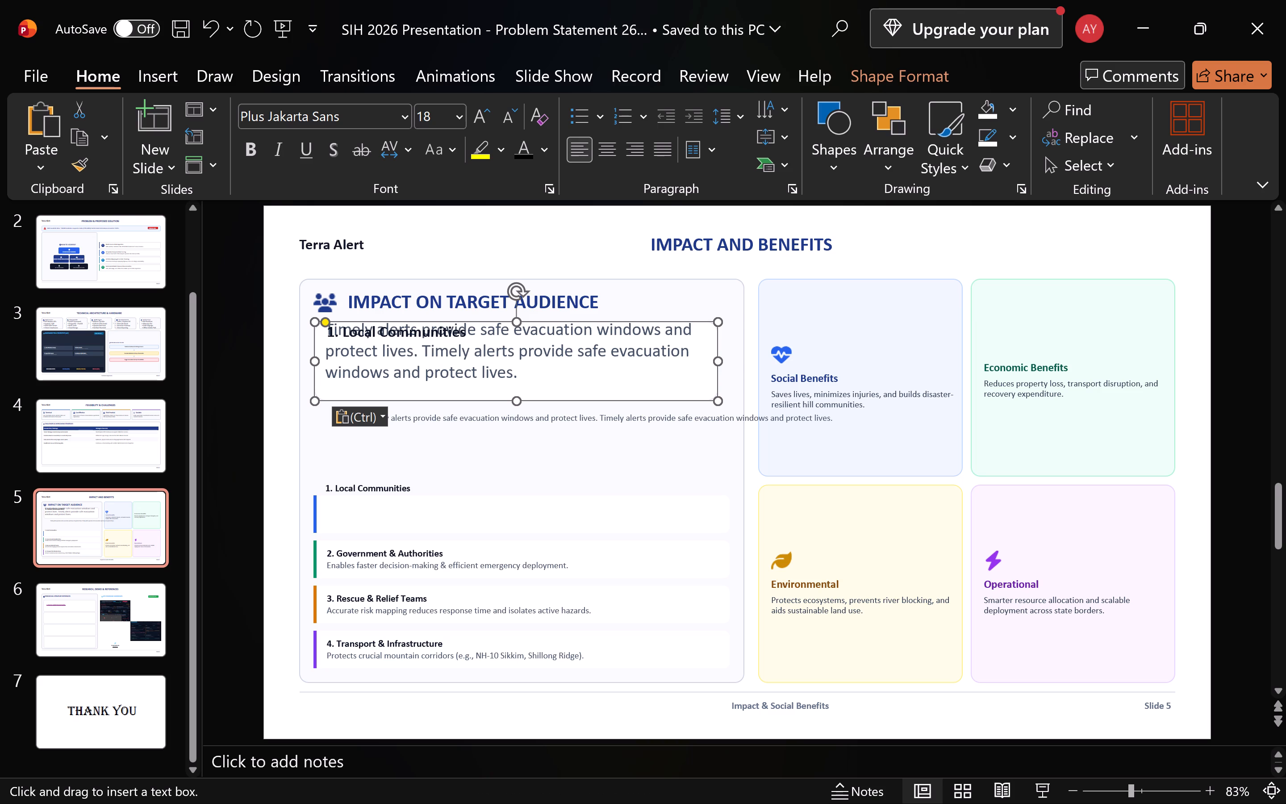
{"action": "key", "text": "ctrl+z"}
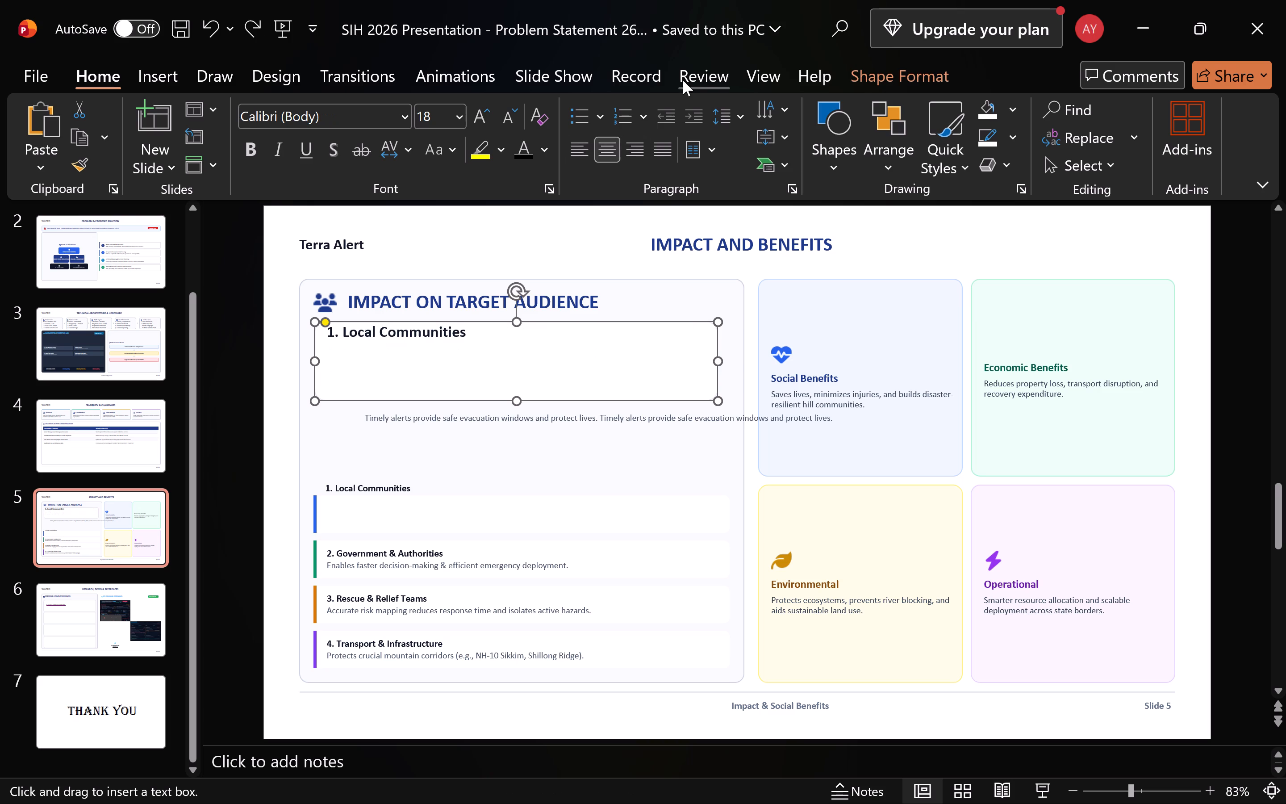
Insert a new text box in the empty area of the target audience section and paste the copied description into it.
{"action": "left_click", "coordinate": [835, 162]}
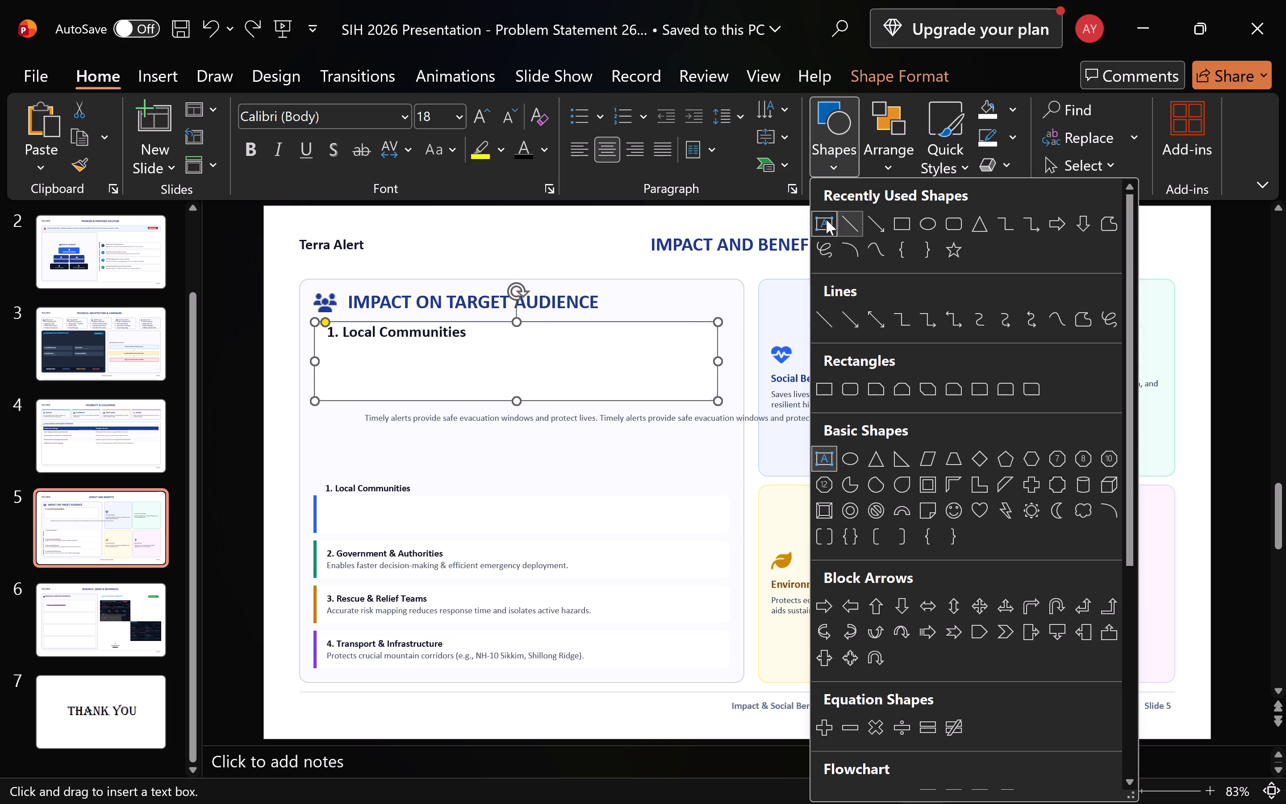
{"action": "left_click", "coordinate": [826, 219]}
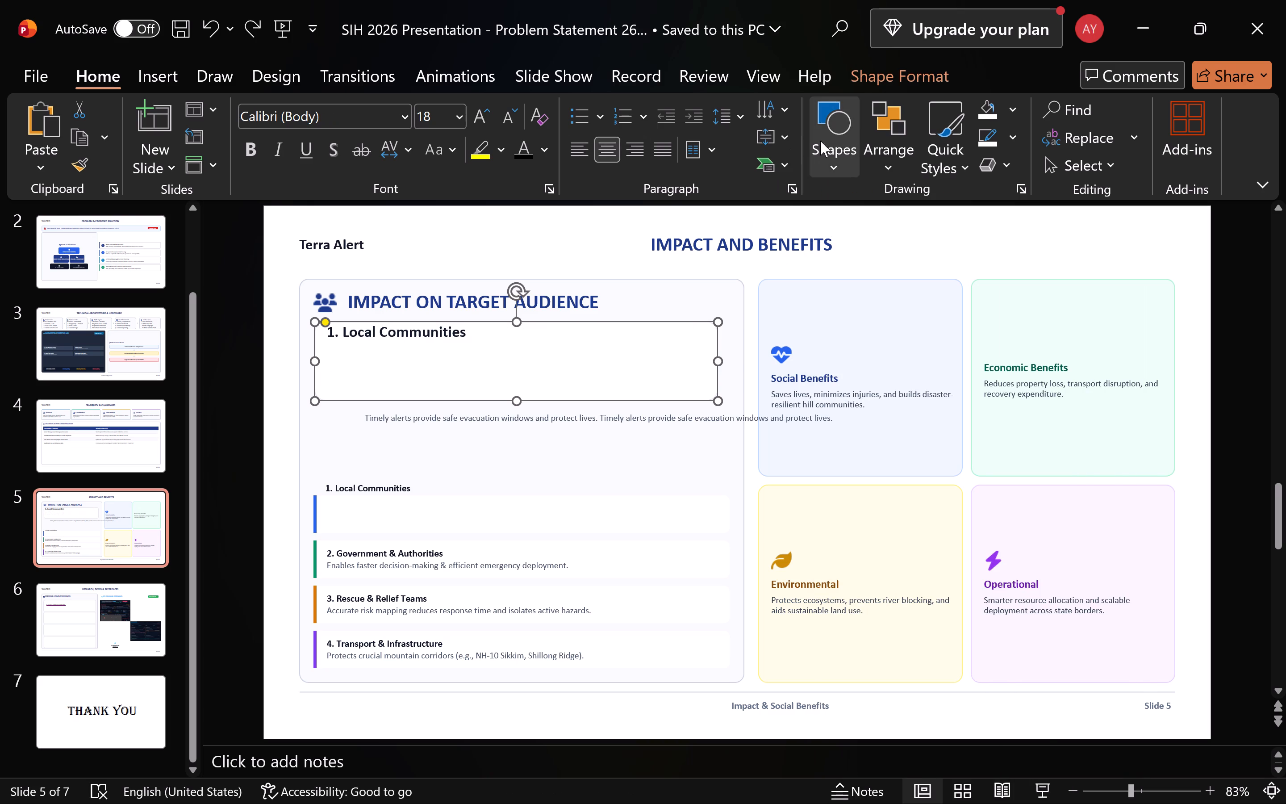
{"action": "left_click", "coordinate": [833, 156]}
{"action": "left_click", "coordinate": [819, 222]}
{"action": "left_click", "coordinate": [666, 486]}
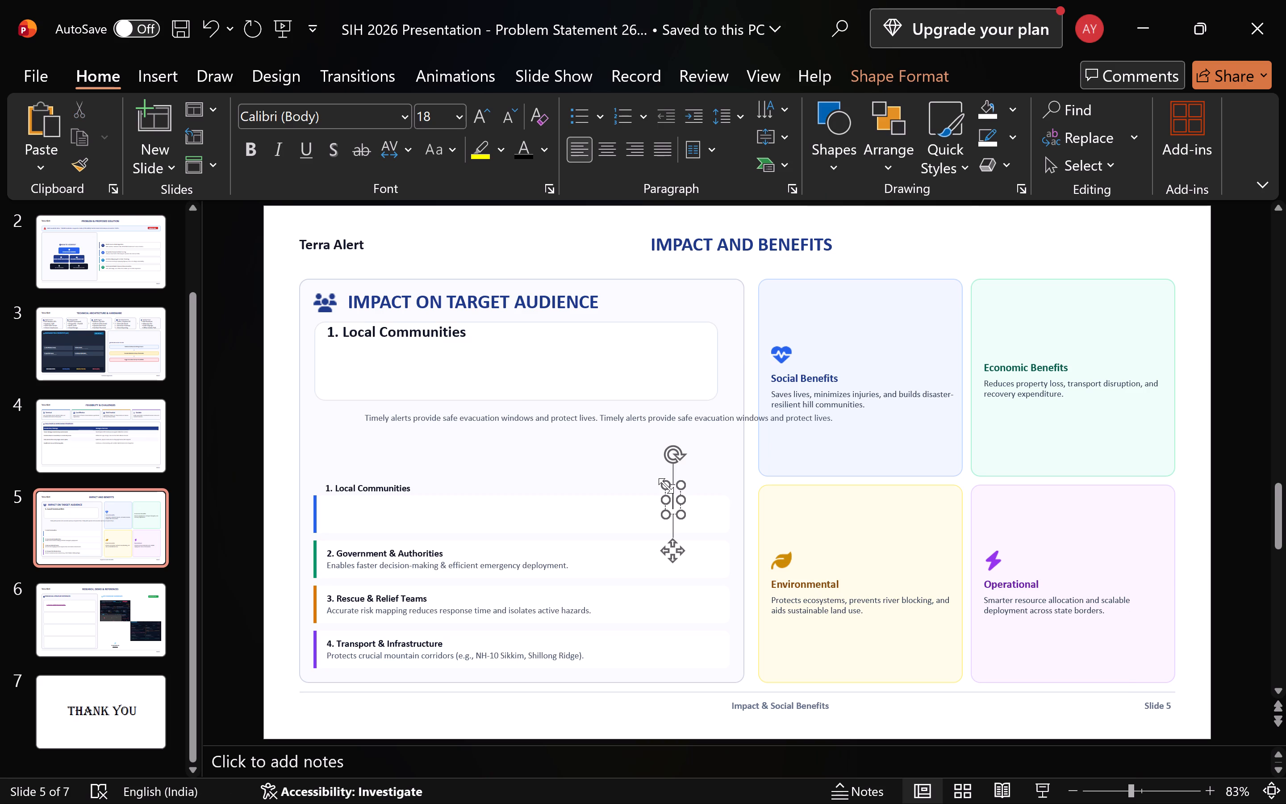
{"action": "key", "text": "ctrl+v"}
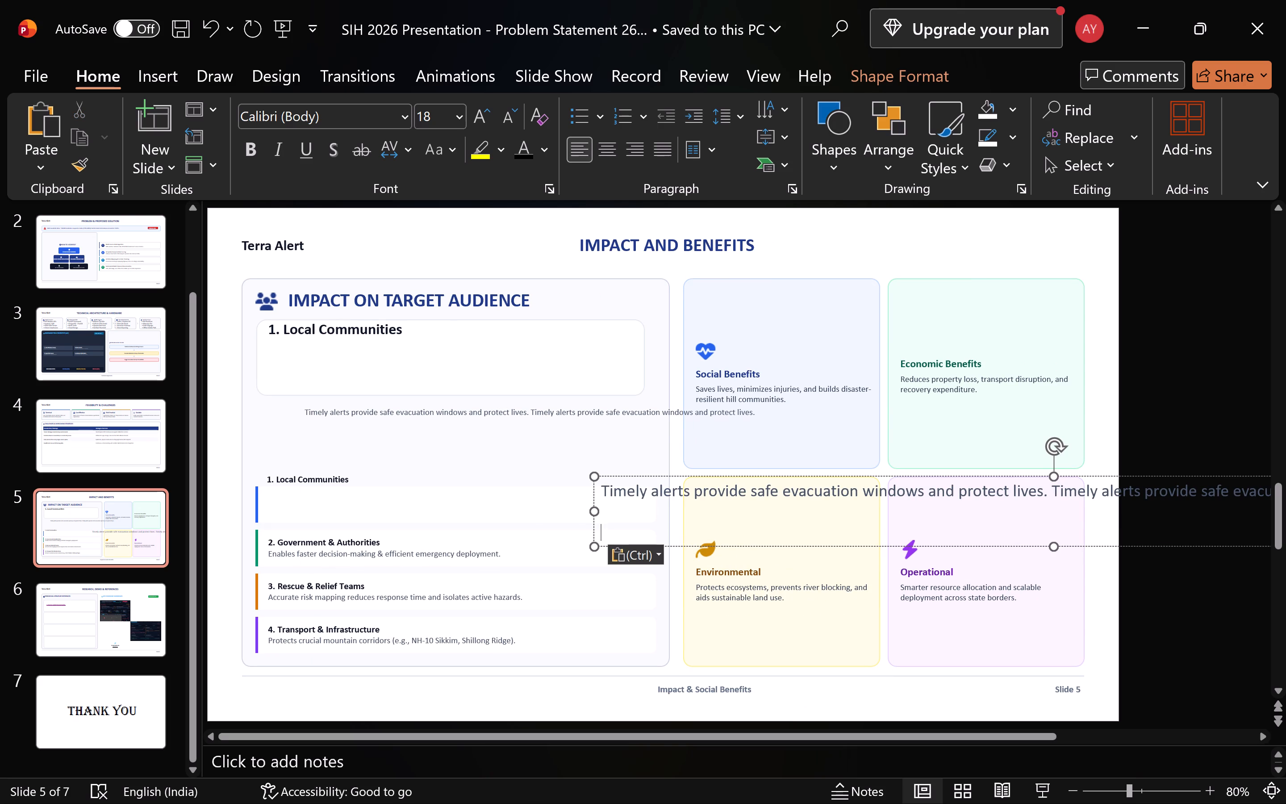
Move the new description text box directly under the enlarged "1. Local Communities" heading.
{"action": "left_click_drag", "start_coordinate": [642, 477], "coordinate": [312, 352]}
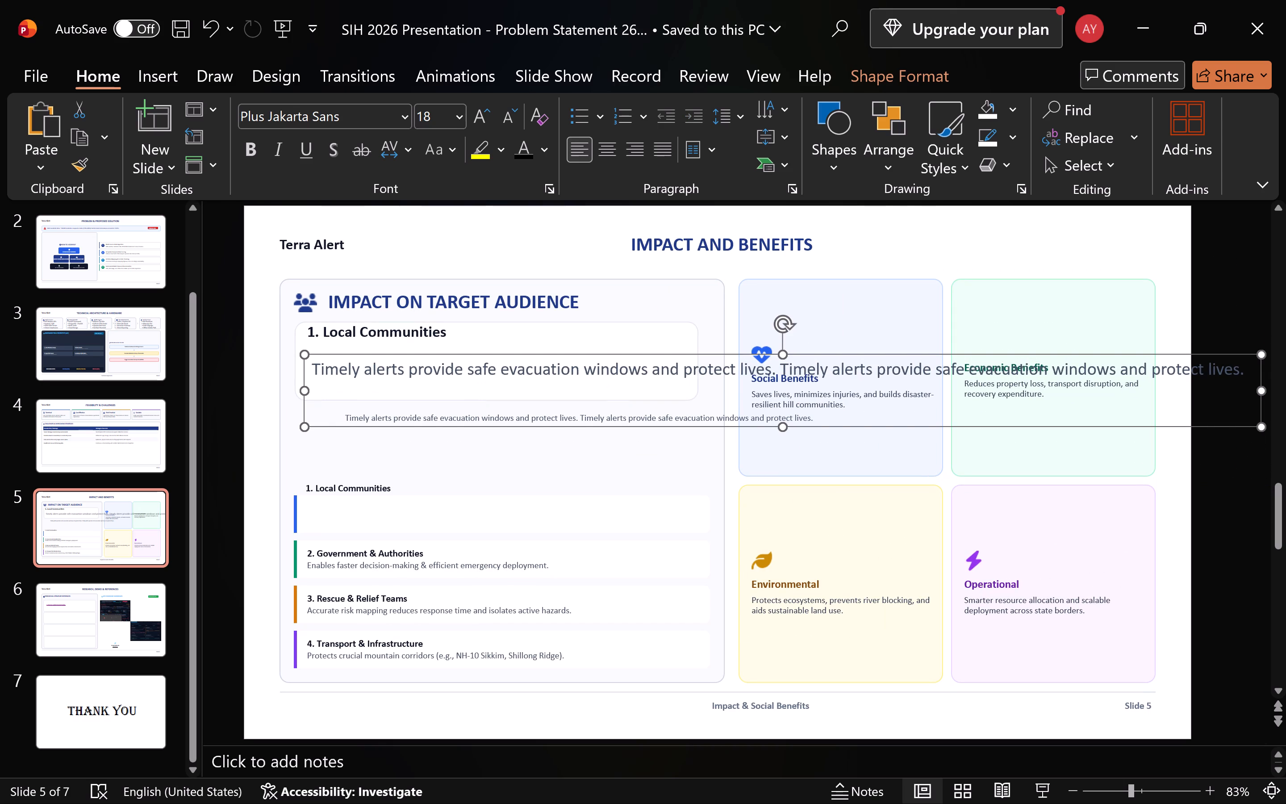
Put the repeated sentence on its own line and narrow the description text box to fit within the rounded box's width.
{"action": "left_click", "coordinate": [781, 373]}
{"action": "key", "text": "Return"}
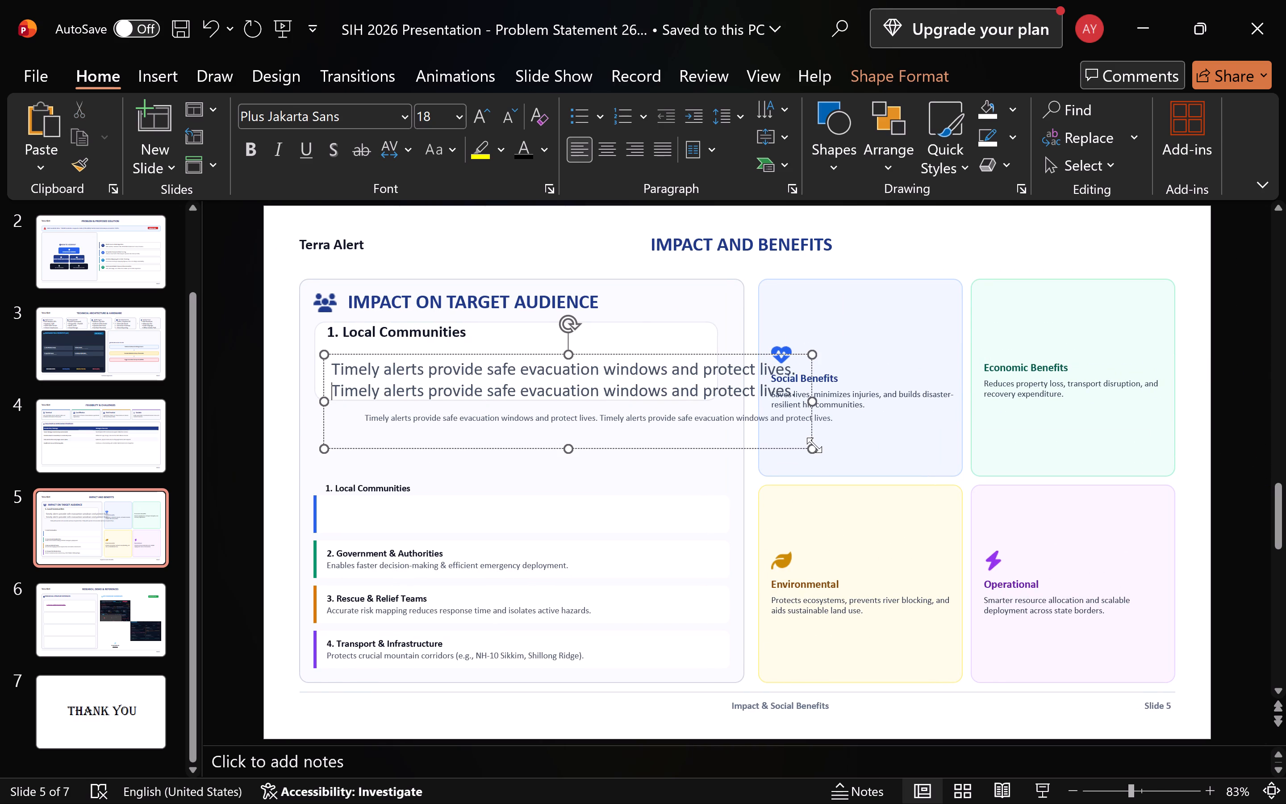
{"action": "left_click_drag", "start_coordinate": [813, 445], "coordinate": [695, 401]}
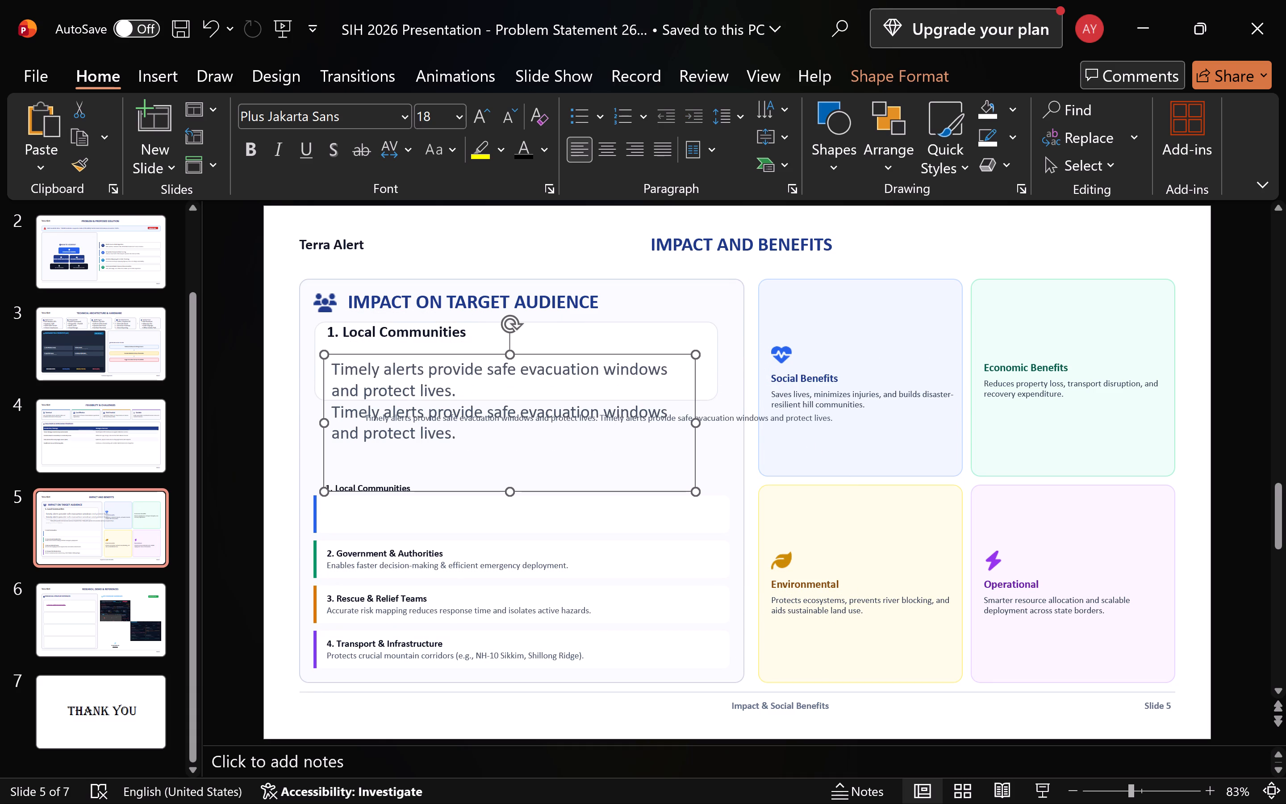
{"action": "left_click_drag", "start_coordinate": [693, 420], "coordinate": [672, 419]}
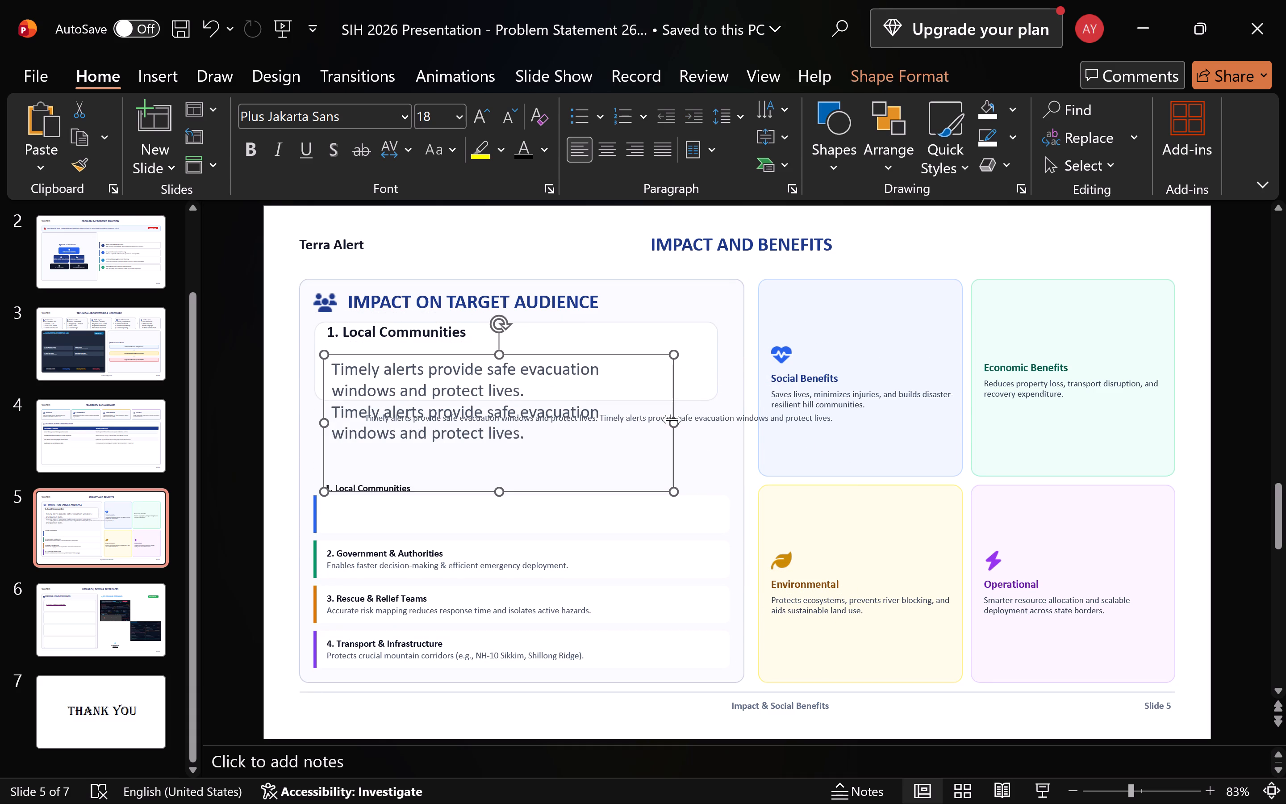
{"action": "left_click_drag", "start_coordinate": [501, 493], "coordinate": [504, 419]}
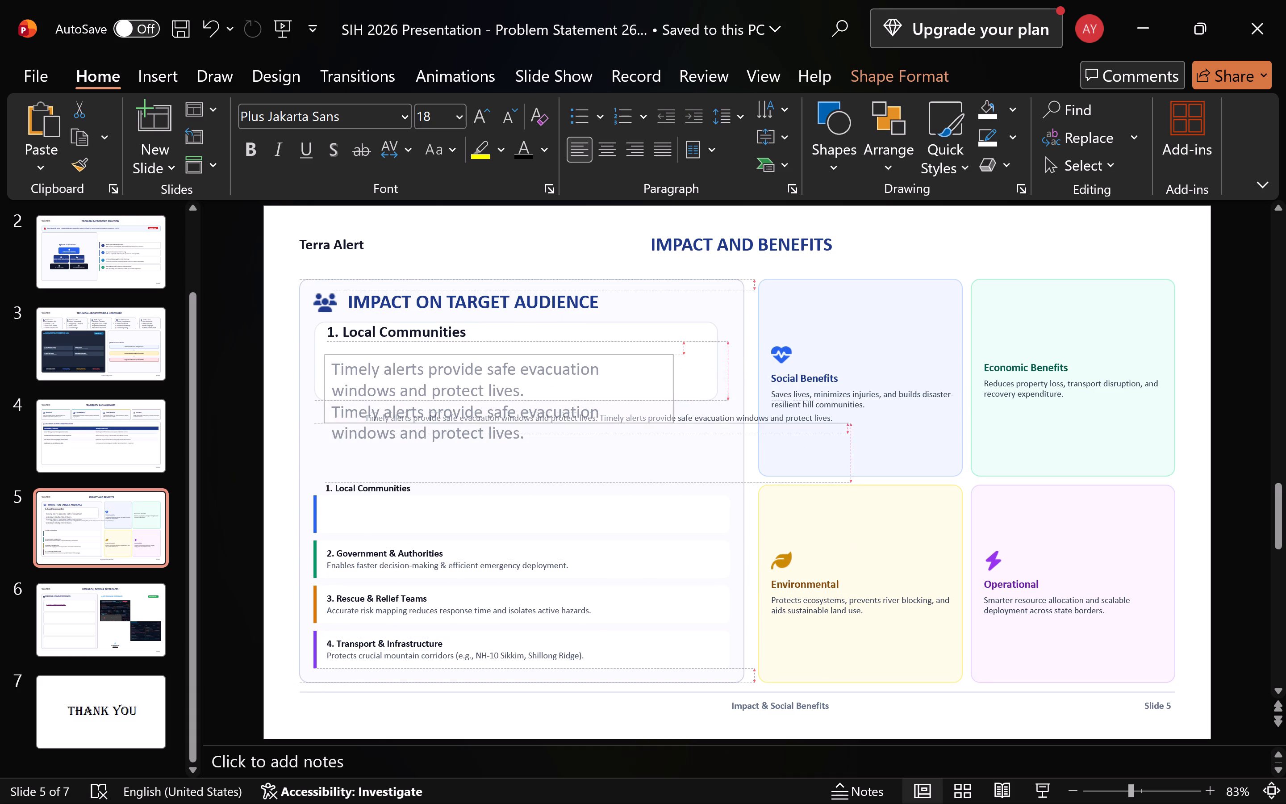
{"action": "left_click_drag", "start_coordinate": [504, 419], "coordinate": [504, 408]}
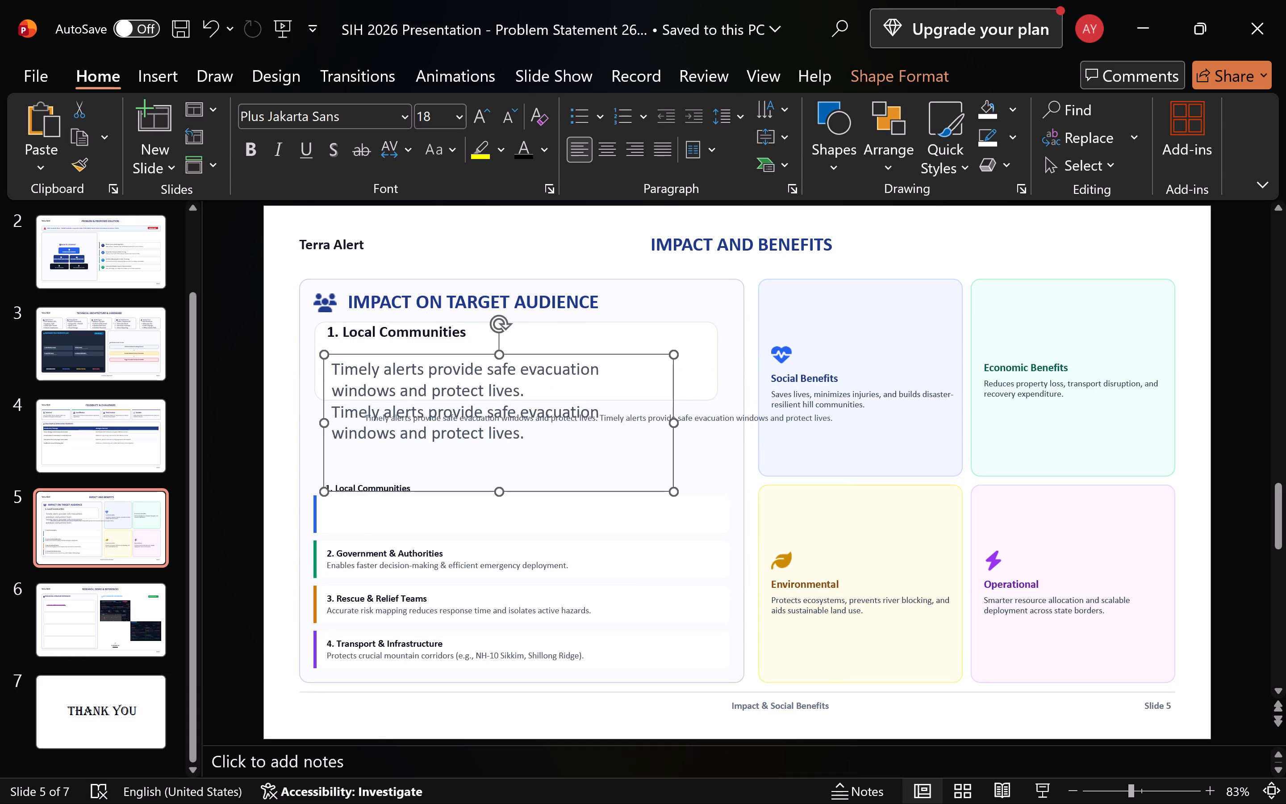
Set the font size of the new description text under "1. Local Communities" to 12.
{"action": "left_click", "coordinate": [453, 118]}
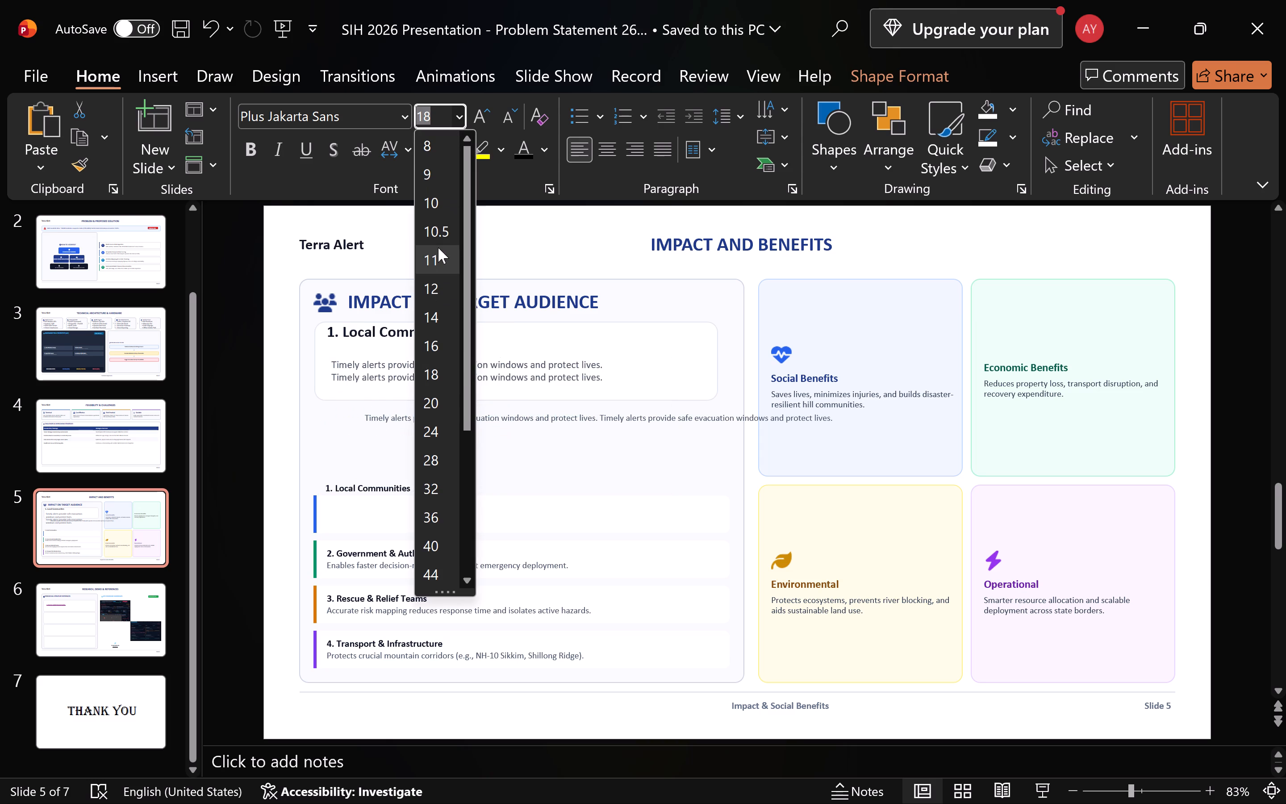
{"action": "left_click", "coordinate": [432, 278]}
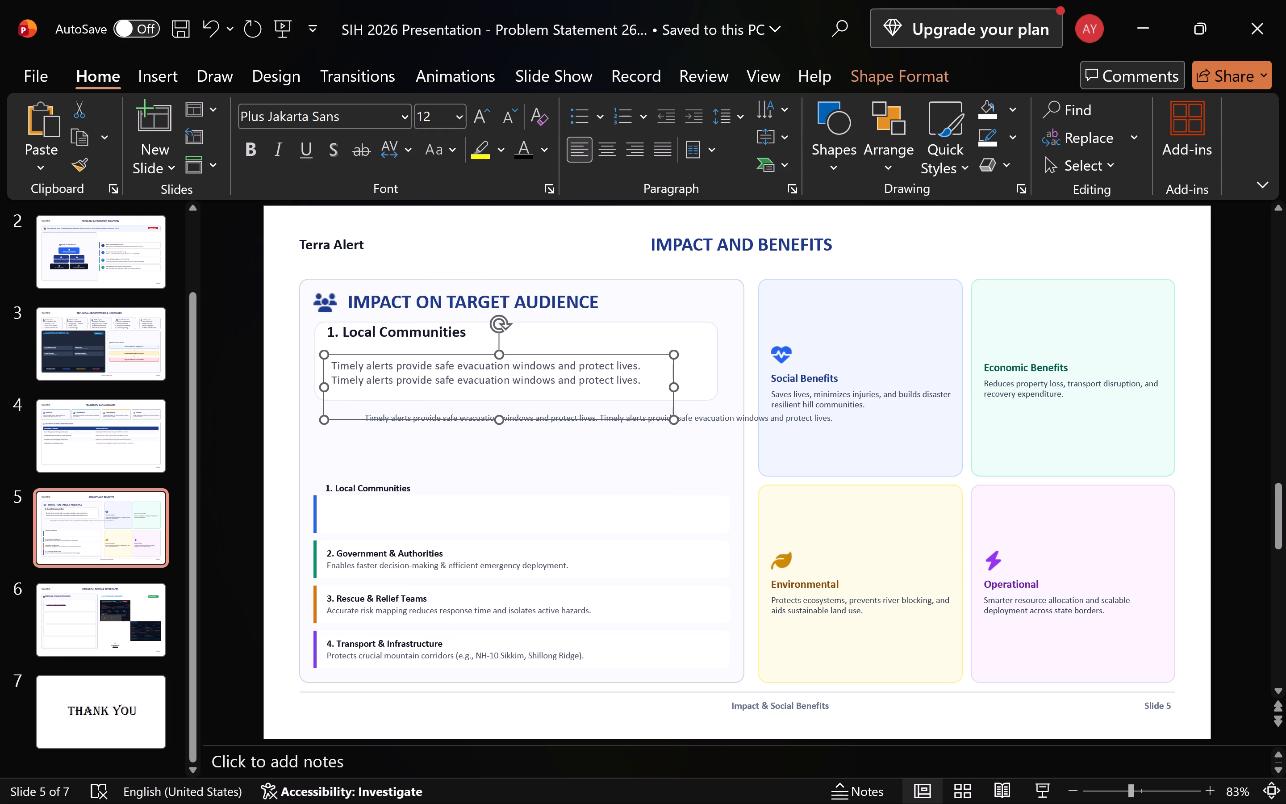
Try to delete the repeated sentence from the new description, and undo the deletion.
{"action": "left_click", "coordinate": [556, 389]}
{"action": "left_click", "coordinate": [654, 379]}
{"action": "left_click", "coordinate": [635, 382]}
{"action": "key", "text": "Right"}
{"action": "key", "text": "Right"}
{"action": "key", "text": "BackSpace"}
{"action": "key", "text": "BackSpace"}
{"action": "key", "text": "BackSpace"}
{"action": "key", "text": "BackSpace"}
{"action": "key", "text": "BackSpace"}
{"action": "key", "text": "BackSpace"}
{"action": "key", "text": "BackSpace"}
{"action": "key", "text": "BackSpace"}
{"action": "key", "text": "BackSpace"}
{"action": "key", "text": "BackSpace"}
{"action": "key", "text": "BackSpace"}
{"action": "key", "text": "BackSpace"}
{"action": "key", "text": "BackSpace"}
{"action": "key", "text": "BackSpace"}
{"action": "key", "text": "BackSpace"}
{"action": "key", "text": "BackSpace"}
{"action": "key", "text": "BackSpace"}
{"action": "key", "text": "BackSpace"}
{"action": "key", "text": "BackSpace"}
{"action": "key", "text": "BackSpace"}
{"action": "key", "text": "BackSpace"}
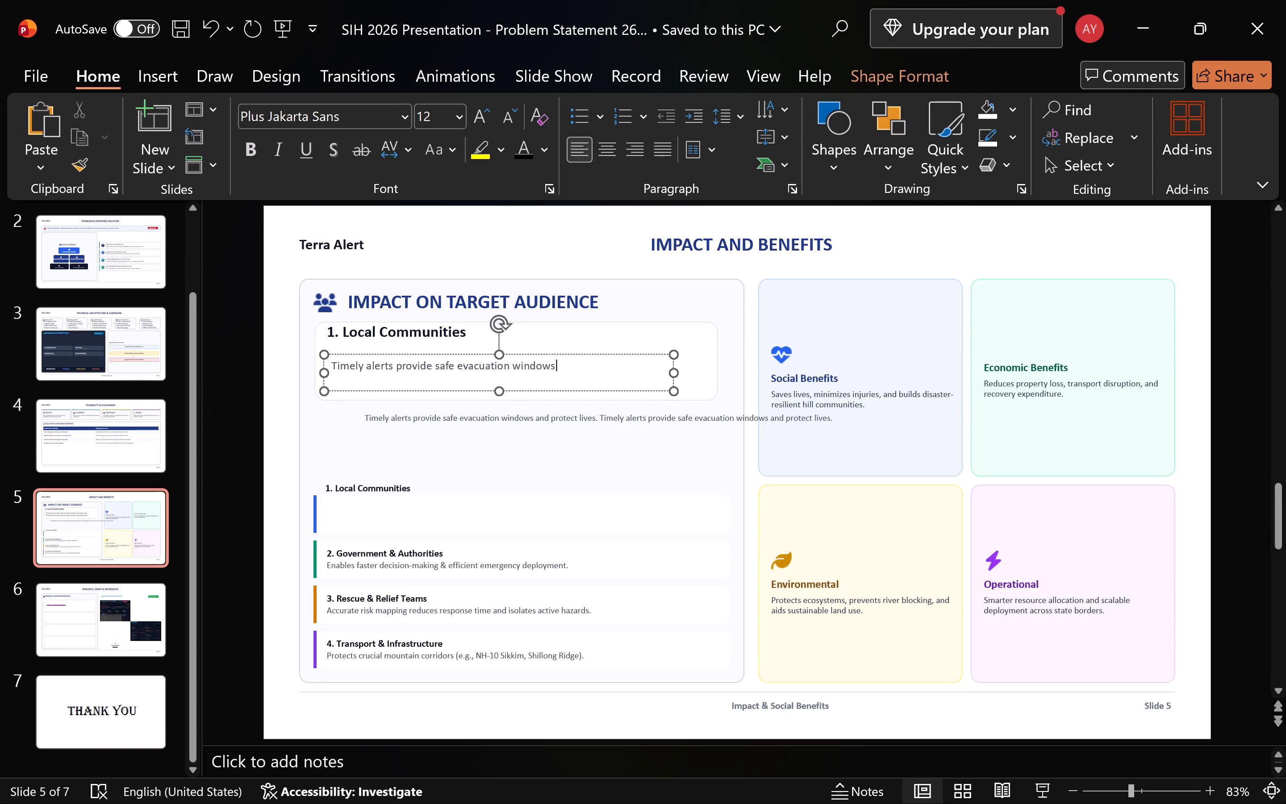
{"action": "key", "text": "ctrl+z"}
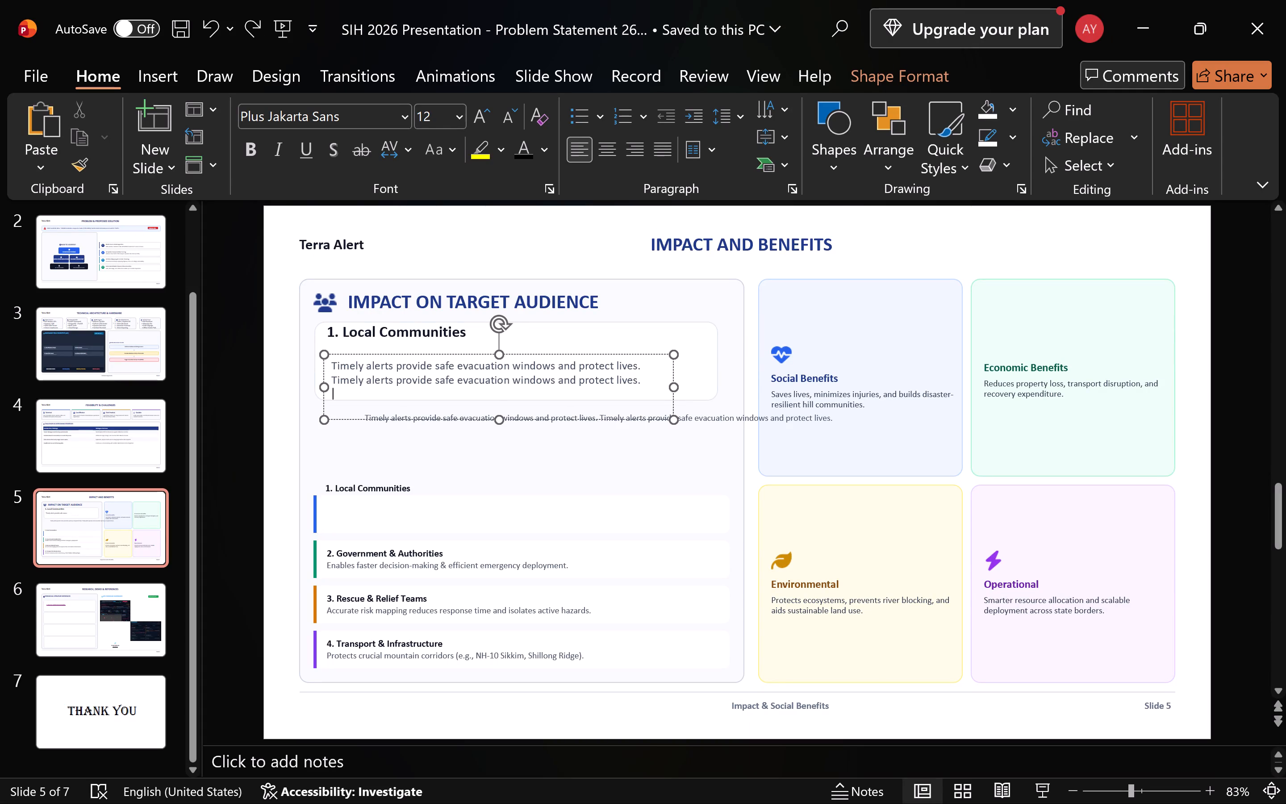
Delete the repeated sentence so the new description reads "Timely alerts provide safe evacuation windows and protect lives.".
{"action": "key", "text": "BackSpace"}
{"action": "key", "text": "BackSpace"}
{"action": "key", "text": "BackSpace"}
{"action": "key", "text": "BackSpace"}
{"action": "key", "text": "BackSpace"}
{"action": "key", "text": "BackSpace"}
{"action": "key", "text": "BackSpace"}
{"action": "key", "text": "BackSpace"}
{"action": "key", "text": "BackSpace"}
{"action": "key", "text": "BackSpace"}
{"action": "key", "text": "BackSpace"}
{"action": "key", "text": "BackSpace"}
{"action": "key", "text": "BackSpace"}
{"action": "key", "text": "BackSpace"}
{"action": "key", "text": "BackSpace"}
{"action": "key", "text": "BackSpace"}
{"action": "key", "text": "BackSpace"}
{"action": "key", "text": "BackSpace"}
{"action": "key", "text": "BackSpace"}
{"action": "key", "text": "BackSpace"}
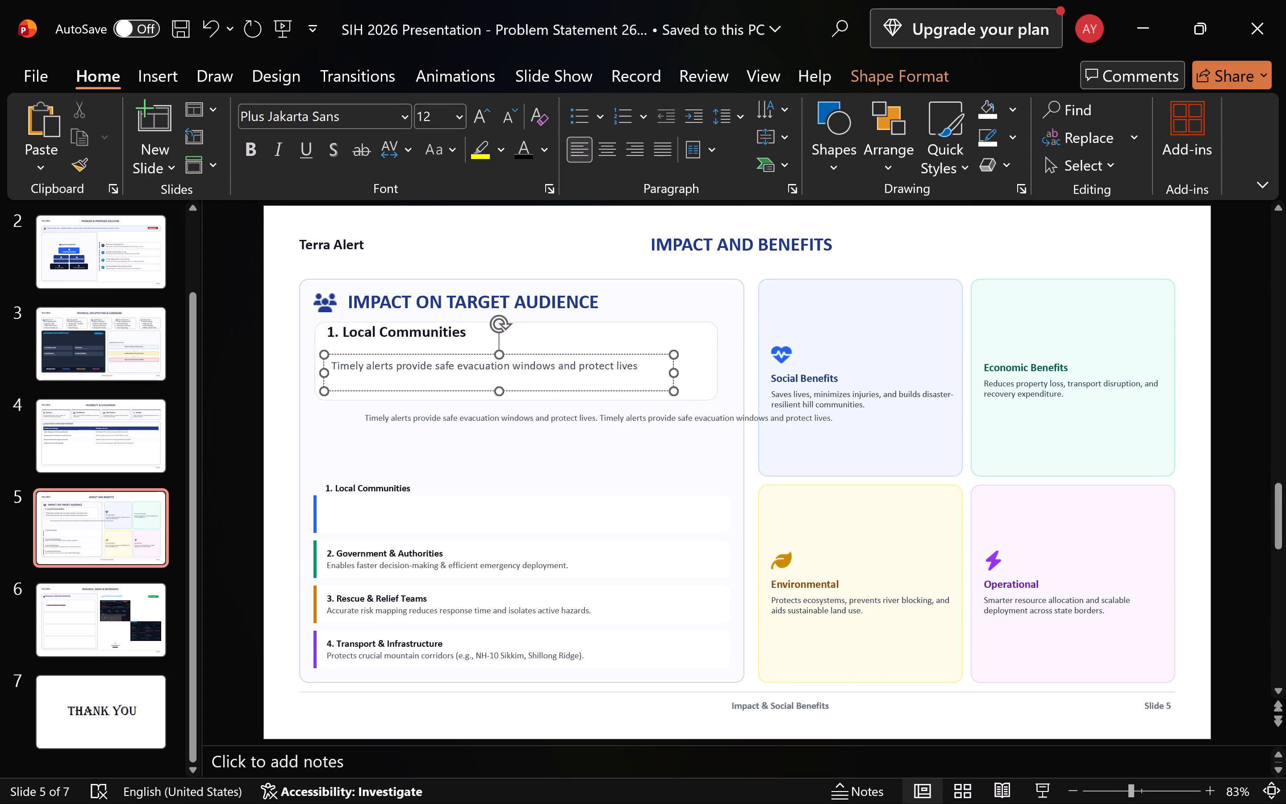
{"action": "key", "text": "period"}
{"action": "left_click", "coordinate": [636, 475]}
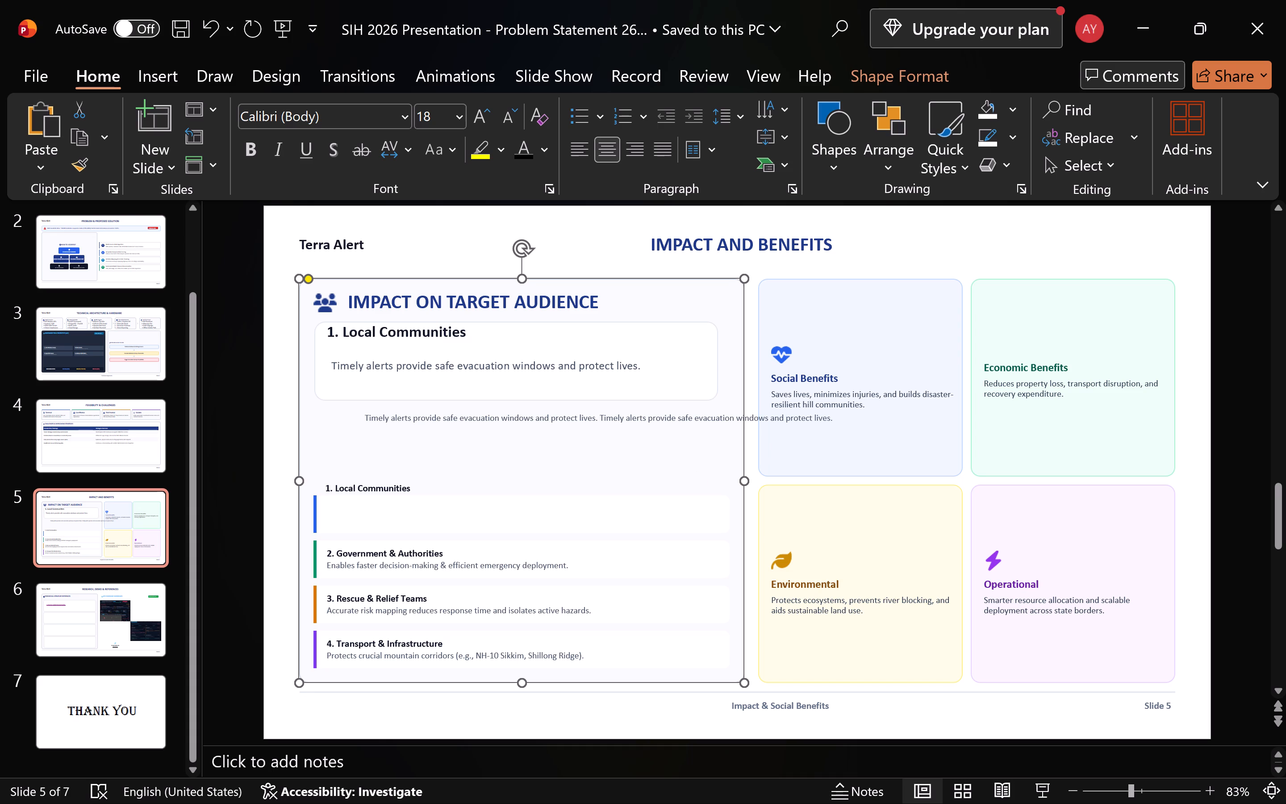
Erase the leftover repeated description text and the old small "1. Local Communities" heading below the new rounded box.
{"action": "left_click", "coordinate": [618, 420]}
{"action": "key", "text": "ctrl+a"}
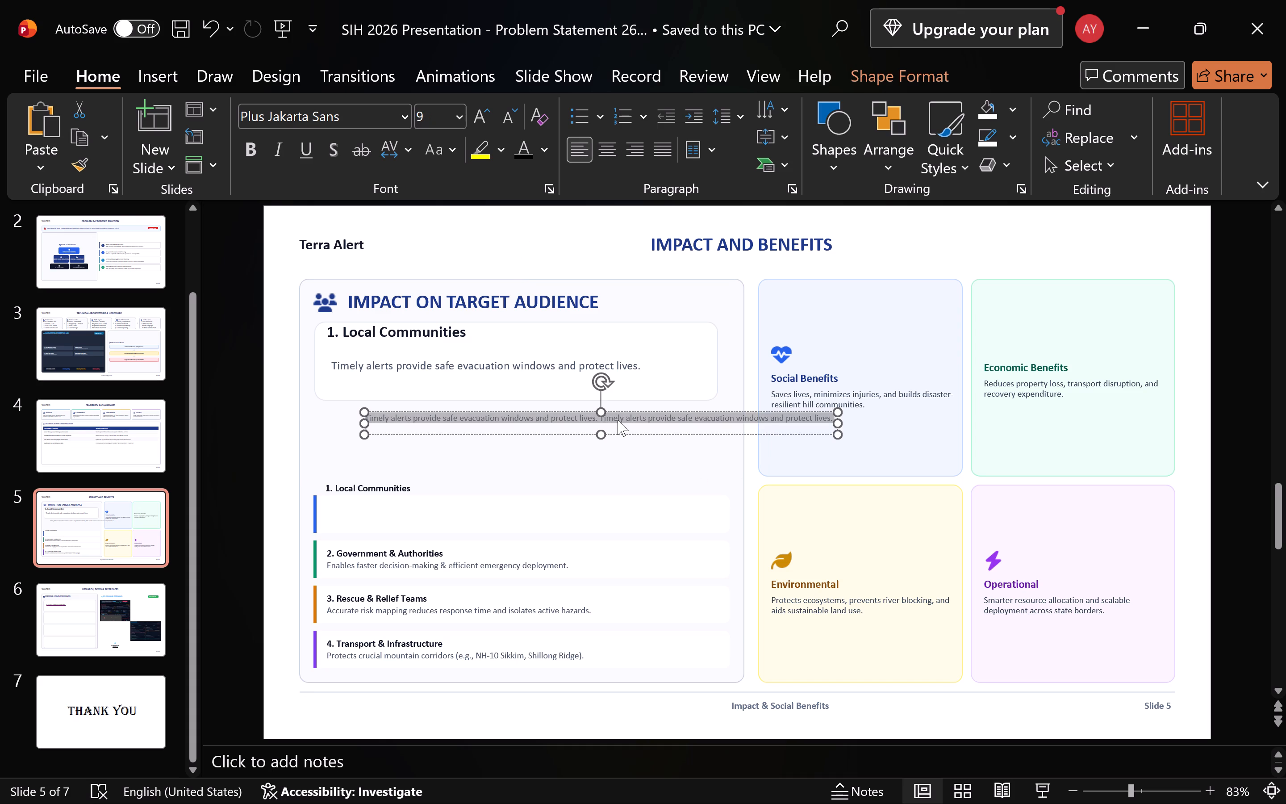
{"action": "key", "text": "space"}
{"action": "left_click", "coordinate": [409, 517]}
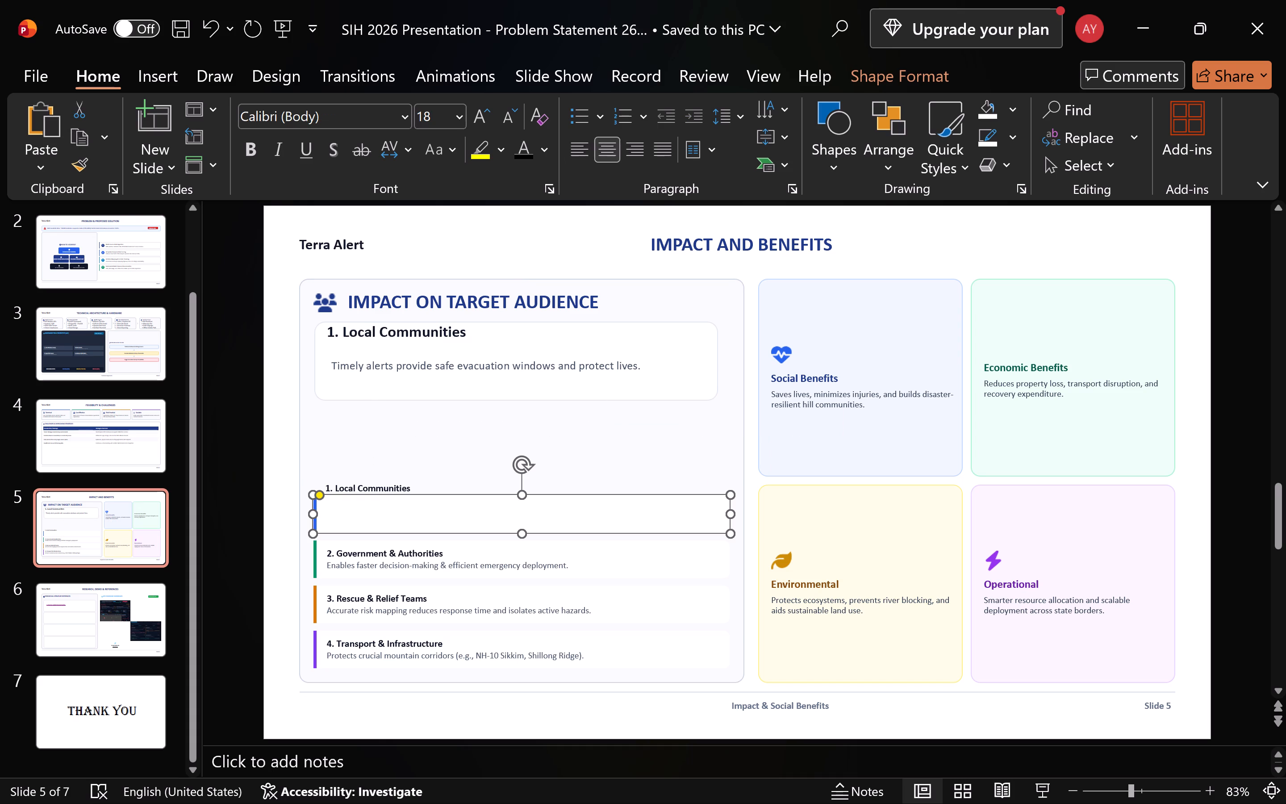
{"action": "left_click", "coordinate": [375, 491]}
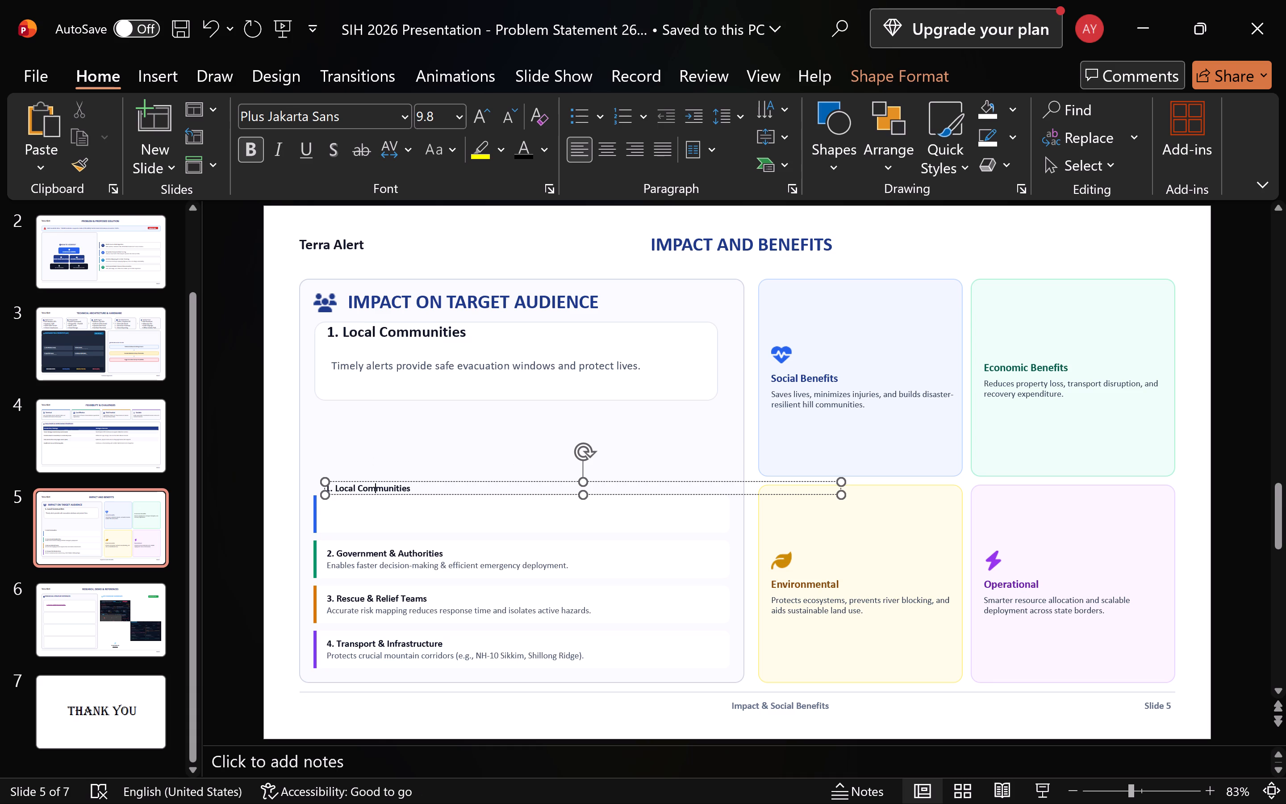
{"action": "key", "text": "ctrl+a"}
{"action": "key", "text": "space"}
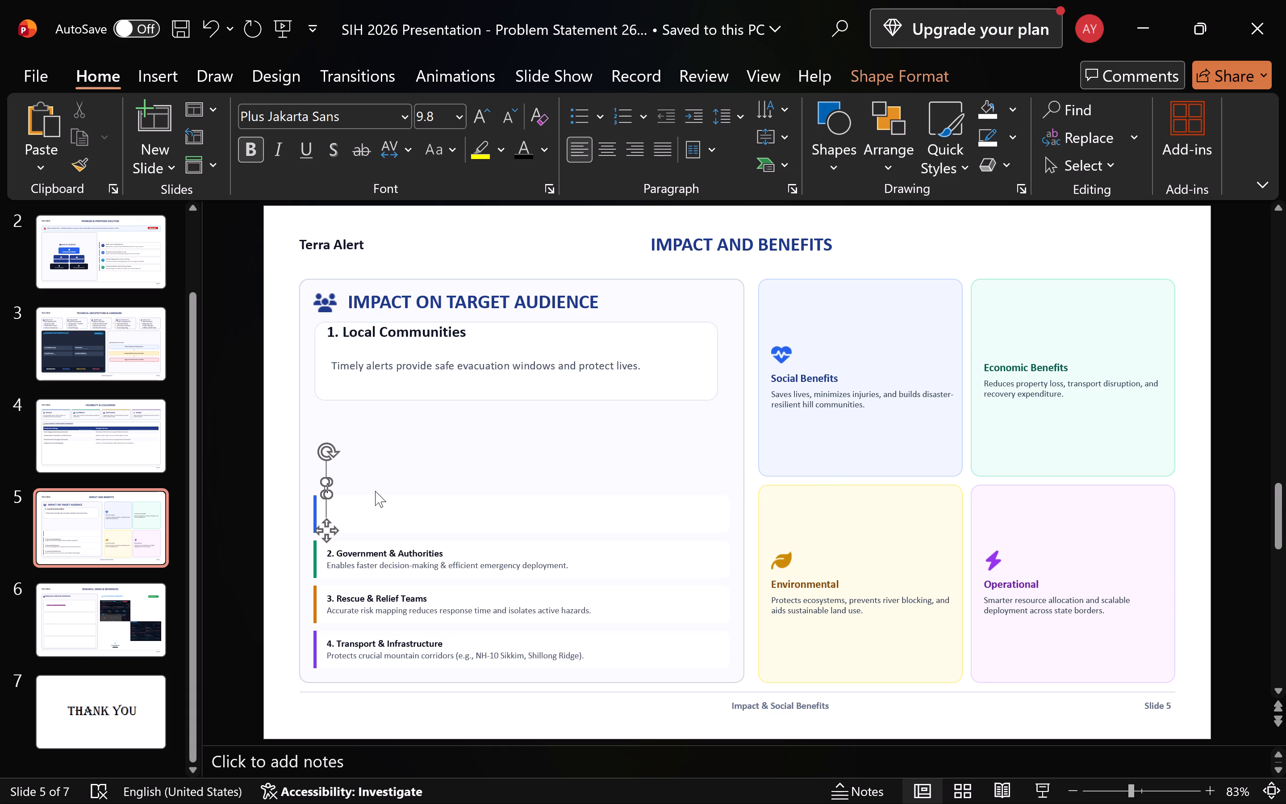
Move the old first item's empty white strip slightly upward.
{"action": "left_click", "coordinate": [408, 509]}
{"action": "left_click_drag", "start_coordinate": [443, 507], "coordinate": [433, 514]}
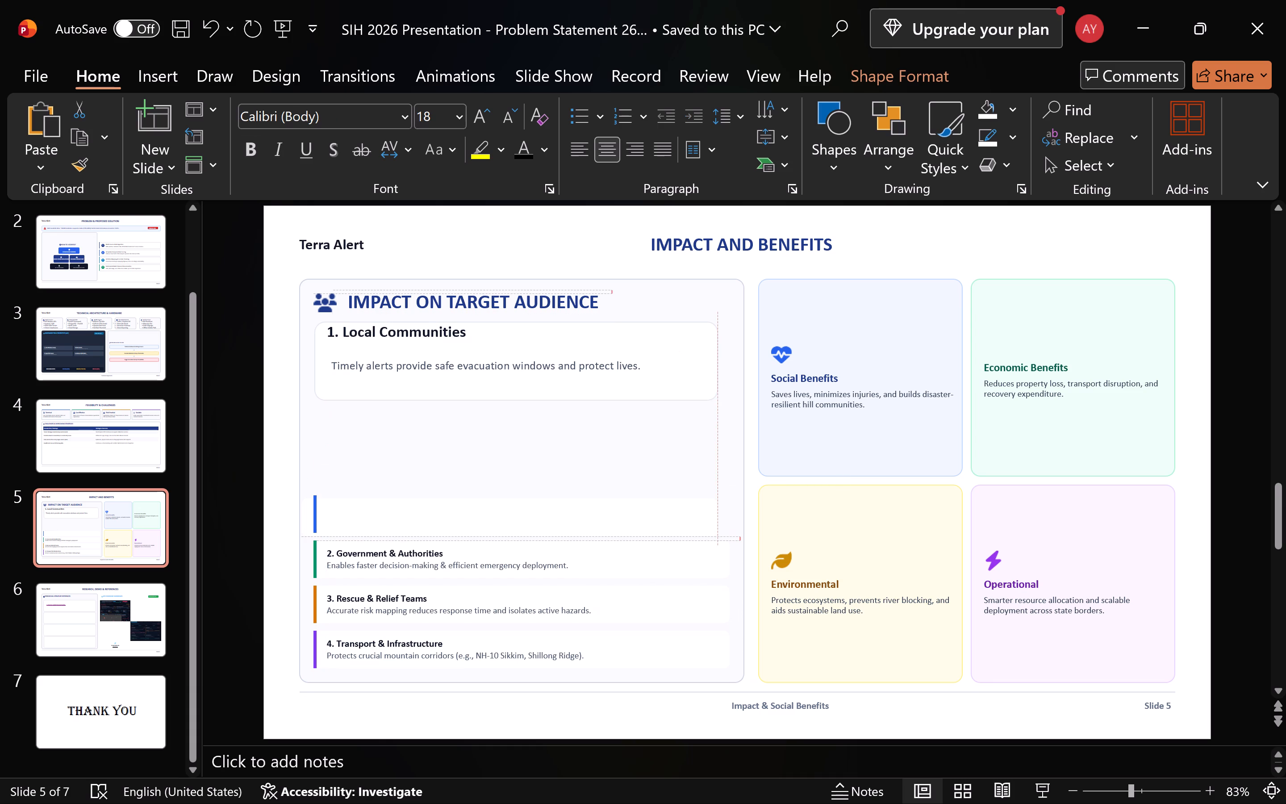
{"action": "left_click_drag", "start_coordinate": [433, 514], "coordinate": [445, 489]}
Copy the rounded box behind the new "1. Local Communities" entry.
{"action": "left_click", "coordinate": [635, 393]}
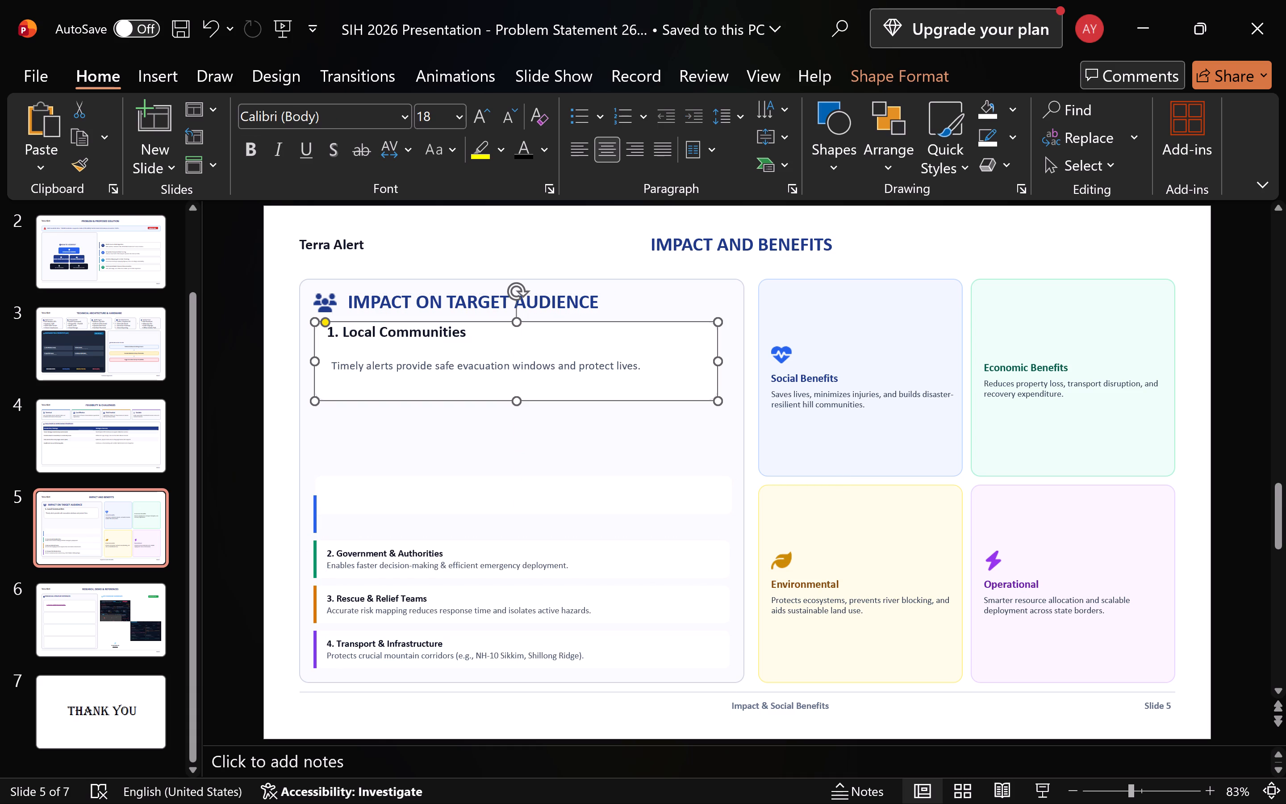
{"action": "key", "text": "ctrl+c"}
Delete the old first item's empty white strip and its blue accent bar.
{"action": "left_click", "coordinate": [425, 472]}
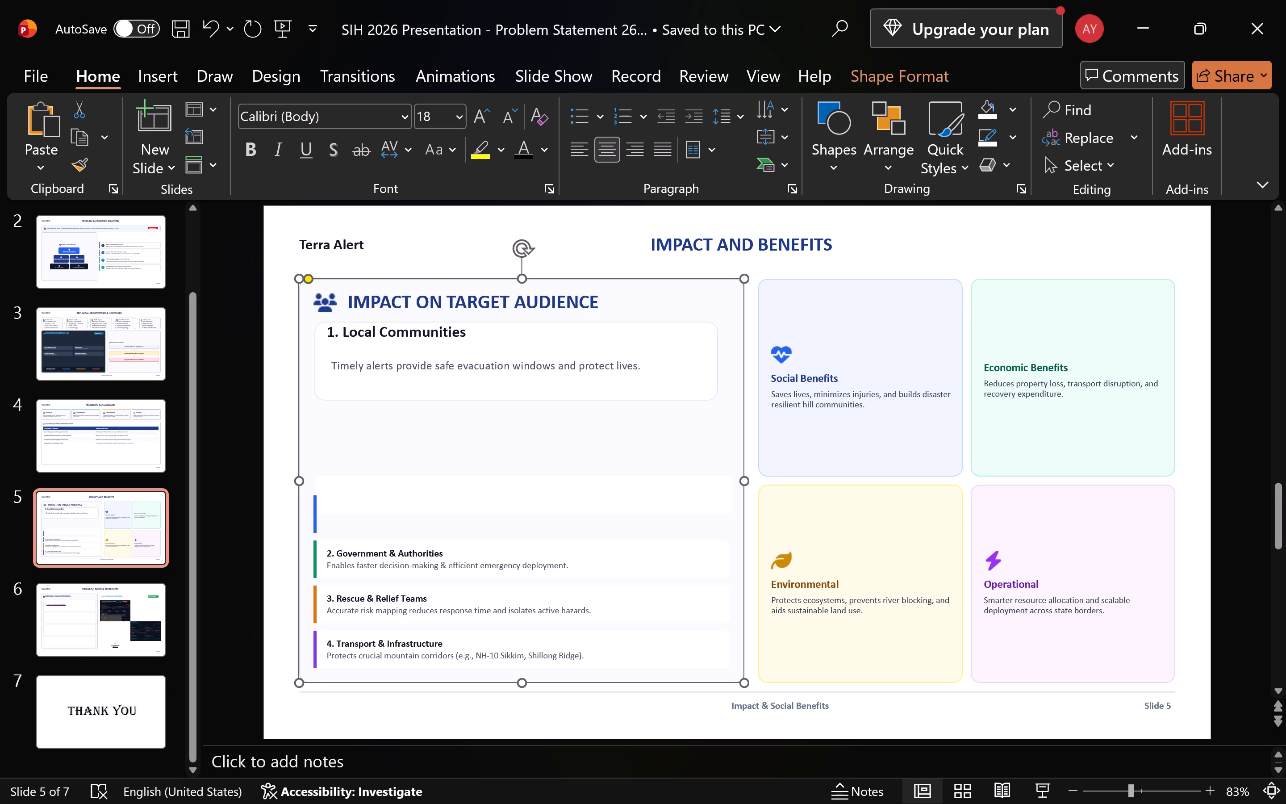
{"action": "left_click", "coordinate": [442, 497]}
{"action": "key", "text": "Delete"}
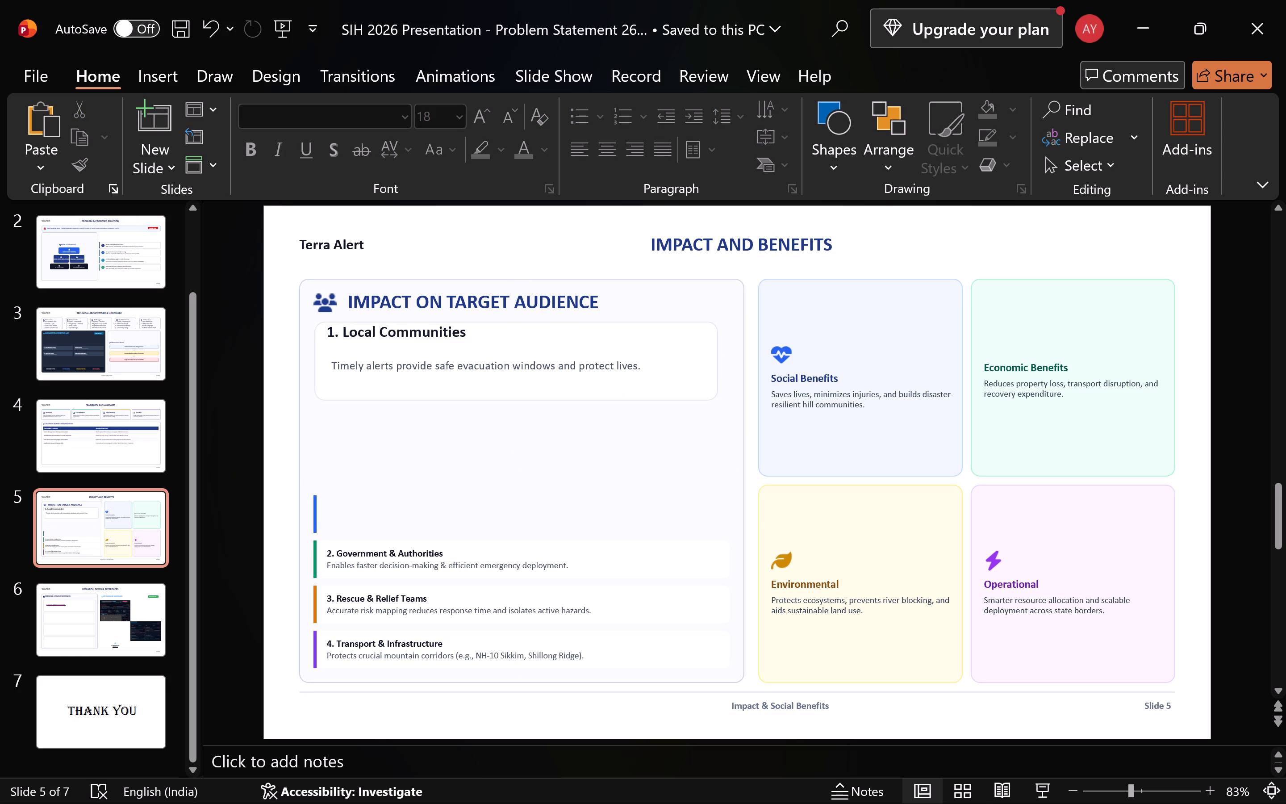
{"action": "left_click", "coordinate": [315, 506]}
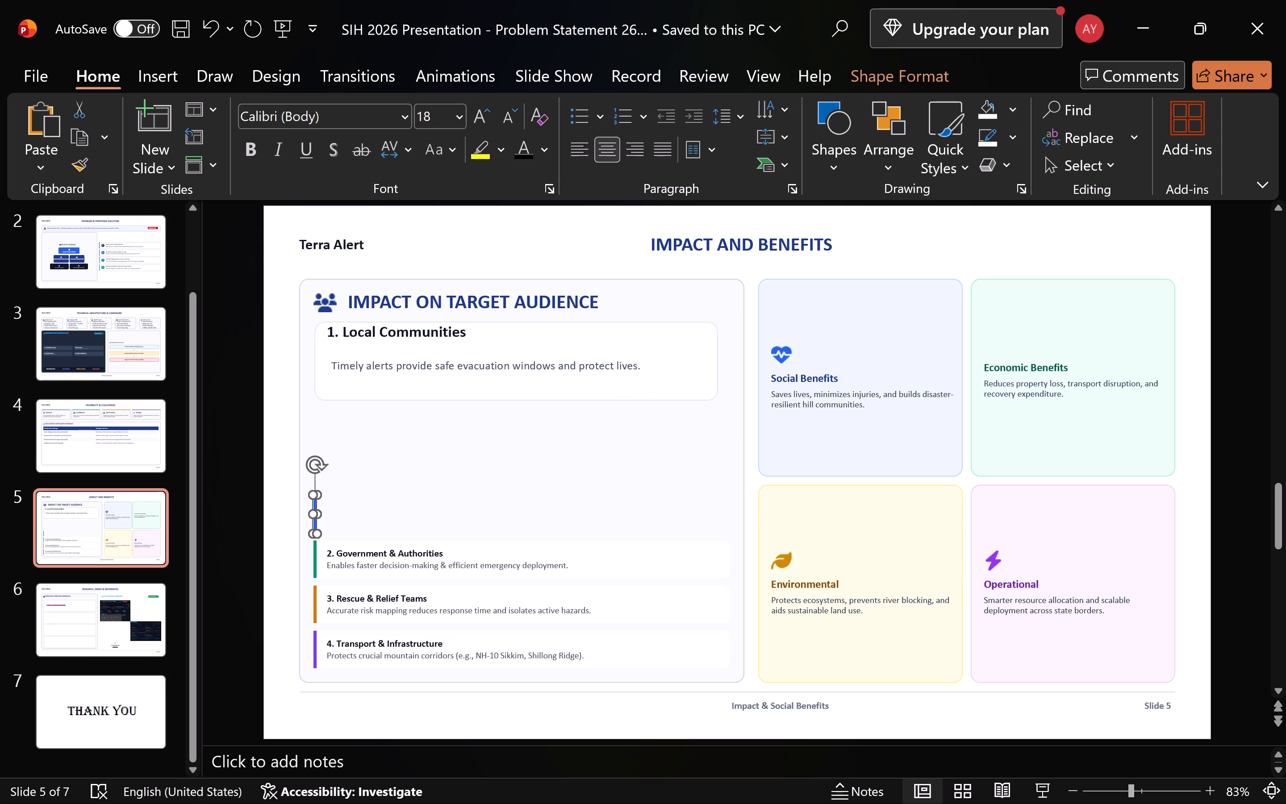
{"action": "key", "text": "Delete"}
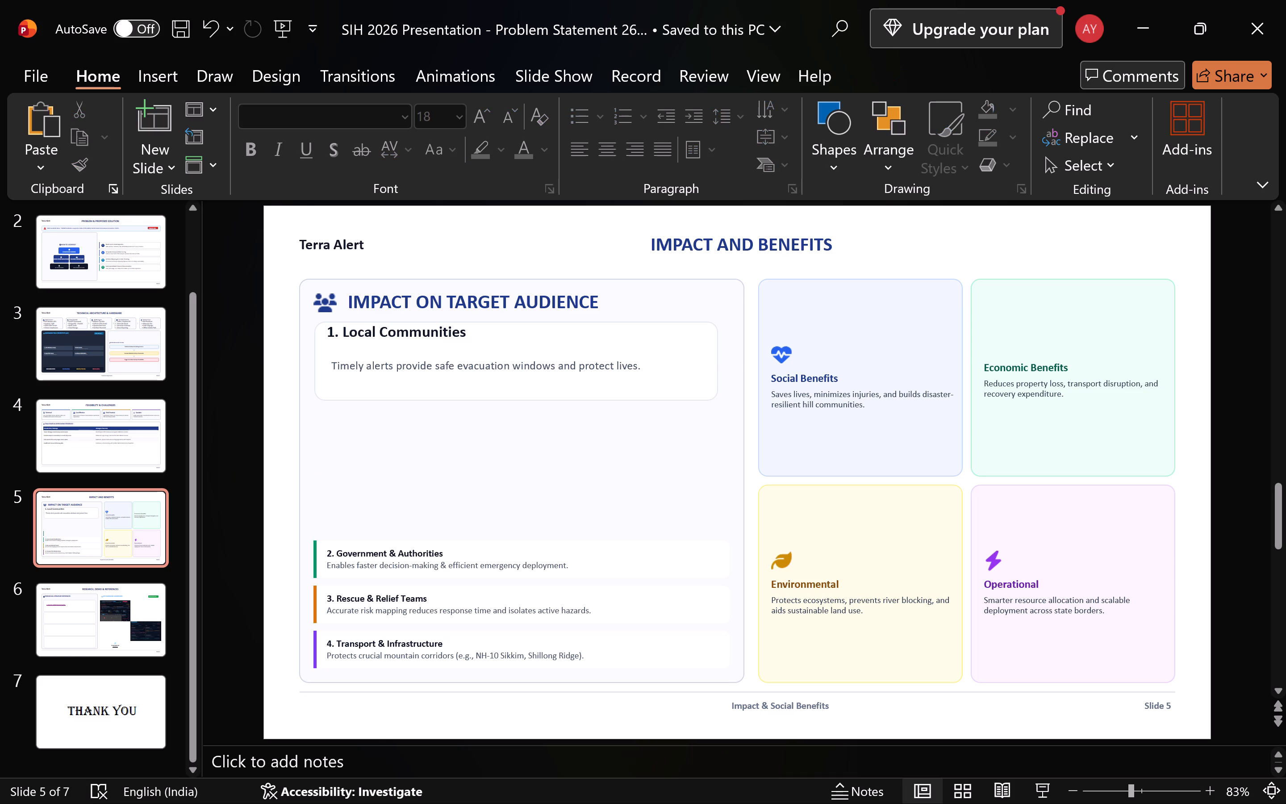
Paste the copied rounded box and place it directly beneath the "1. Local Communities" box, lined up with it.
{"action": "left_click", "coordinate": [405, 571]}
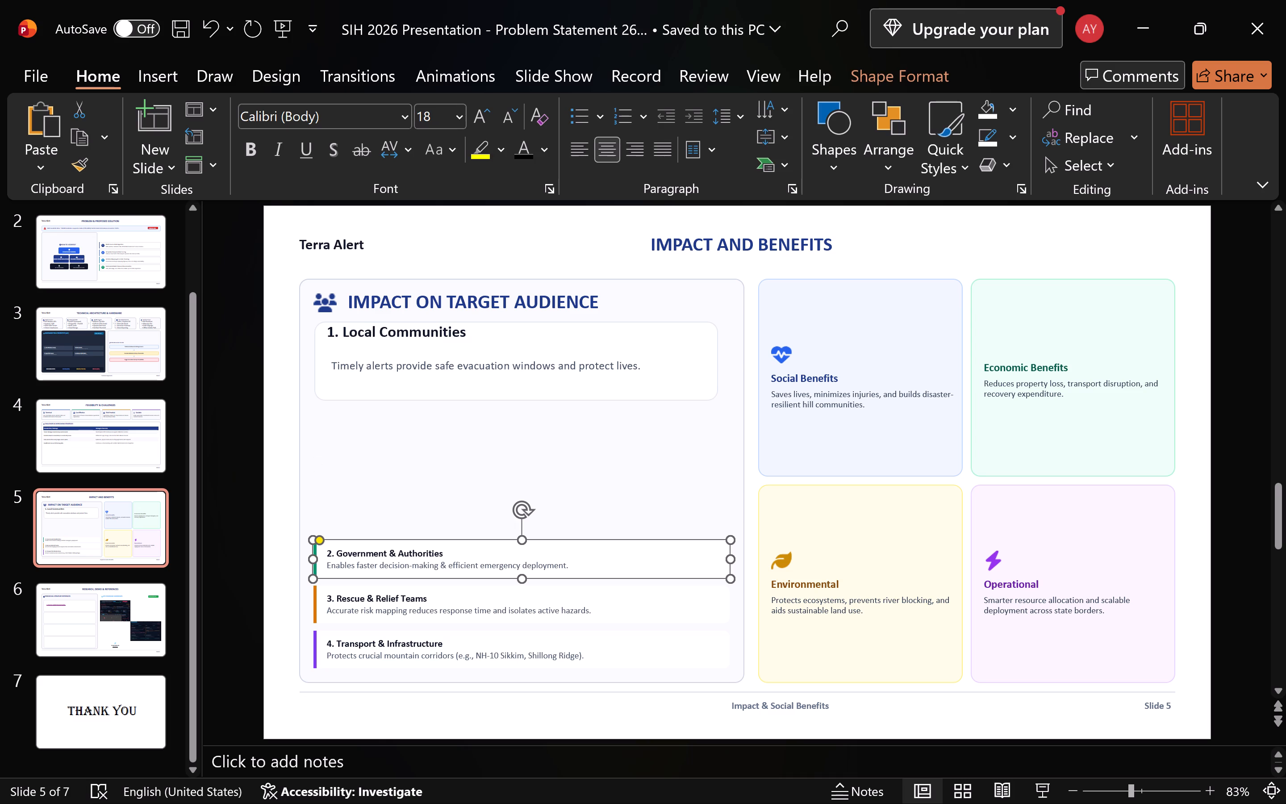
{"action": "key", "text": "ctrl+v"}
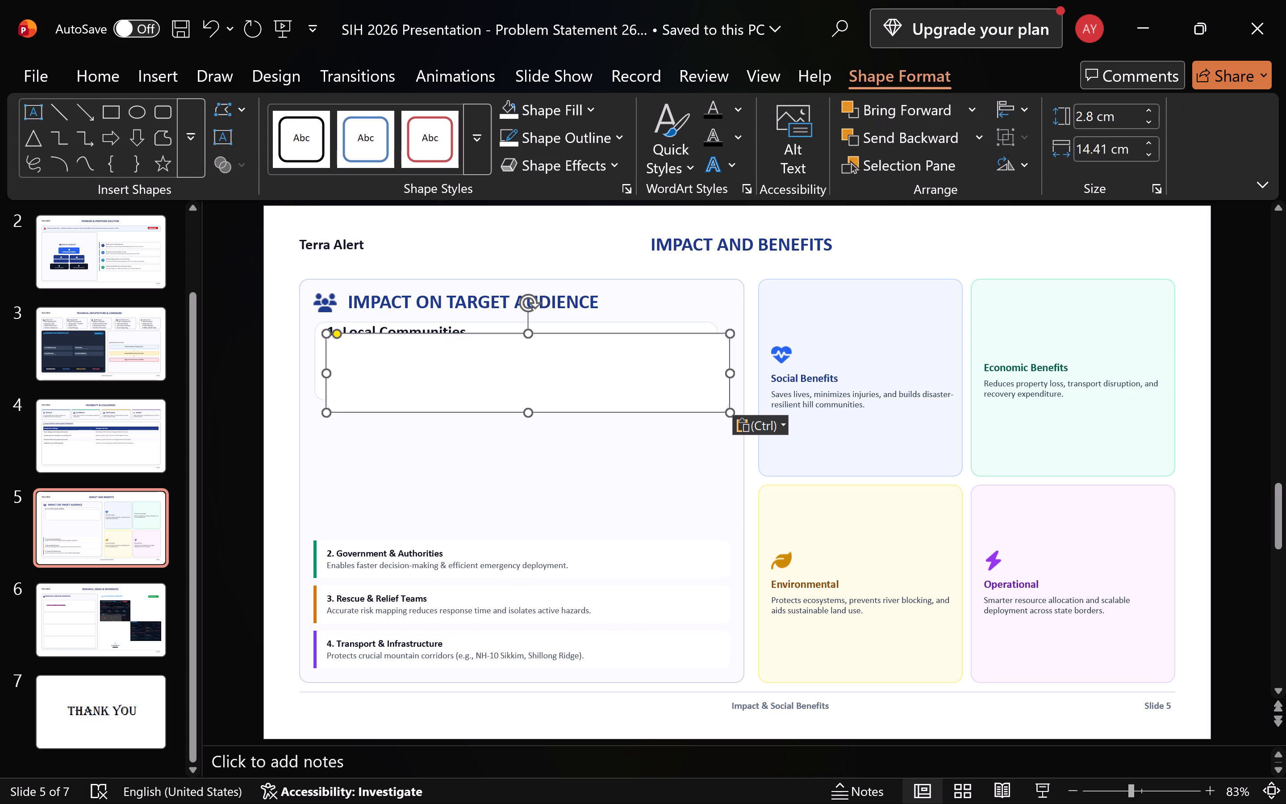
{"action": "left_click_drag", "start_coordinate": [434, 361], "coordinate": [417, 430]}
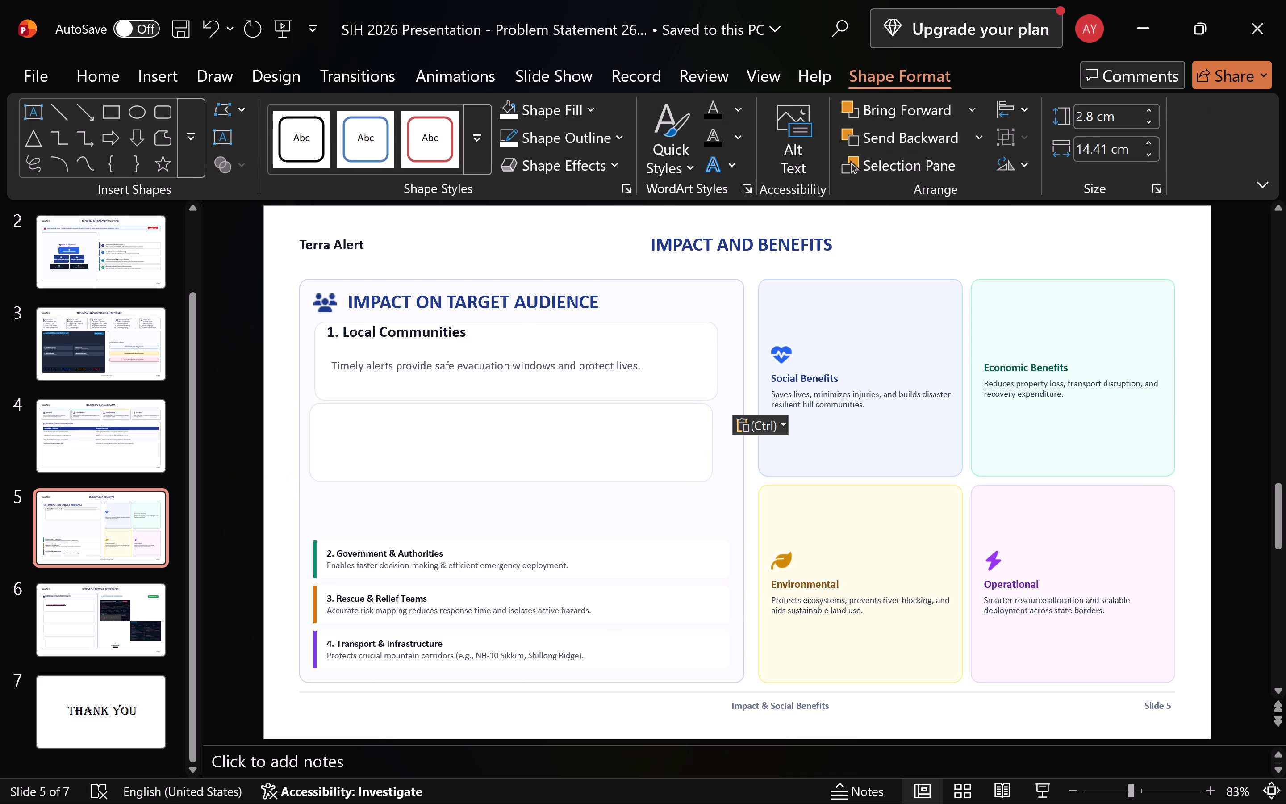
{"action": "left_click_drag", "start_coordinate": [417, 430], "coordinate": [421, 431]}
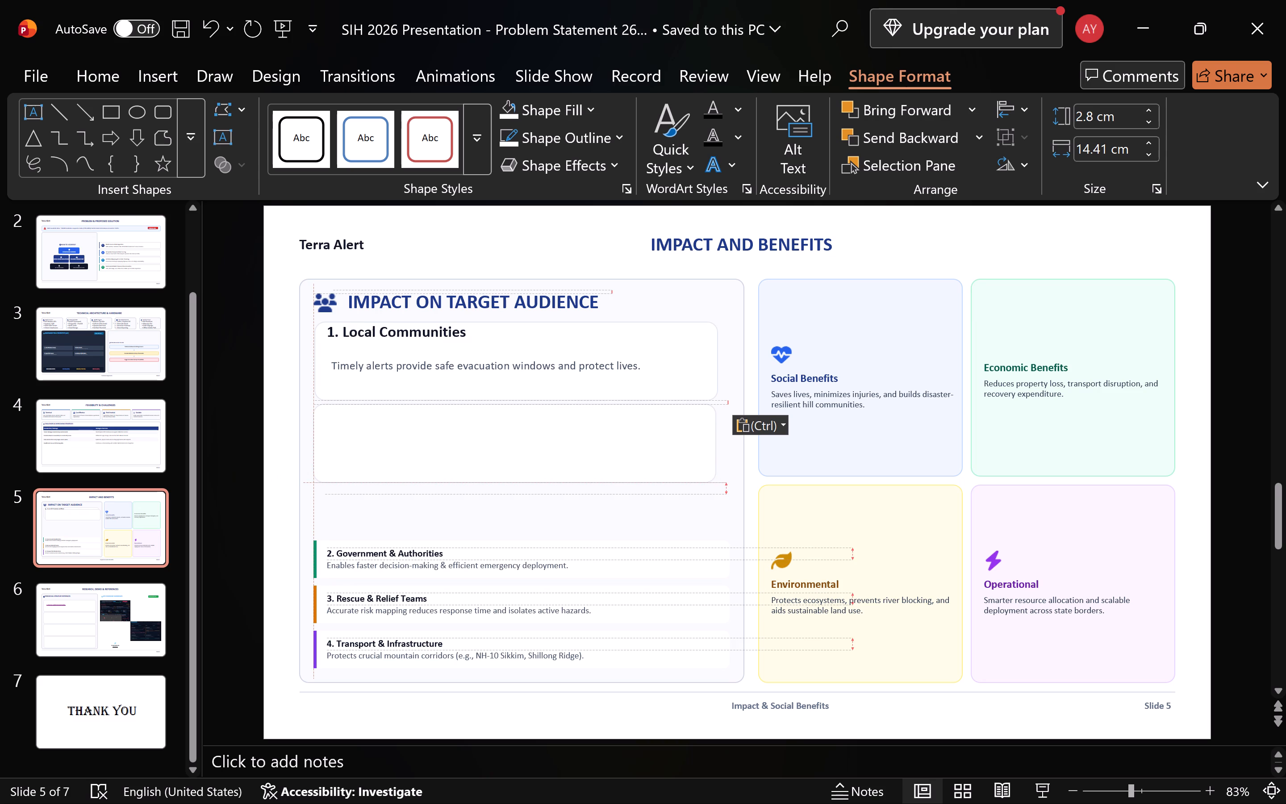
{"action": "left_click_drag", "start_coordinate": [421, 431], "coordinate": [421, 431]}
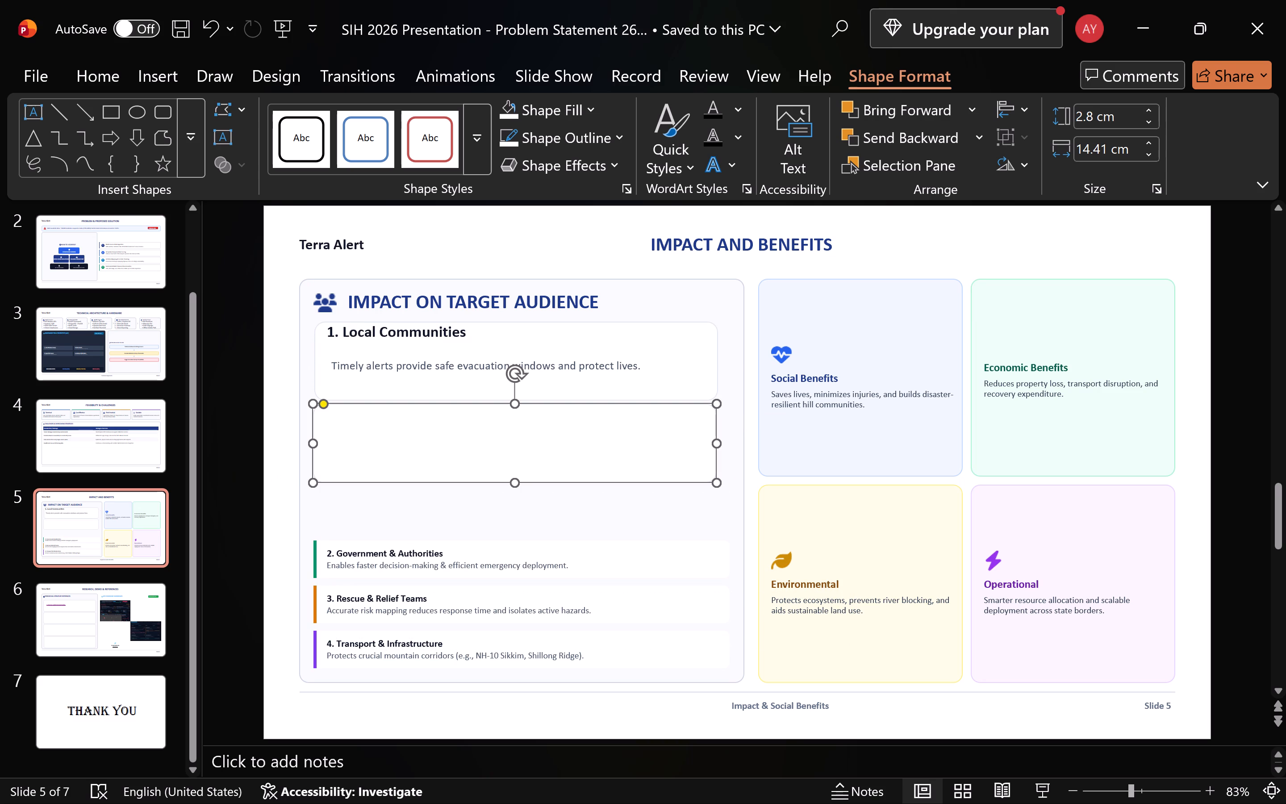
Copy the whole text of the old small "2. Government & Authorities" heading.
{"action": "left_click", "coordinate": [359, 552]}
{"action": "key", "text": "ctrl+a"}
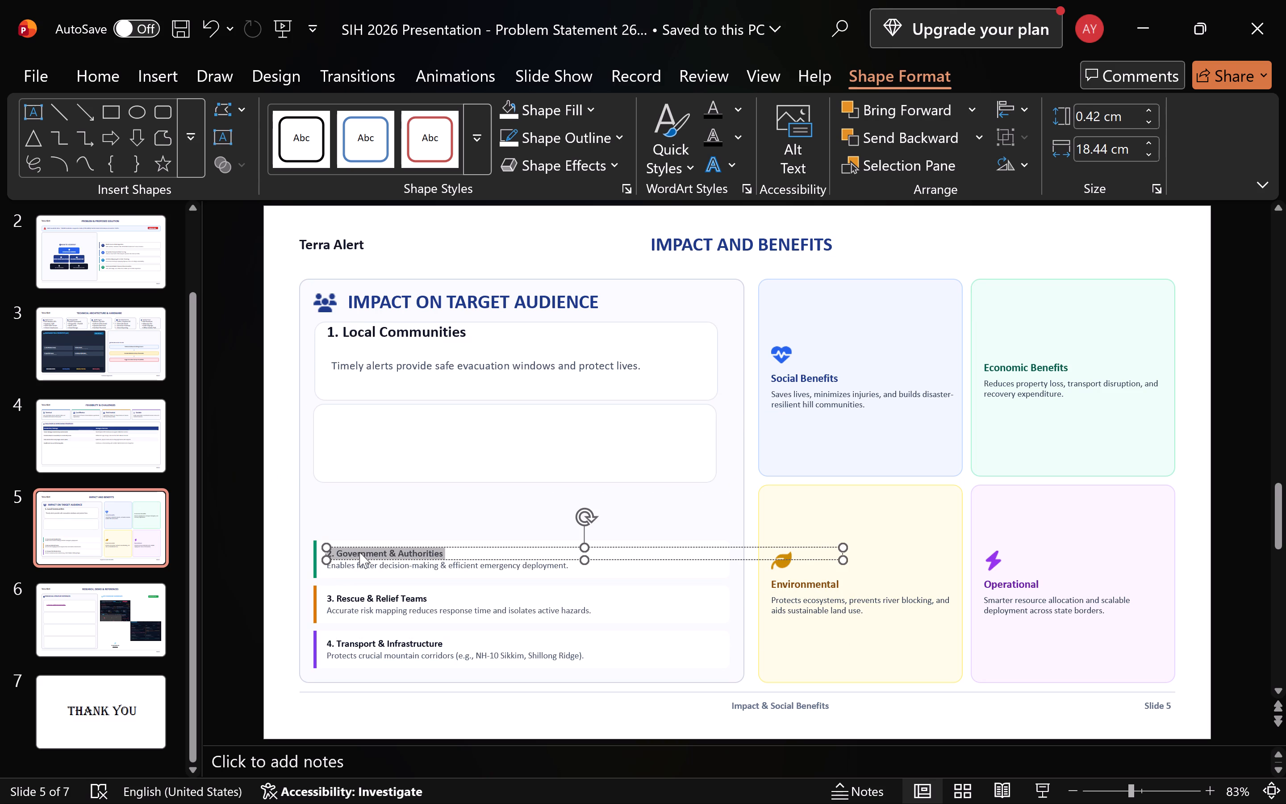
{"action": "key", "text": "ctrl+c"}
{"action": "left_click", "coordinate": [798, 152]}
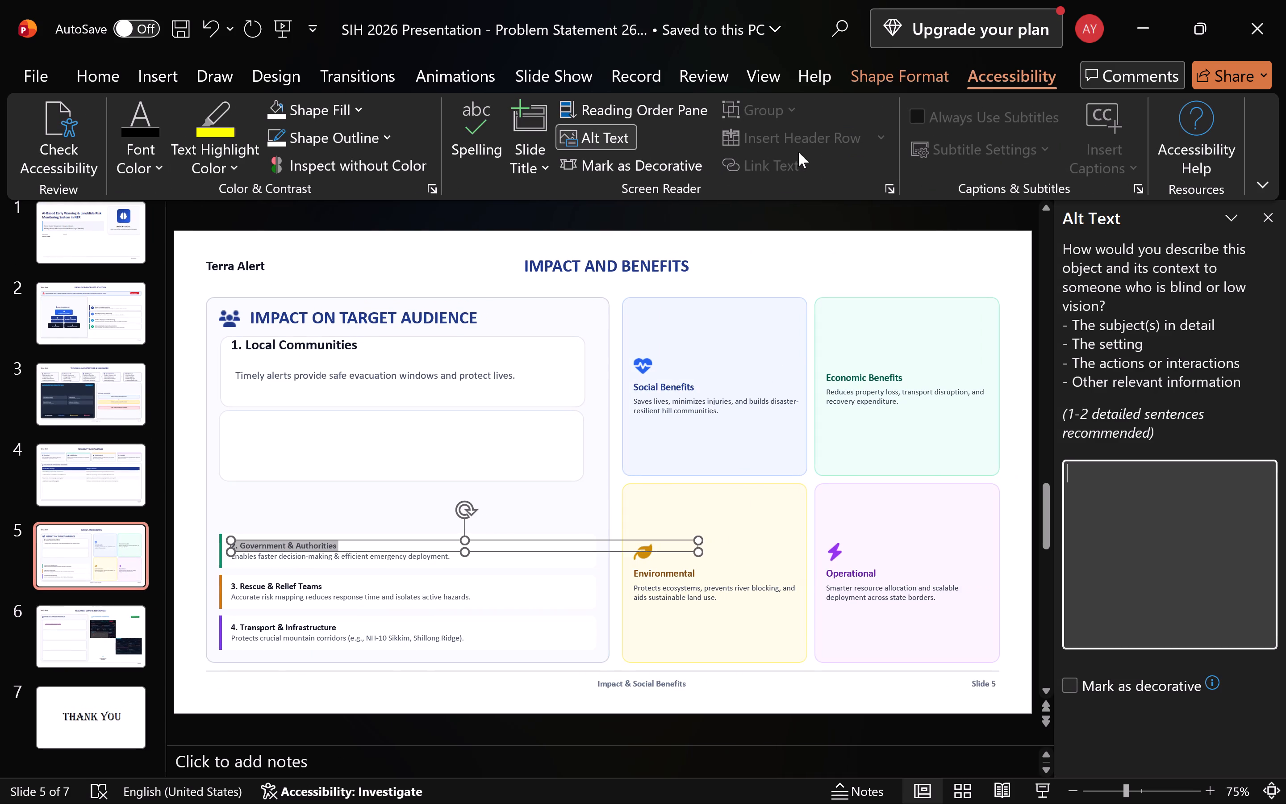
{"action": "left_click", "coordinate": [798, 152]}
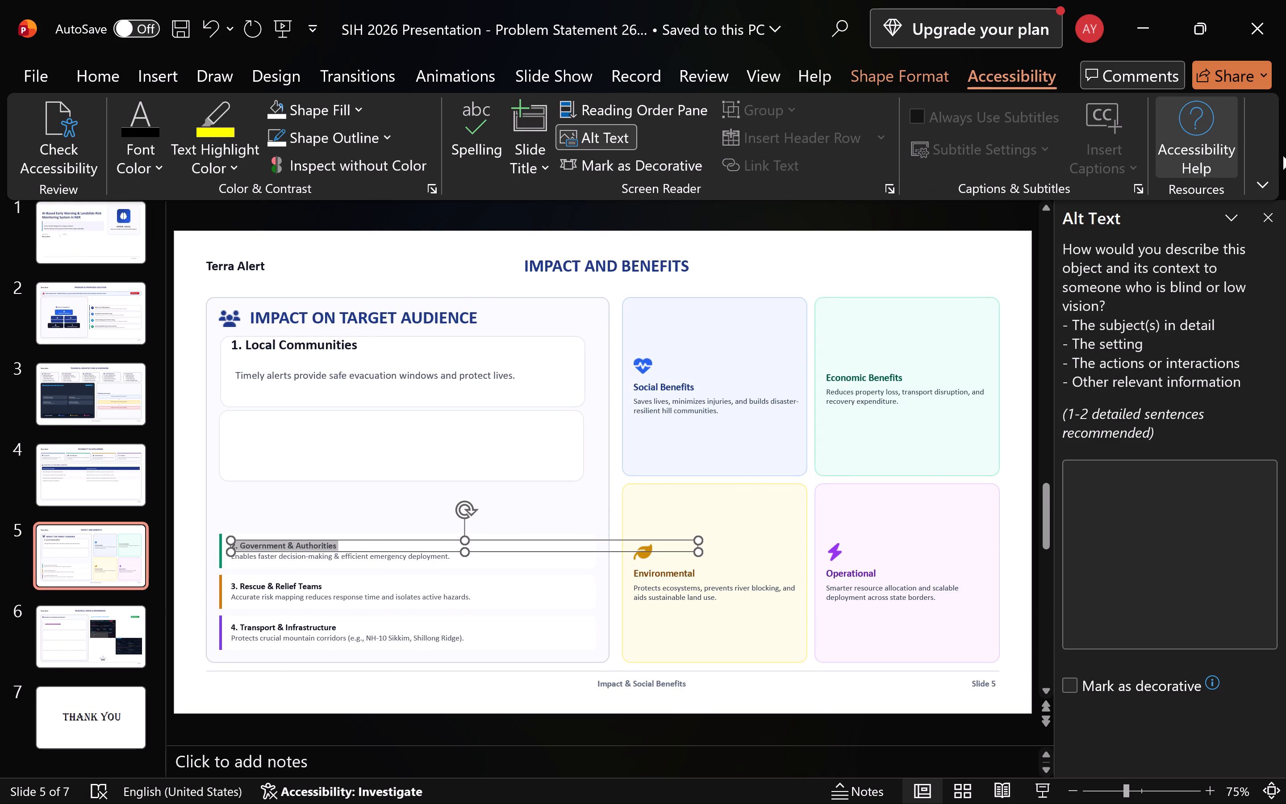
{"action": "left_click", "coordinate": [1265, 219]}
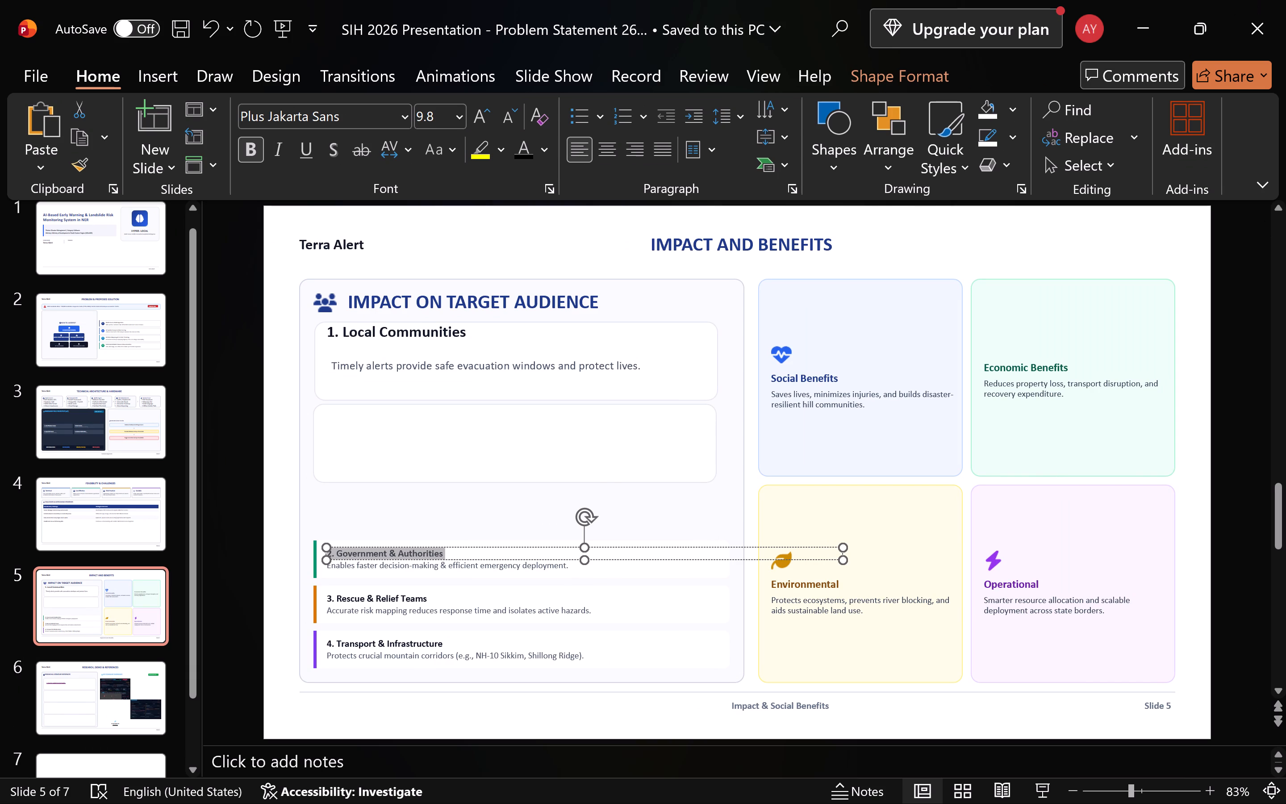
Paste the copied "2. Government & Authorities" heading into the empty rounded box beneath the "1. Local Communities" box.
{"action": "left_click", "coordinate": [829, 172]}
{"action": "left_click", "coordinate": [829, 232]}
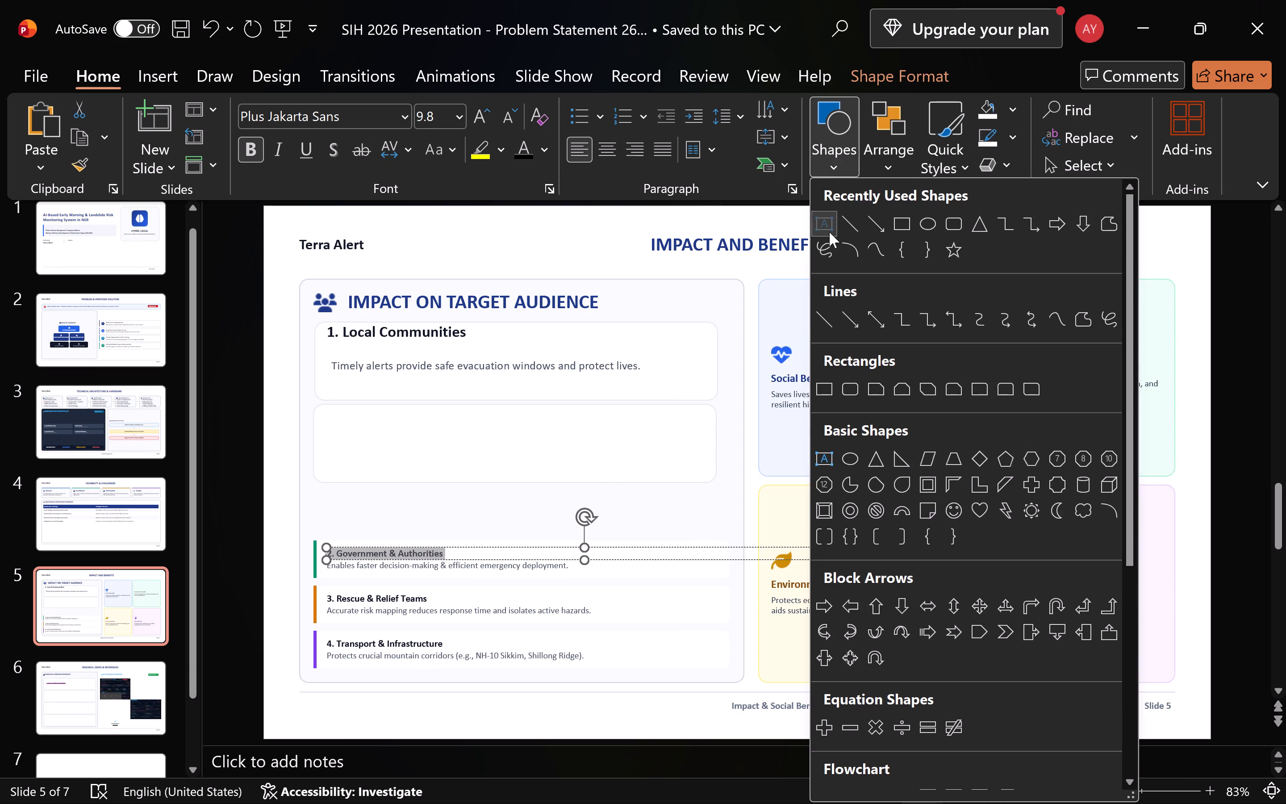
{"action": "left_click", "coordinate": [409, 465]}
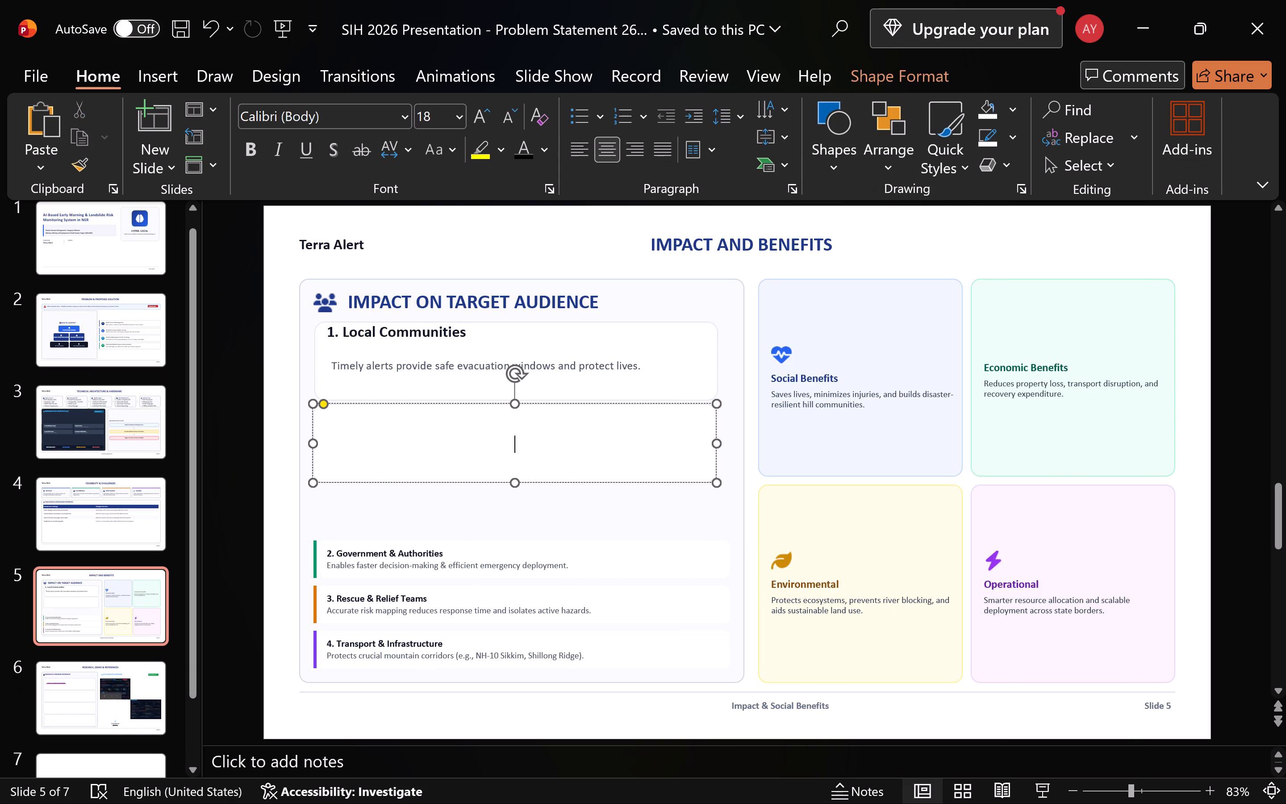
{"action": "key", "text": "ctrl+v"}
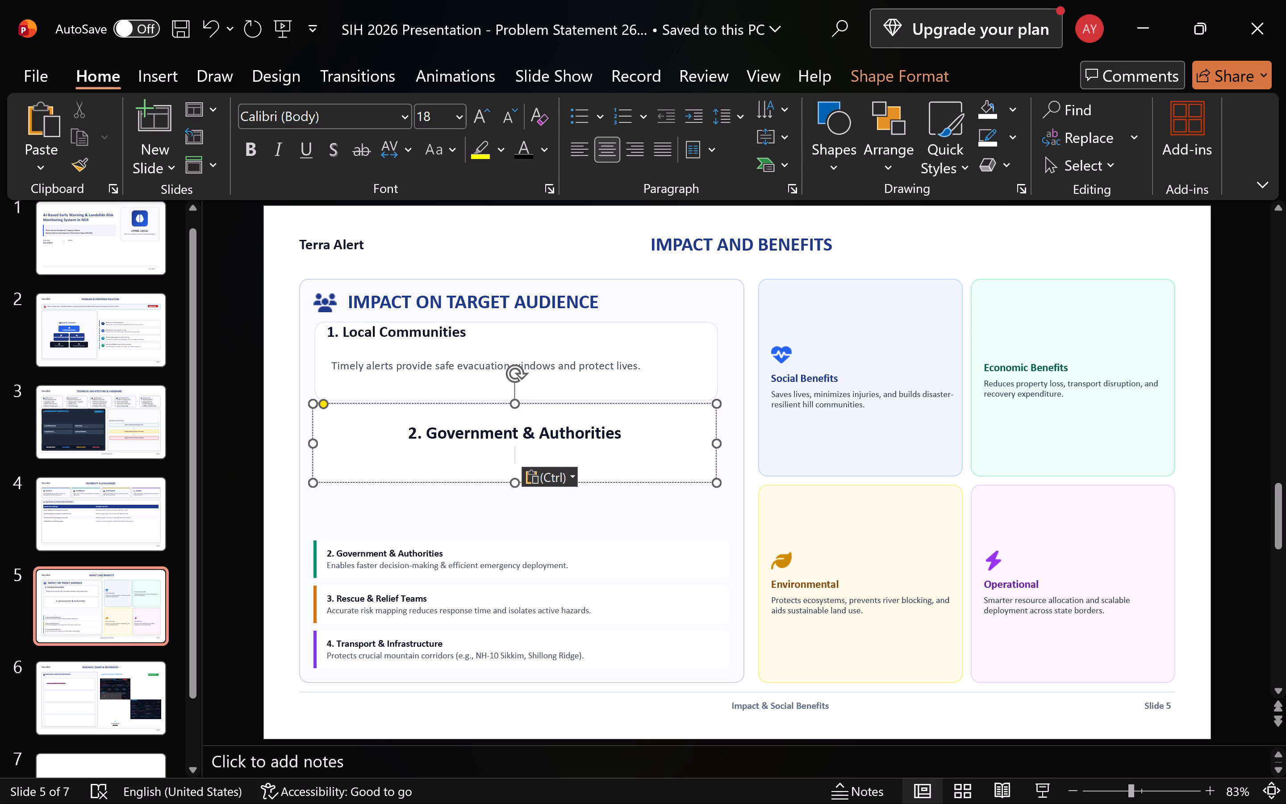
{"action": "left_click", "coordinate": [627, 435]}
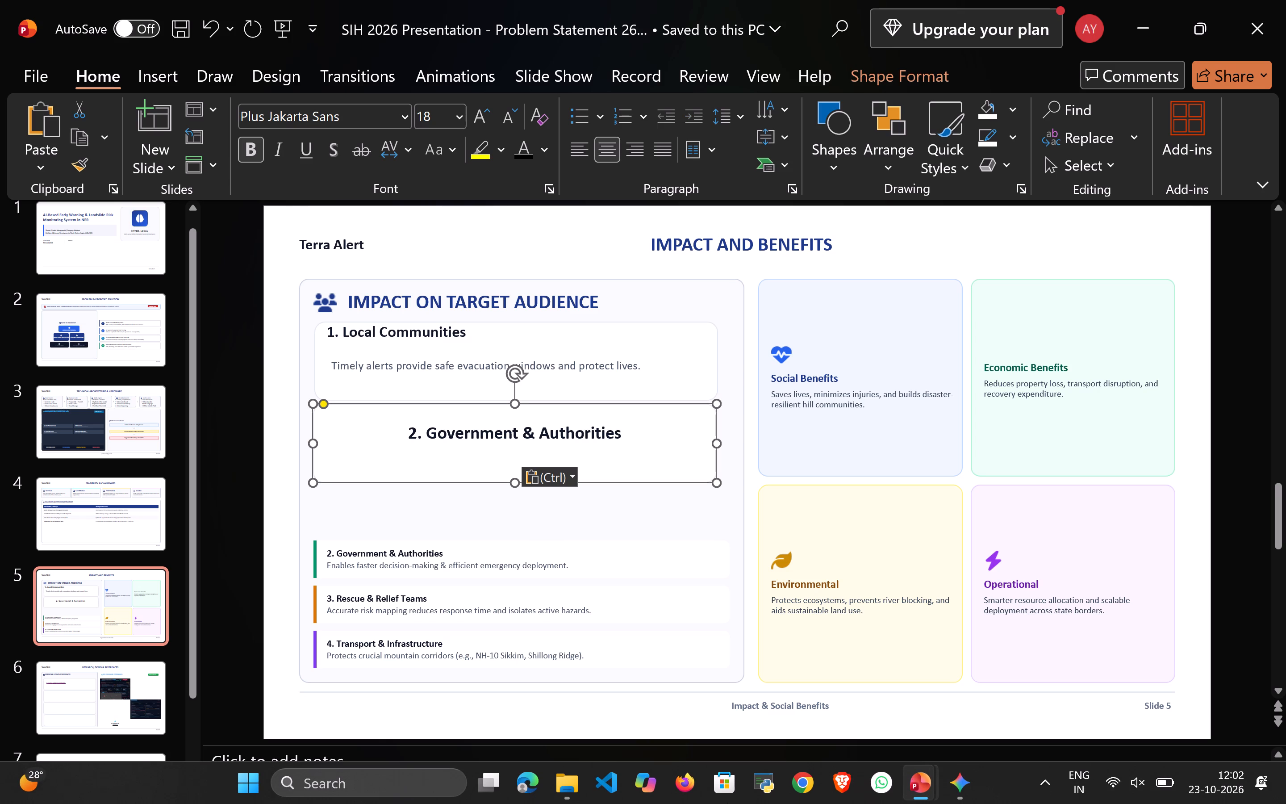
Search the computer for "ku" and open the Kuro app.
{"action": "left_click", "coordinate": [331, 785]}
{"action": "type", "text": "ku"}
{"action": "left_click", "coordinate": [389, 268]}
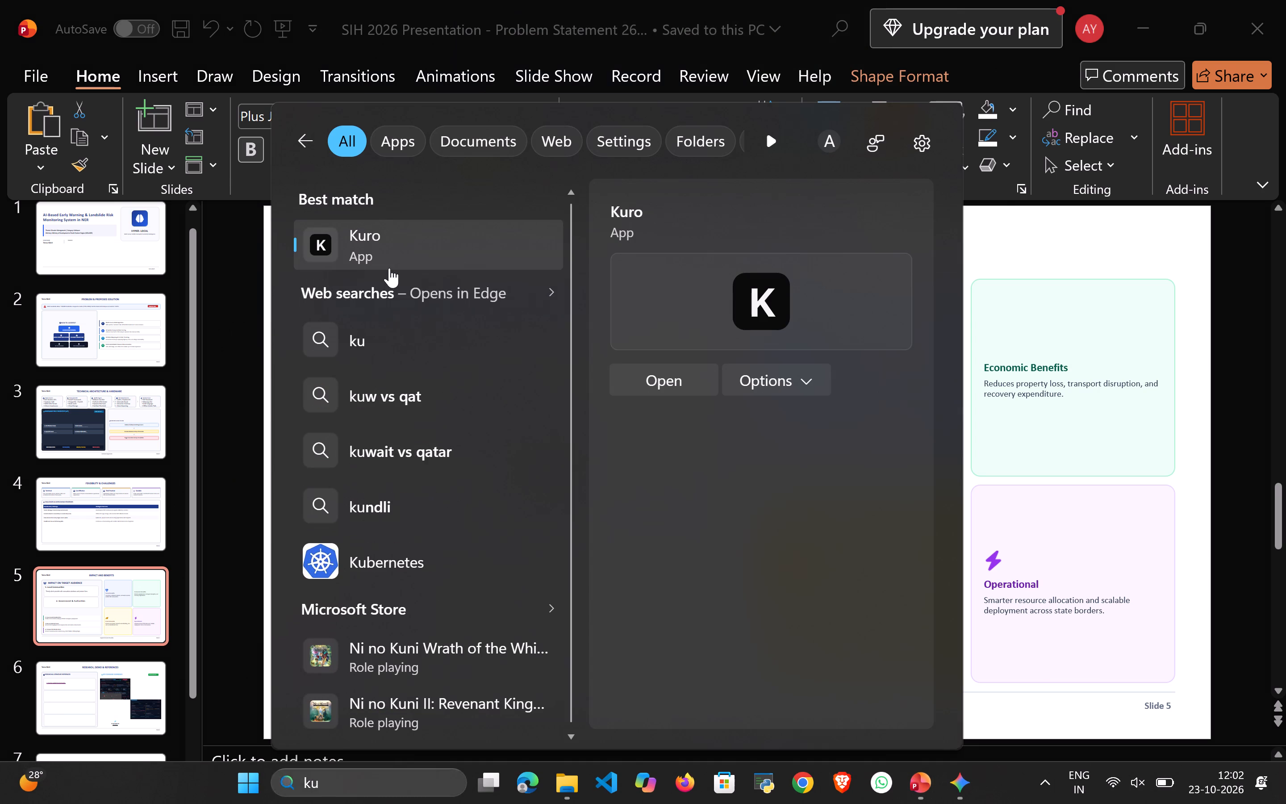
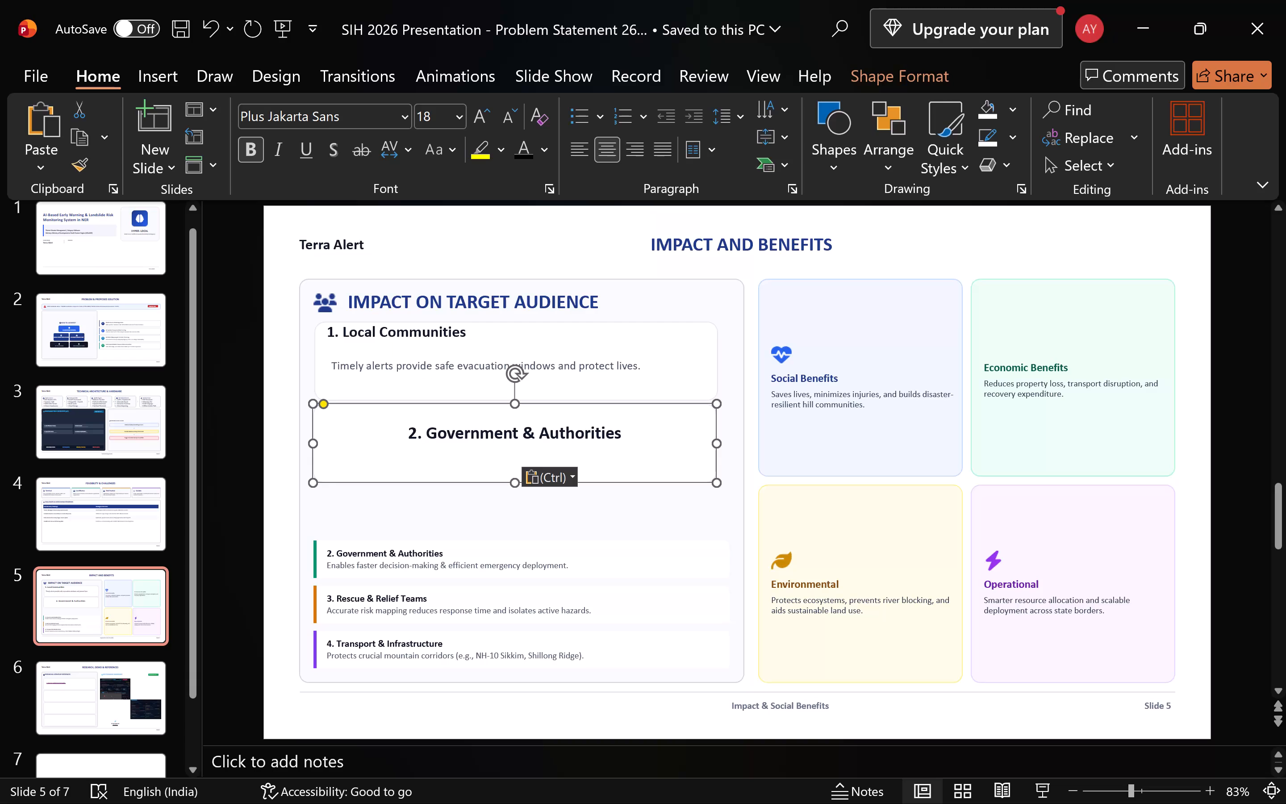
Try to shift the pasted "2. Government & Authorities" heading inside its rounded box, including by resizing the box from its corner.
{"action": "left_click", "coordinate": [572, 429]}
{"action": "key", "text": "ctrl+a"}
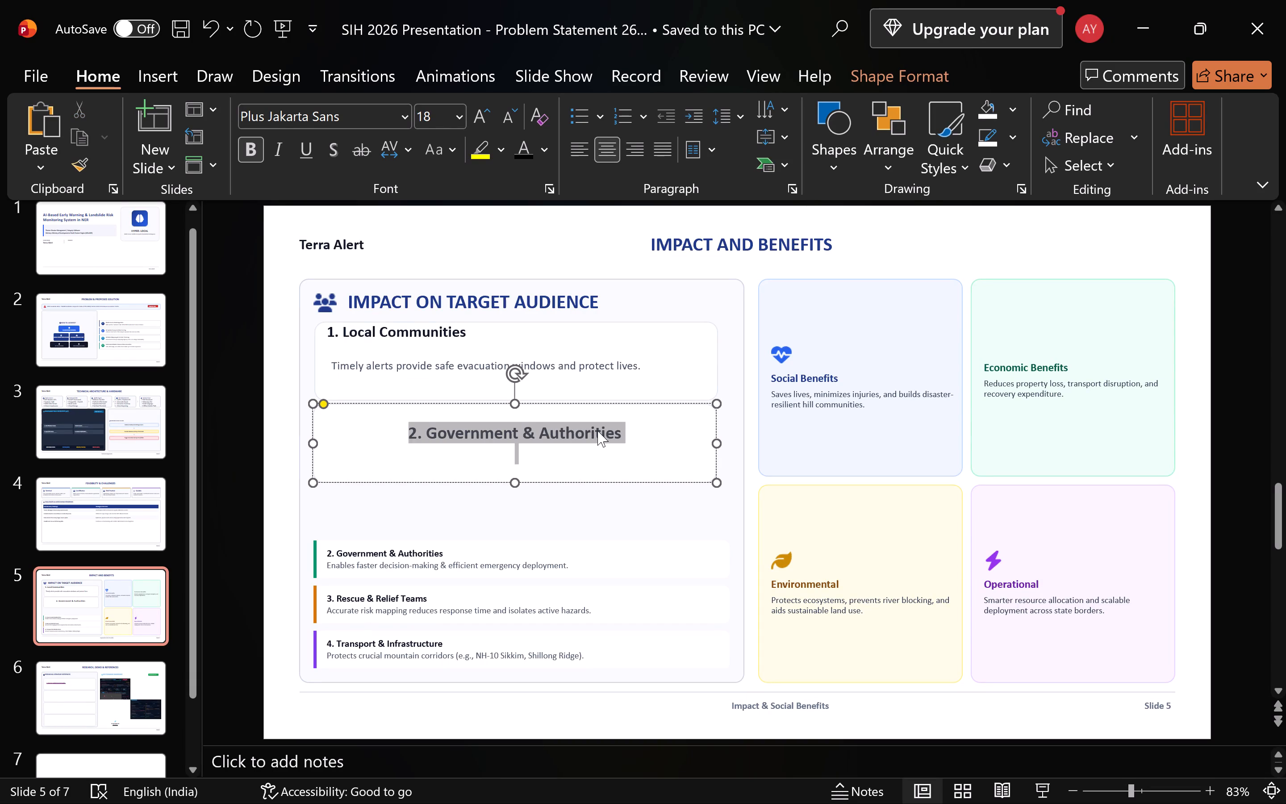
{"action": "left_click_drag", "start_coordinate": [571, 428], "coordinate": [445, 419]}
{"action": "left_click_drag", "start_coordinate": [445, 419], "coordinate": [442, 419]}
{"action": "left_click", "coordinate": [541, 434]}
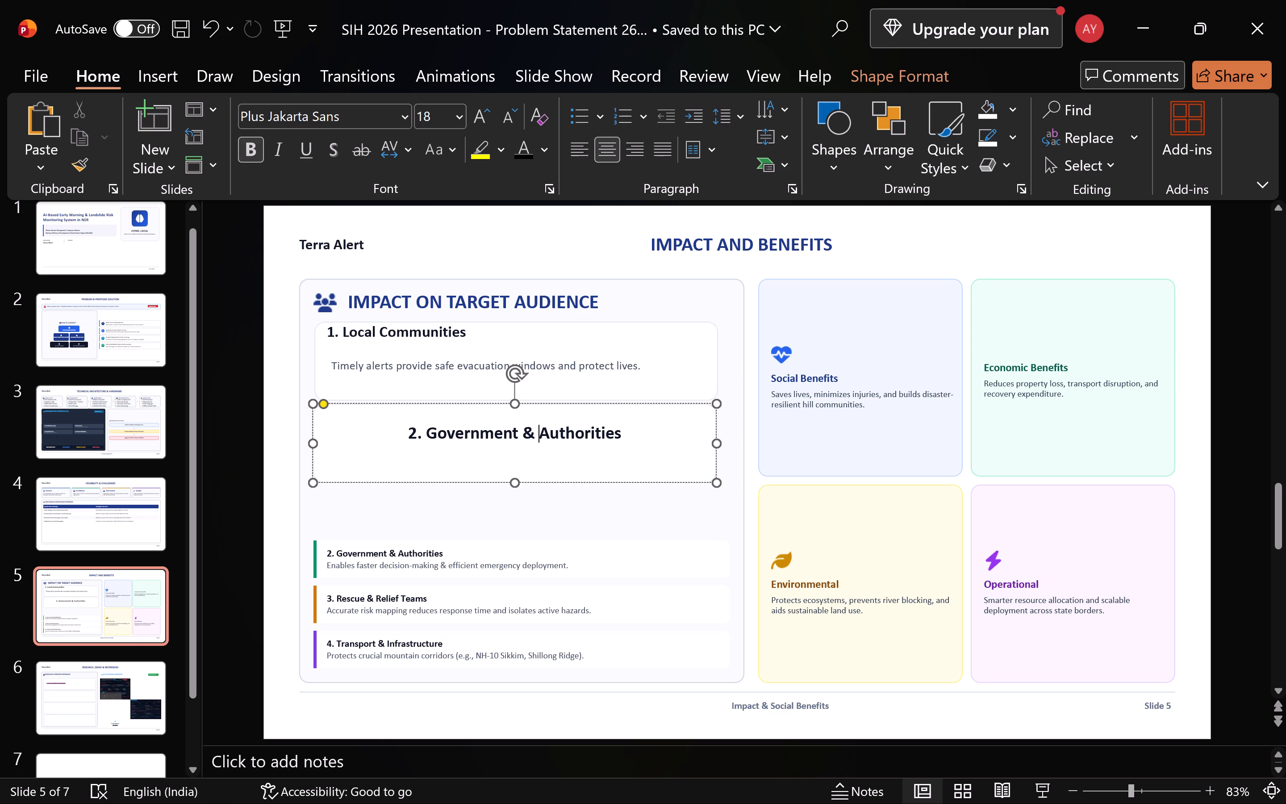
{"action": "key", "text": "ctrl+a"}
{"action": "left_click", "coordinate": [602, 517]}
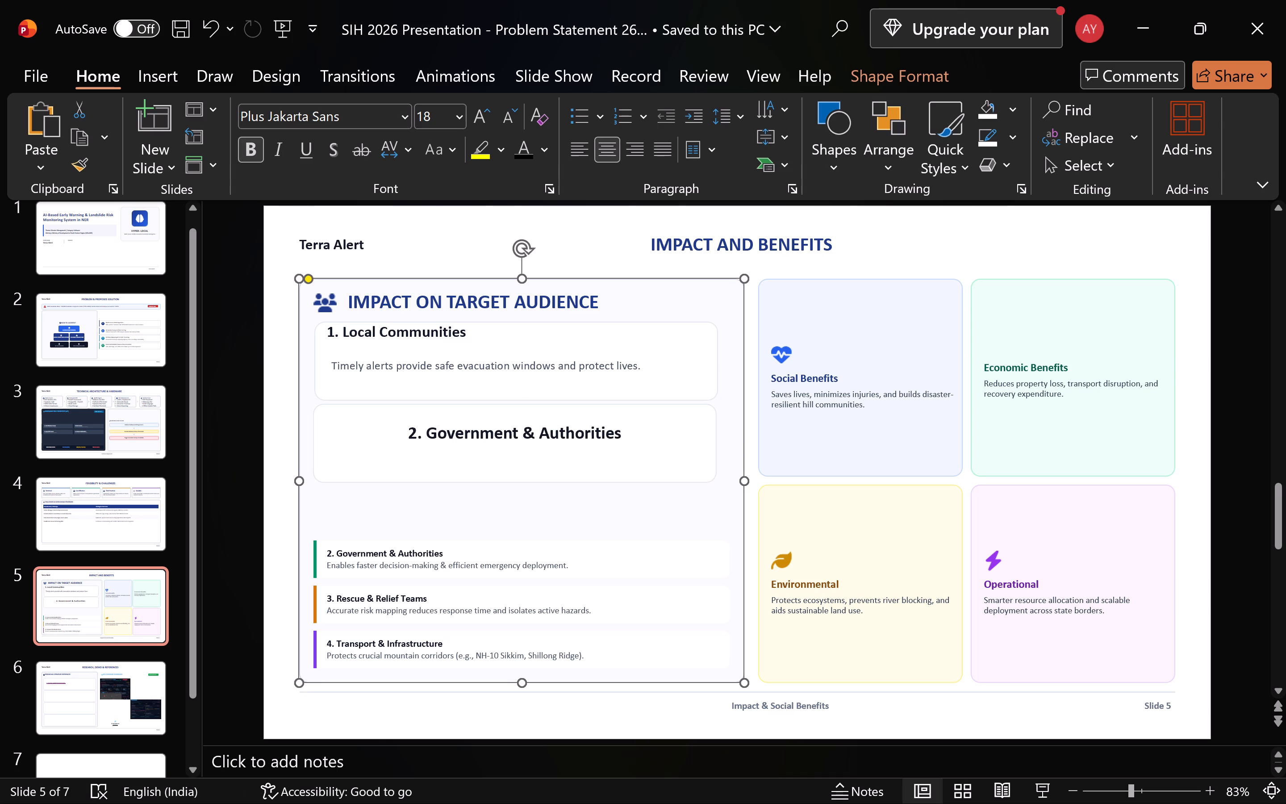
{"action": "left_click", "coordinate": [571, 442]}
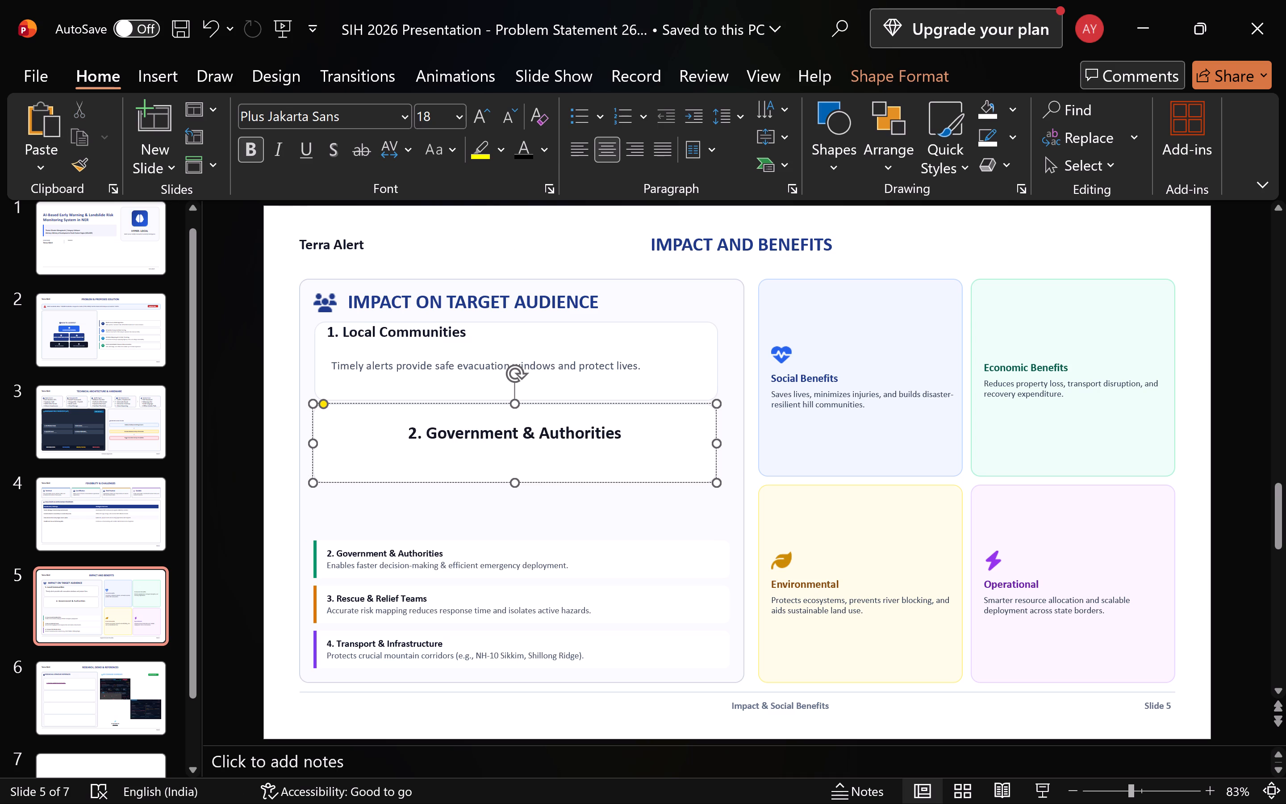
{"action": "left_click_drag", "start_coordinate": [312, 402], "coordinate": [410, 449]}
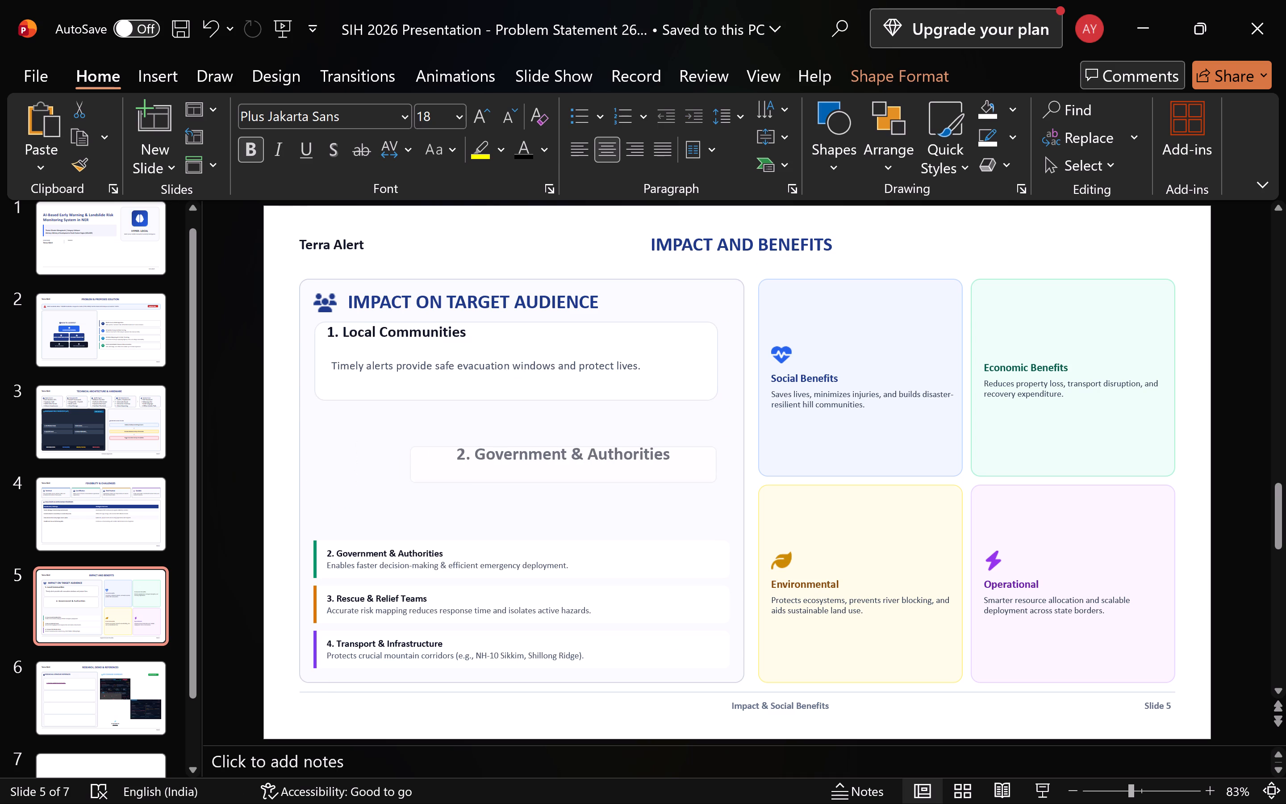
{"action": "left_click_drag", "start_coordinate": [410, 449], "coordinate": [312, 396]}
Undo the box resize and the heading paste, leaving the second rounded box empty.
{"action": "key", "text": "ctrl+z"}
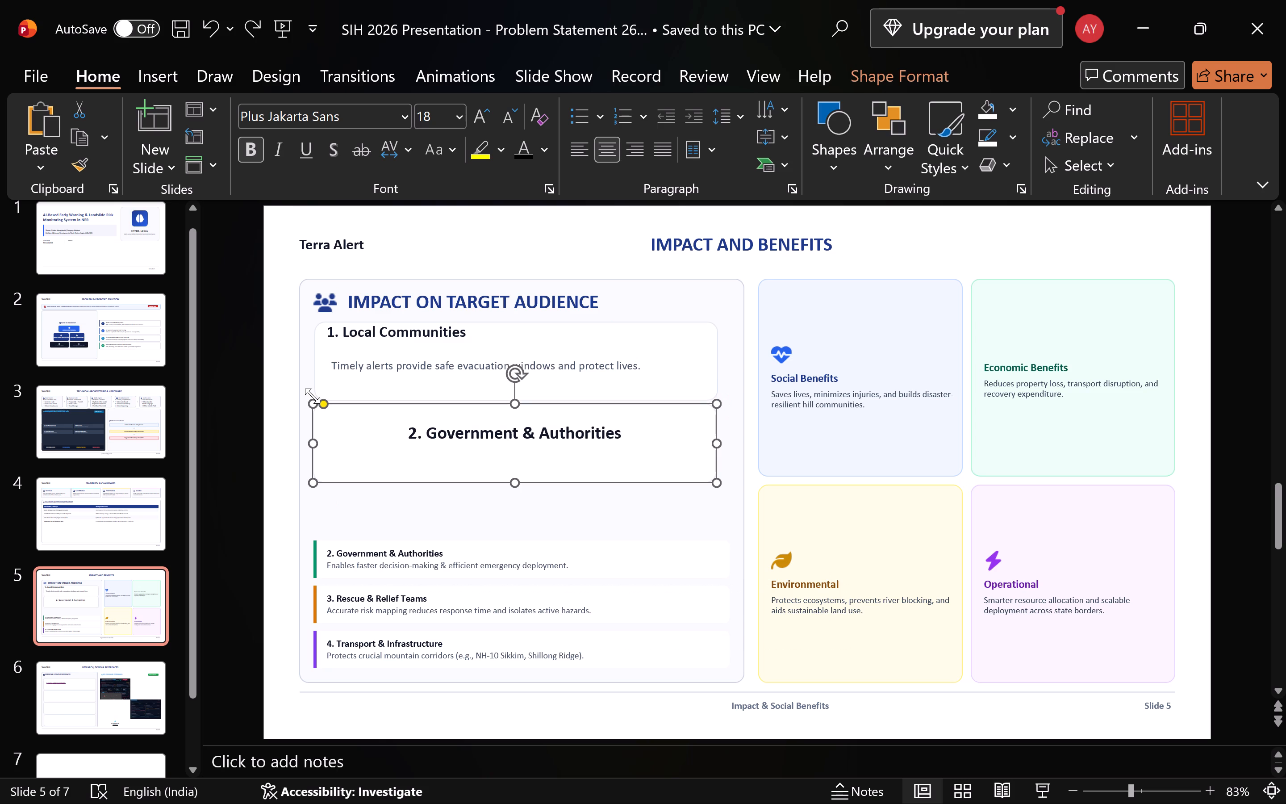
{"action": "key", "text": "ctrl+z"}
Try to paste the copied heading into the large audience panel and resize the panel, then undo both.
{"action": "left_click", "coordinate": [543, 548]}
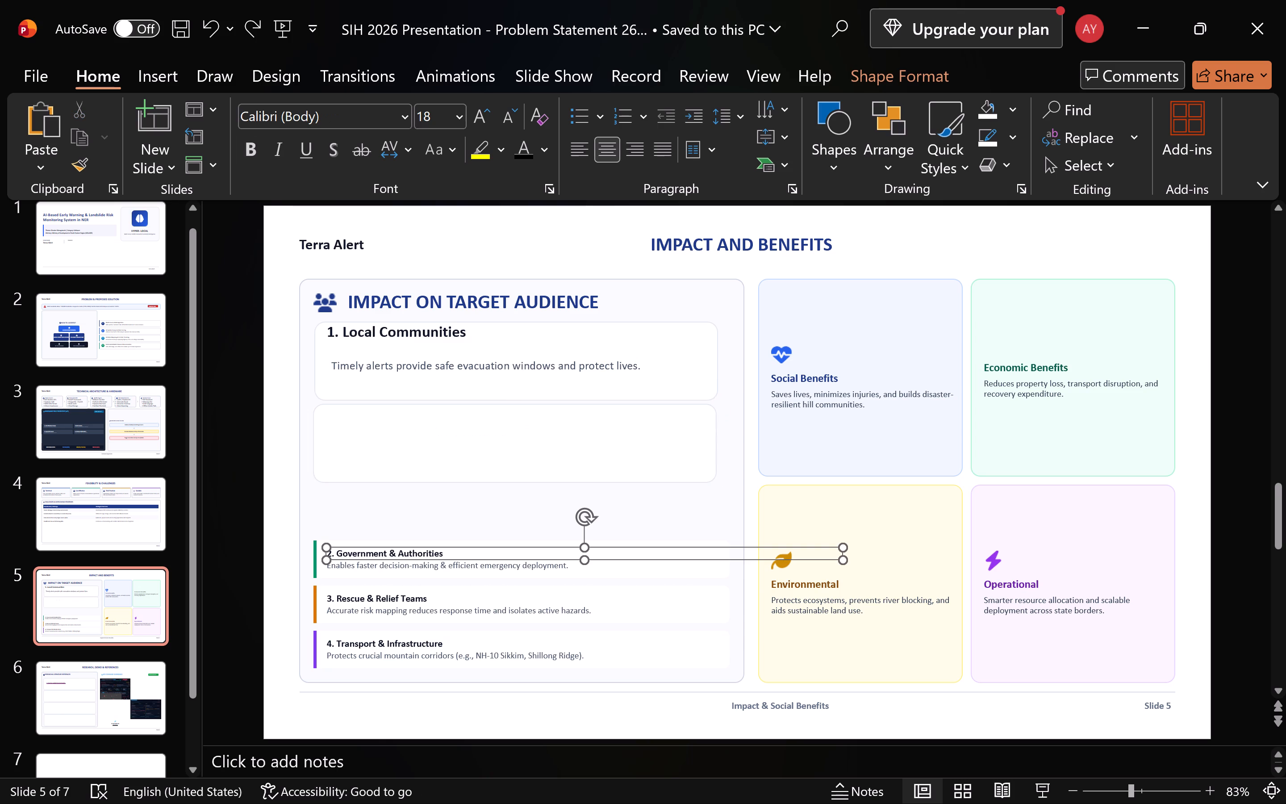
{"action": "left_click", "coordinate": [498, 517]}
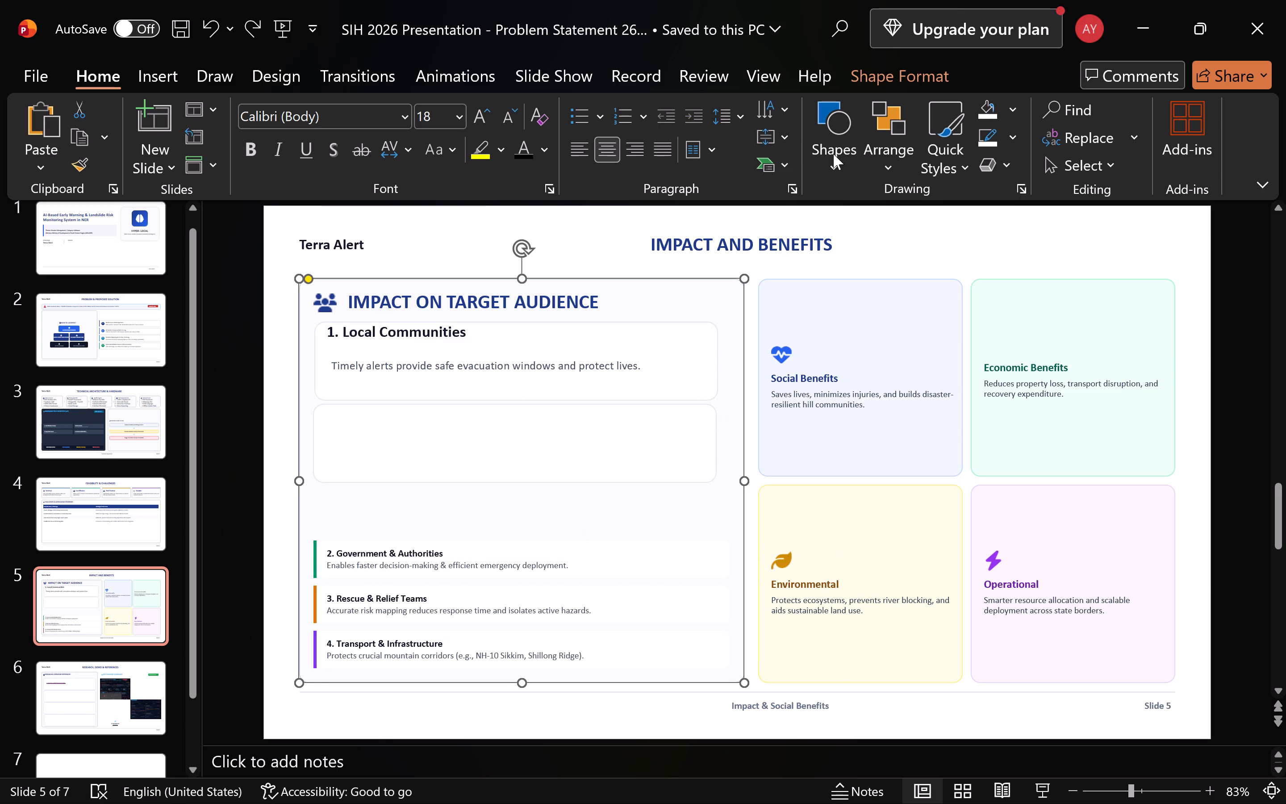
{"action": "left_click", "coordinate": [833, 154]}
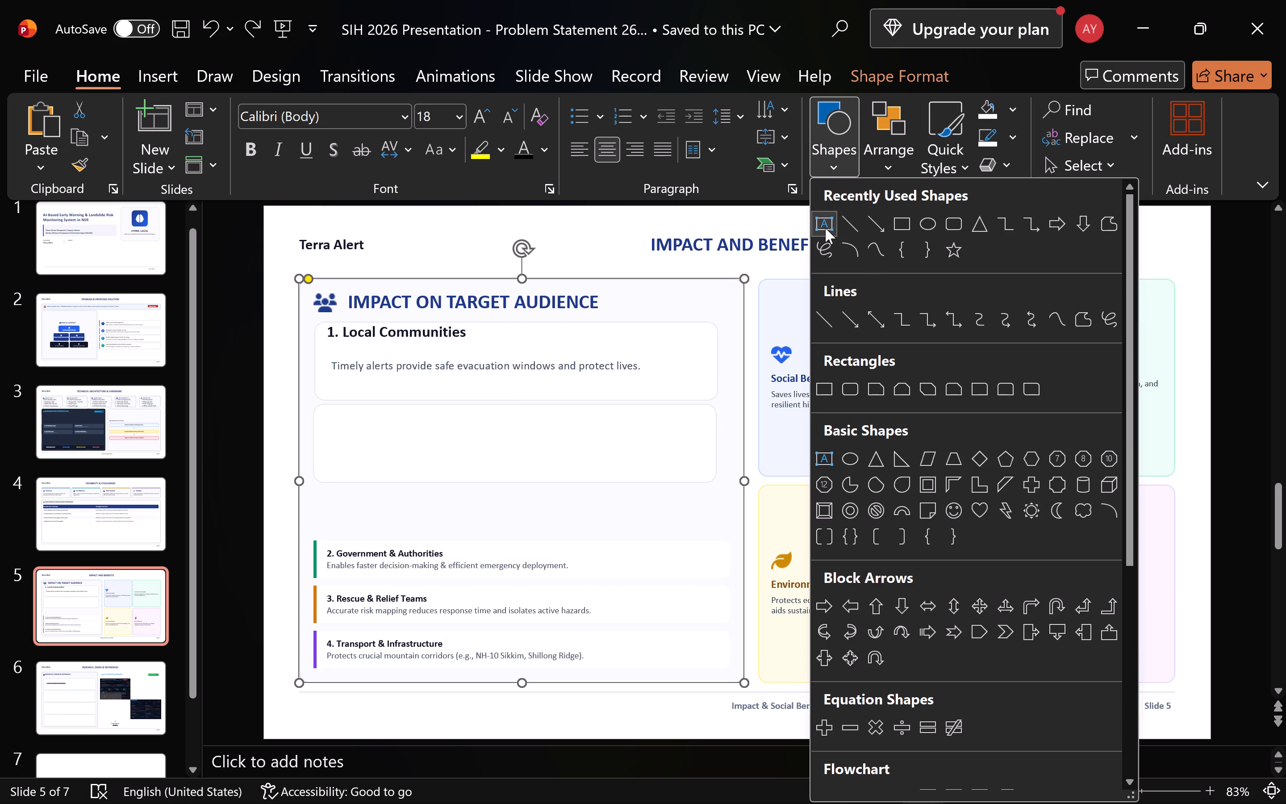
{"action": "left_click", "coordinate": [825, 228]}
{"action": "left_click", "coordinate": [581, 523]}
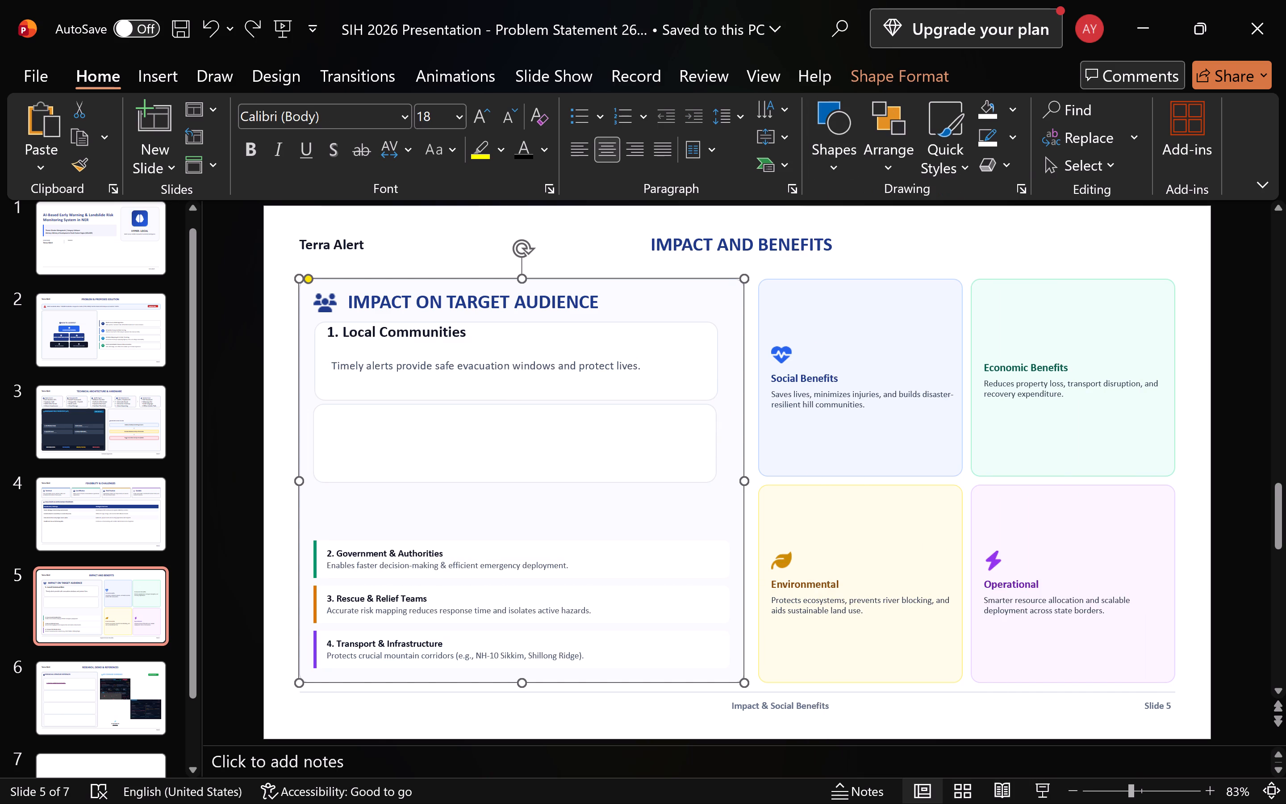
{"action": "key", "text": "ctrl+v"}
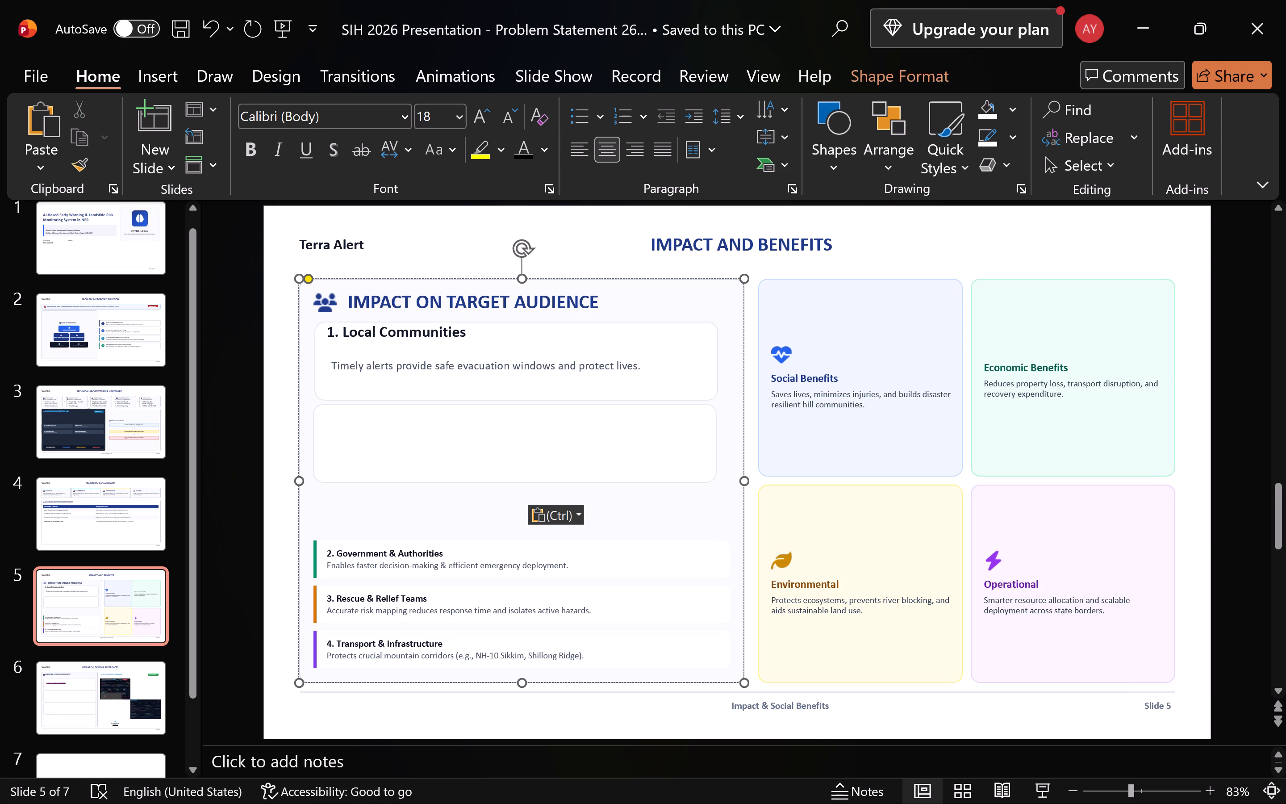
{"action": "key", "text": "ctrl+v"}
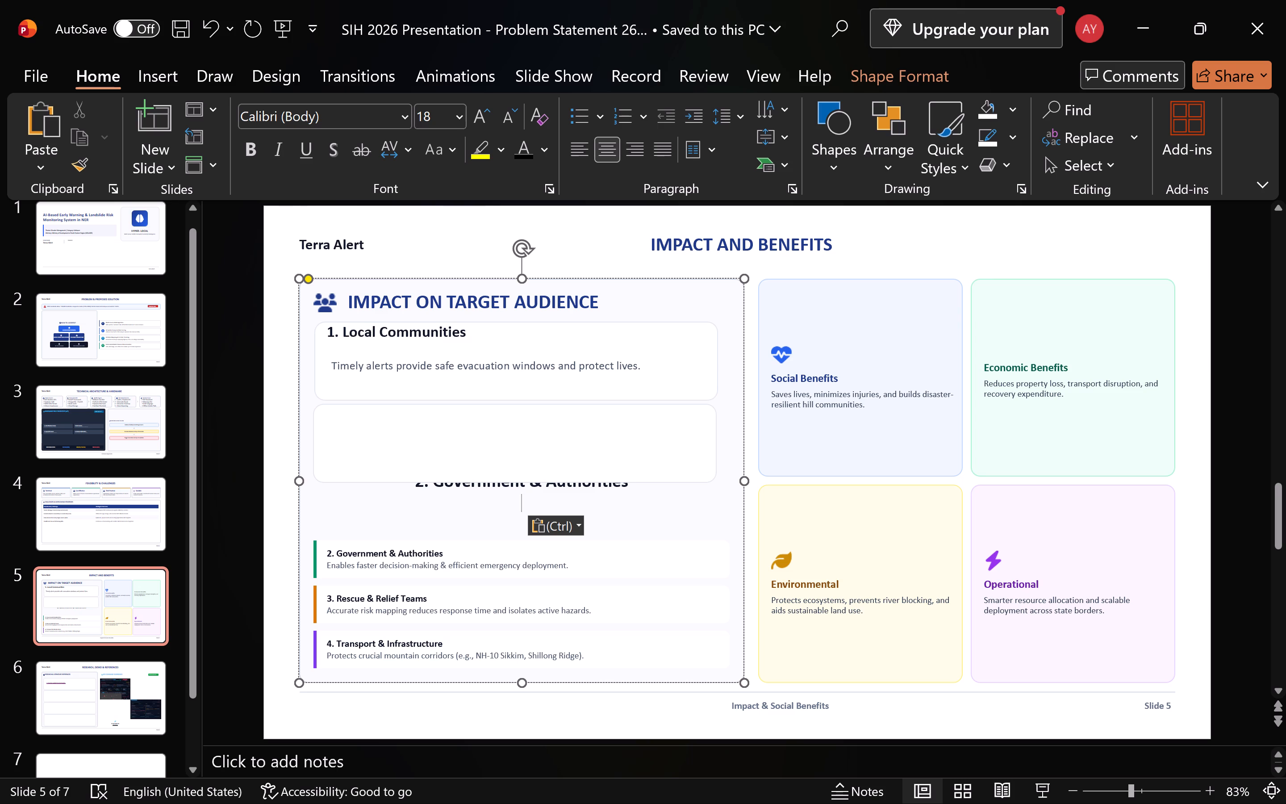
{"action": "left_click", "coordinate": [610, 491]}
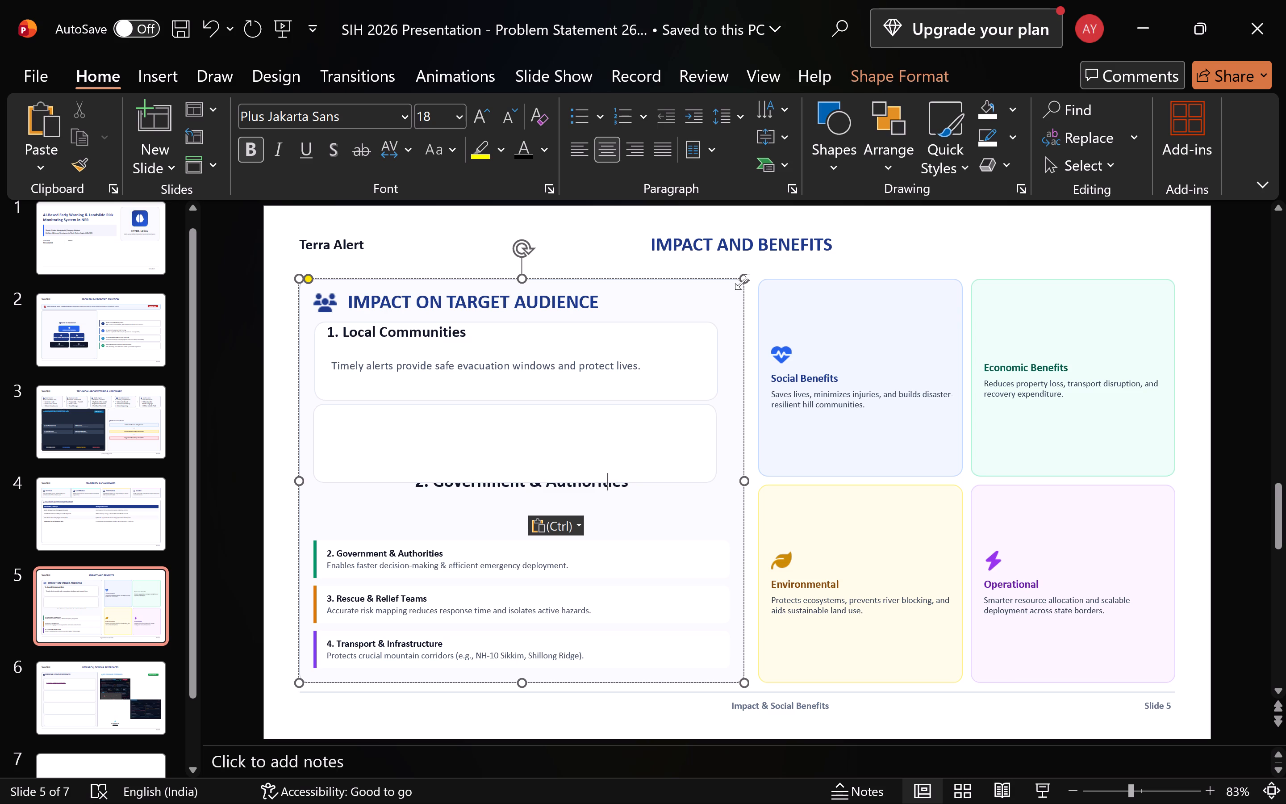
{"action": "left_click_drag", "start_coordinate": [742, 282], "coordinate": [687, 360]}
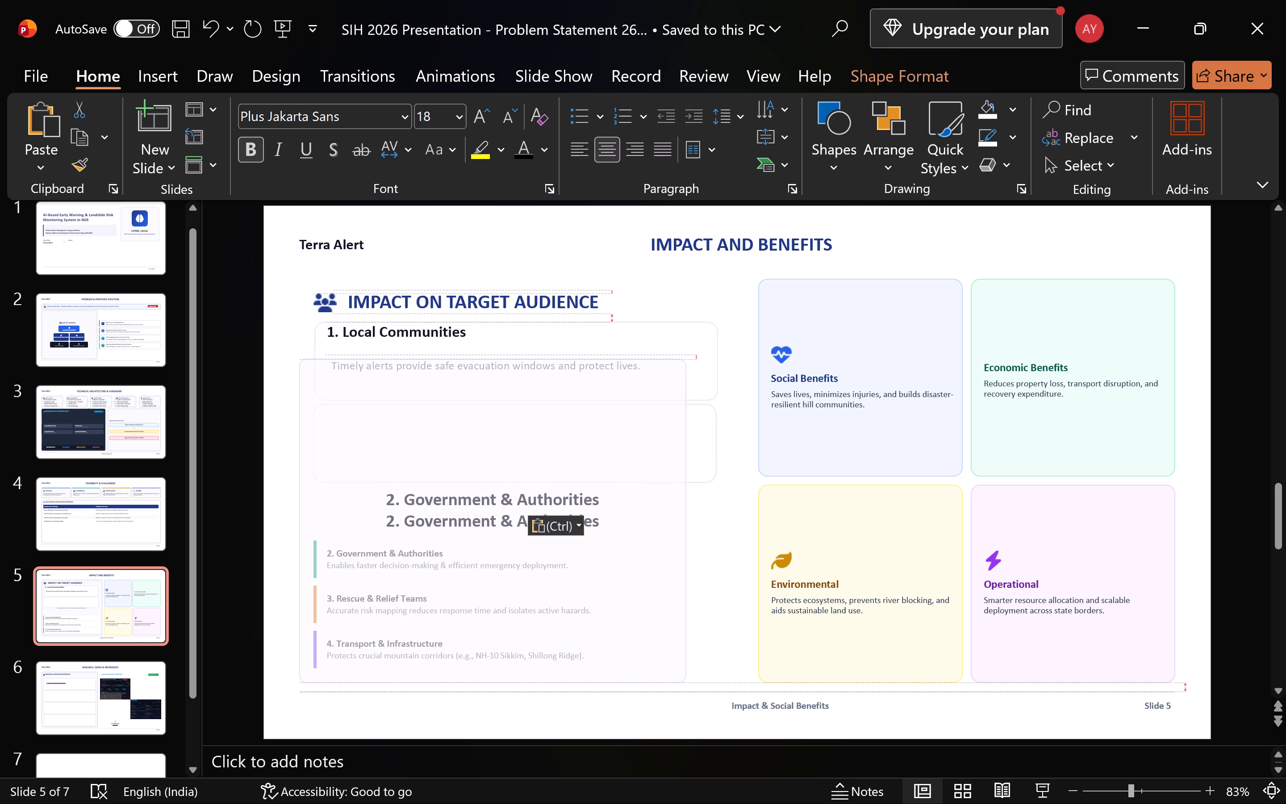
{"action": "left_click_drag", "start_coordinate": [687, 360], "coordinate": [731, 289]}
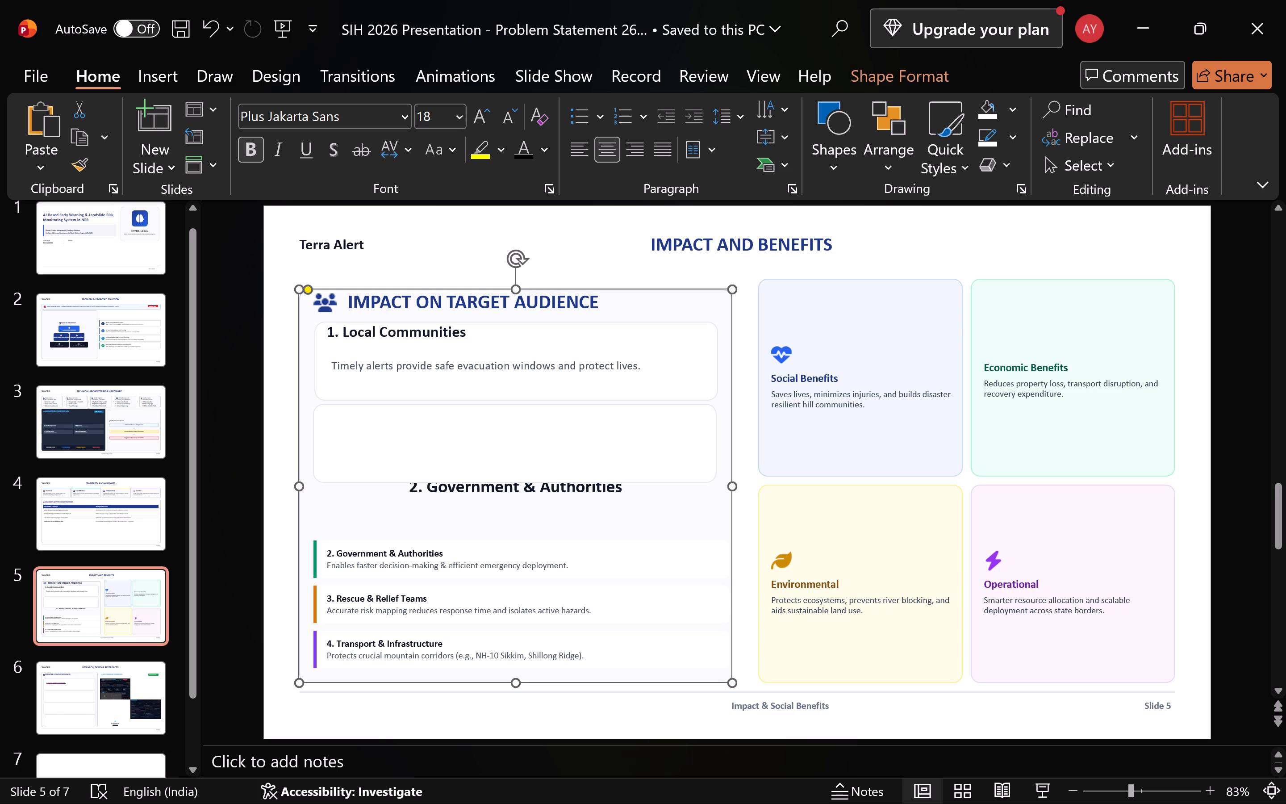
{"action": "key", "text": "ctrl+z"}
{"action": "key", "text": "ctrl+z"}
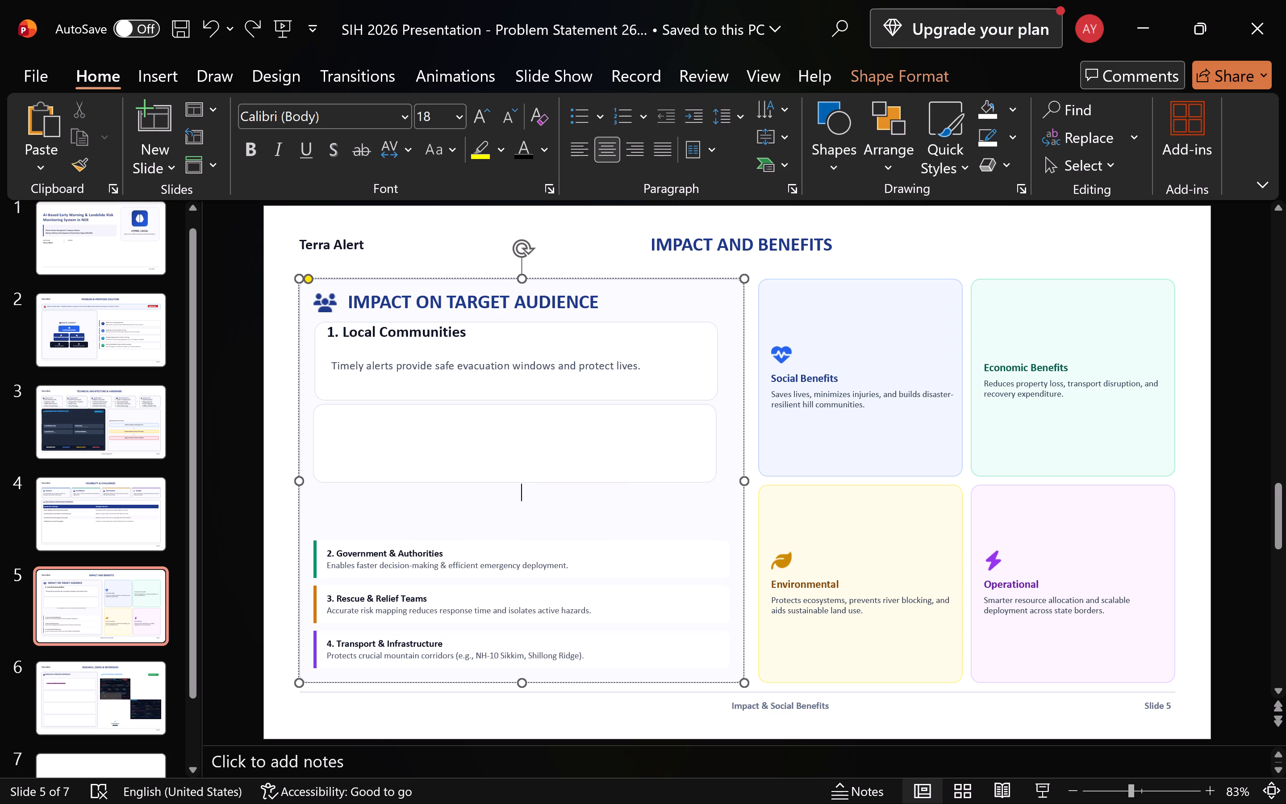
Insert a new text box beside the small "2. Government & Authorities" item and paste the copied heading into it.
{"action": "left_click", "coordinate": [790, 571]}
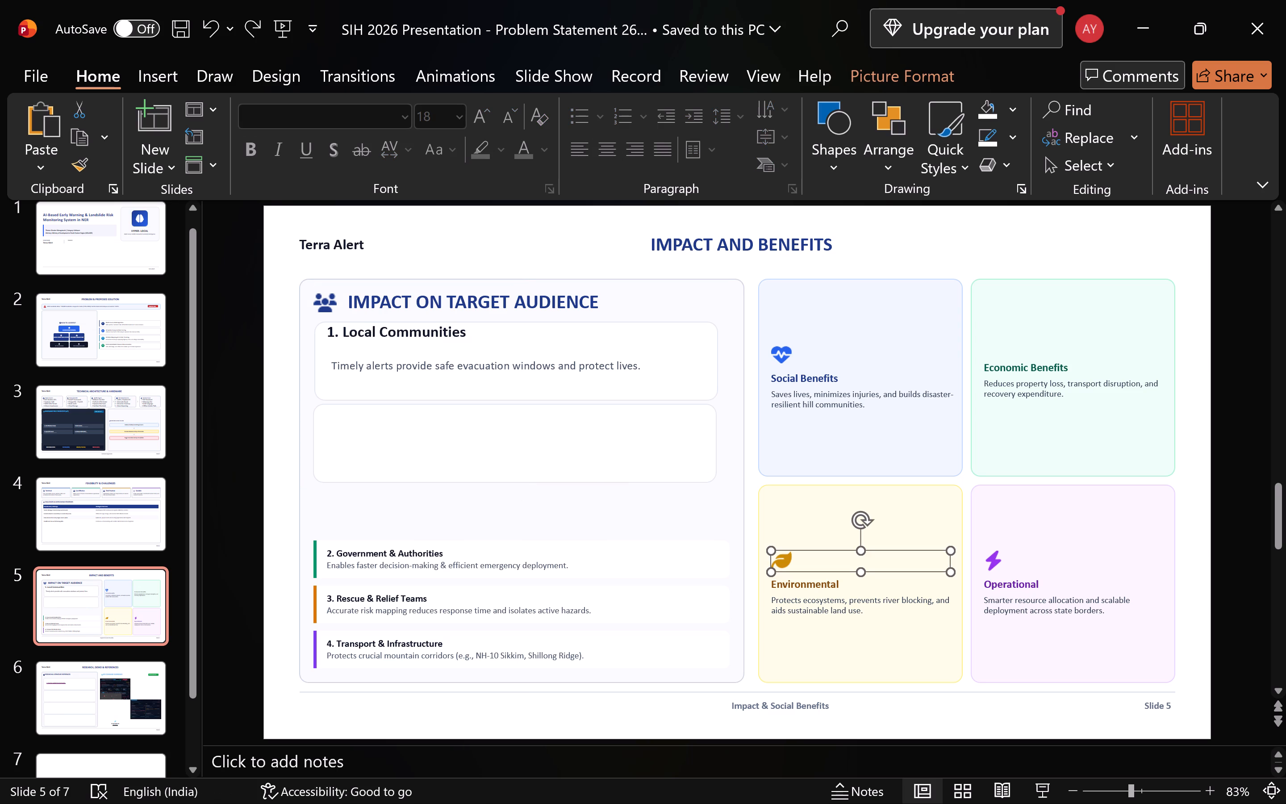
{"action": "left_click", "coordinate": [806, 497]}
{"action": "left_click", "coordinate": [853, 154]}
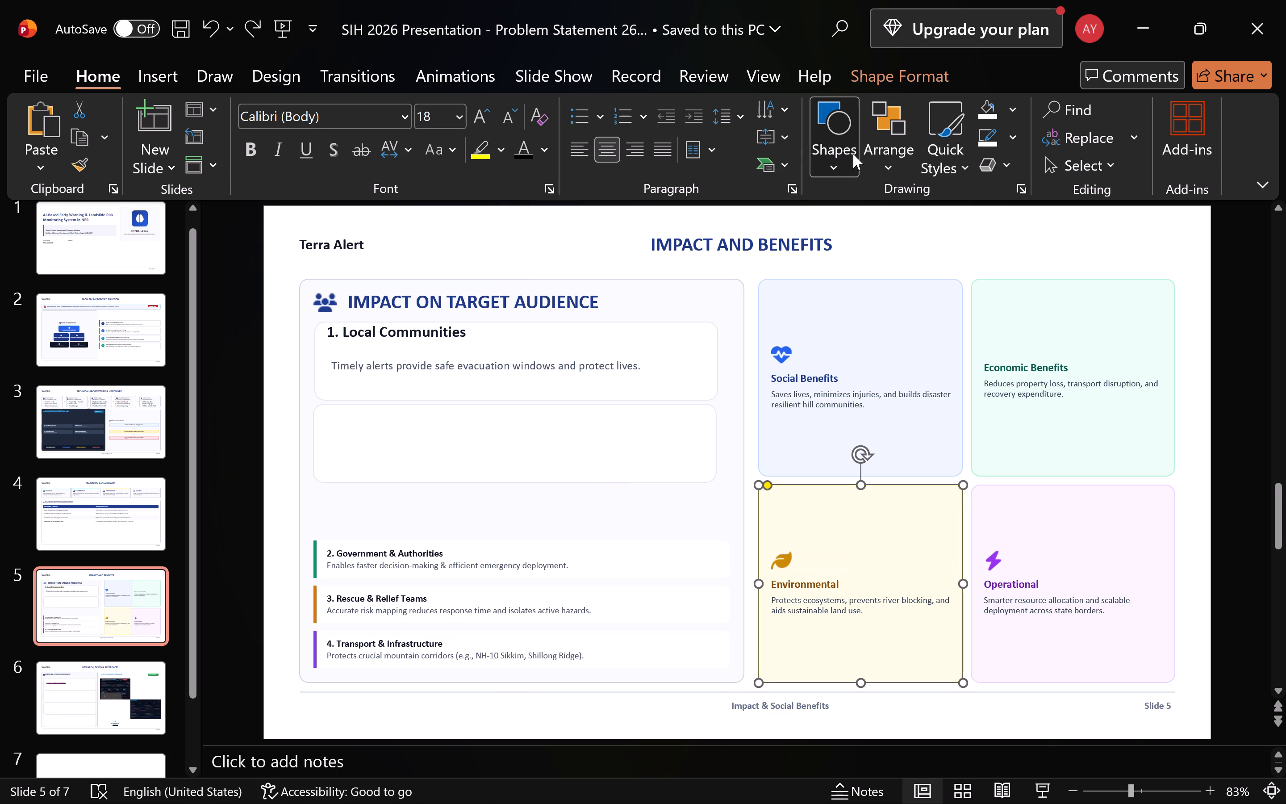
{"action": "left_click", "coordinate": [822, 222]}
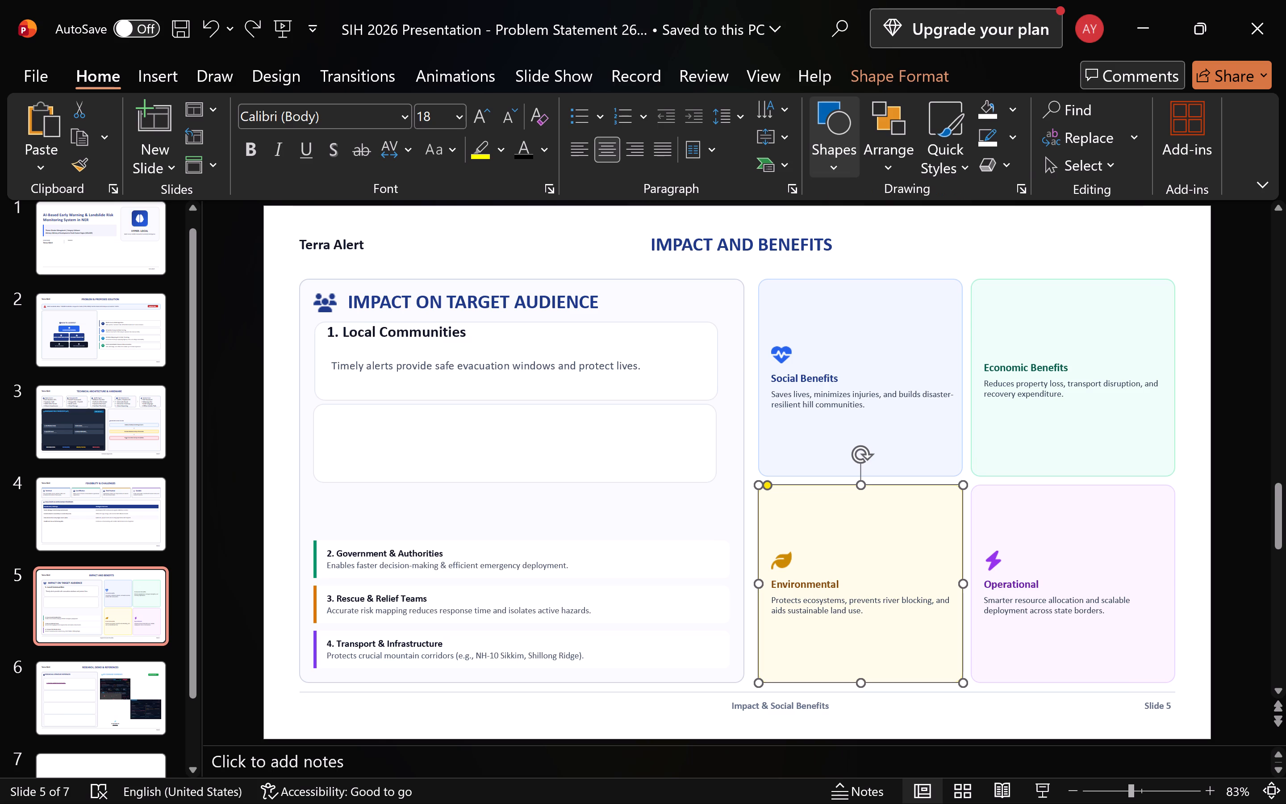
{"action": "left_click", "coordinate": [624, 534]}
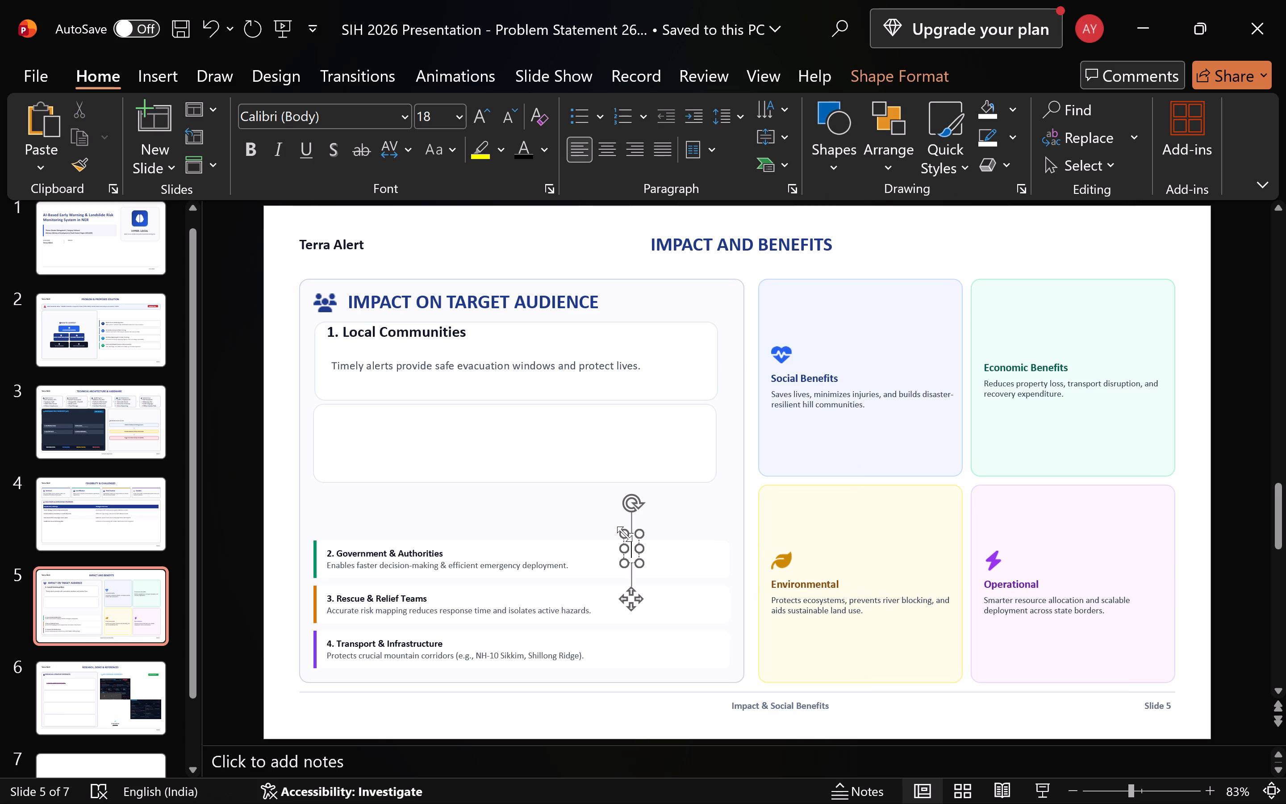
{"action": "key", "text": "ctrl+v"}
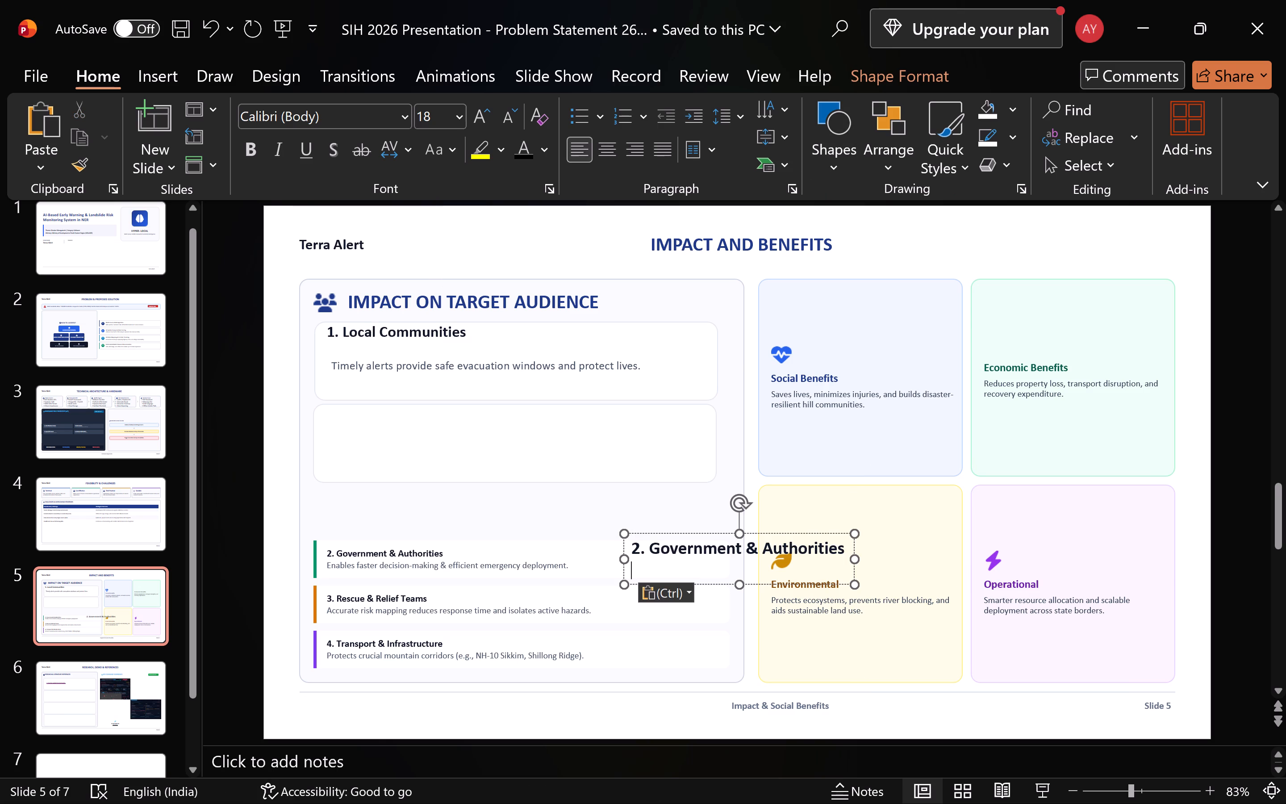
Set the pasted "2. Government & Authorities" heading to font size 16, matching the "1. Local Communities" heading.
{"action": "left_click", "coordinate": [390, 332]}
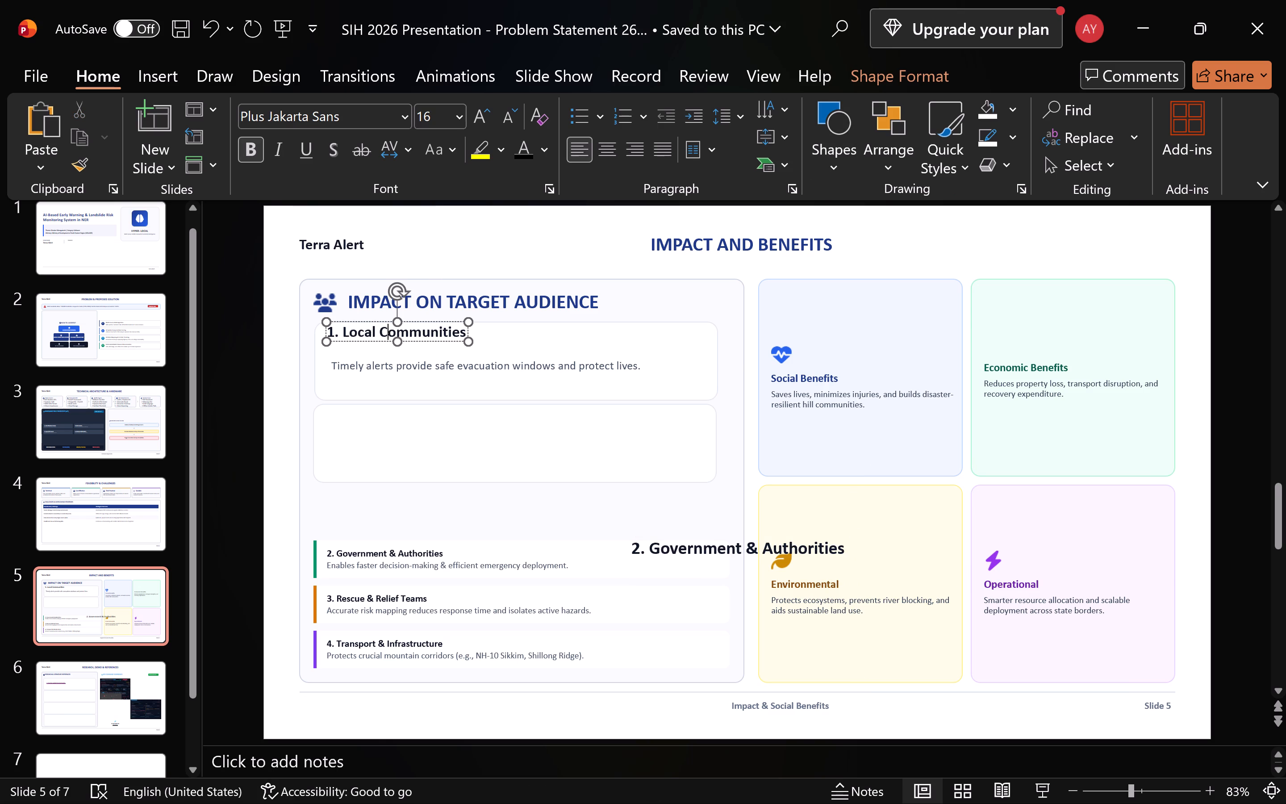
{"action": "left_click", "coordinate": [701, 546]}
{"action": "key", "text": "ctrl+a"}
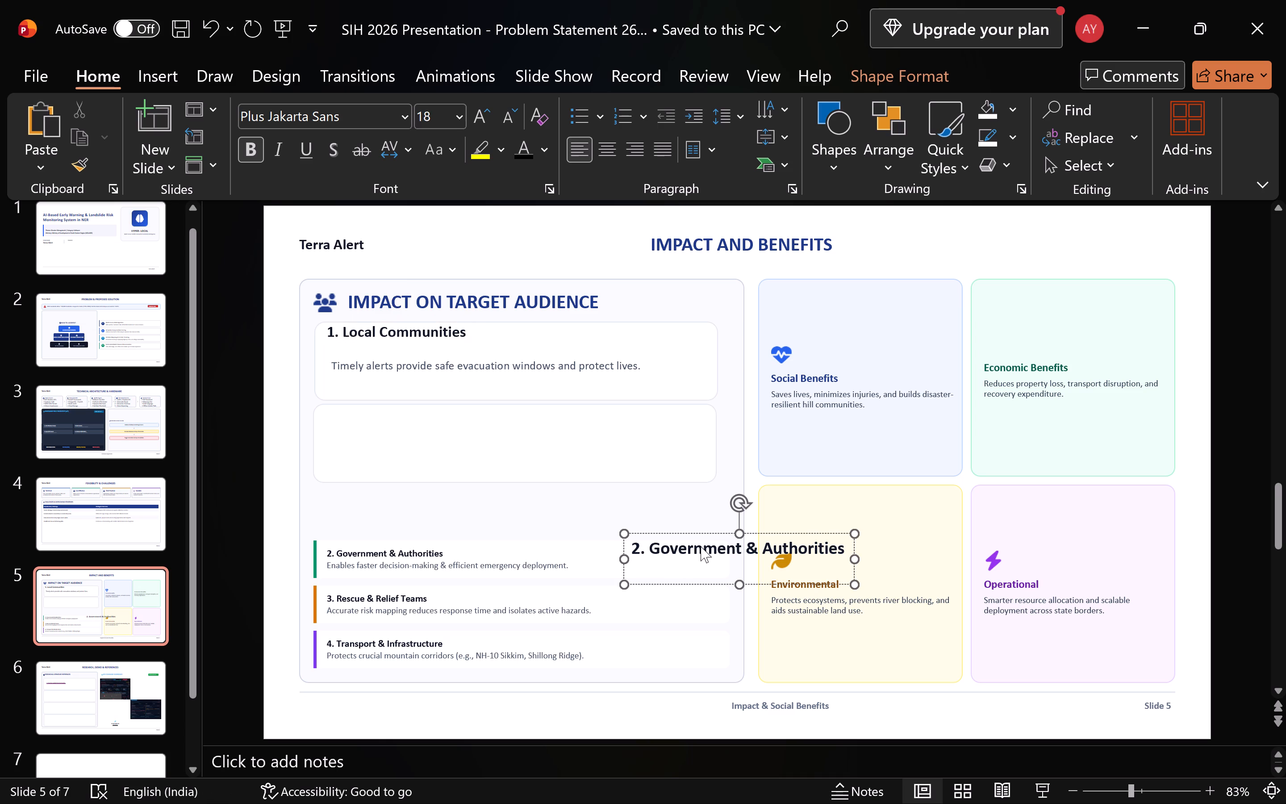
{"action": "left_click", "coordinate": [438, 119]}
{"action": "type", "text": "16"}
{"action": "key", "text": "Return"}
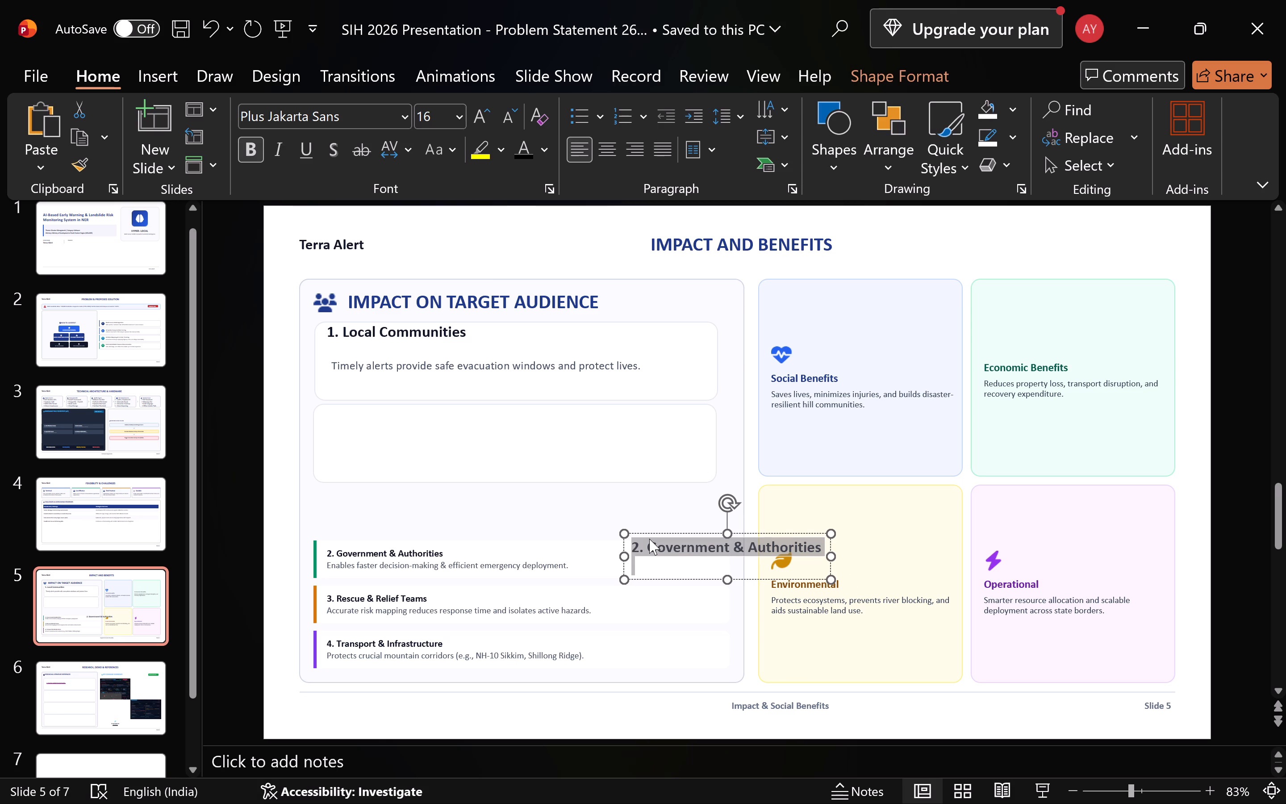
Move the "2. Government & Authorities" heading to the upper-left corner of the empty second rounded box.
{"action": "left_click_drag", "start_coordinate": [662, 536], "coordinate": [366, 424]}
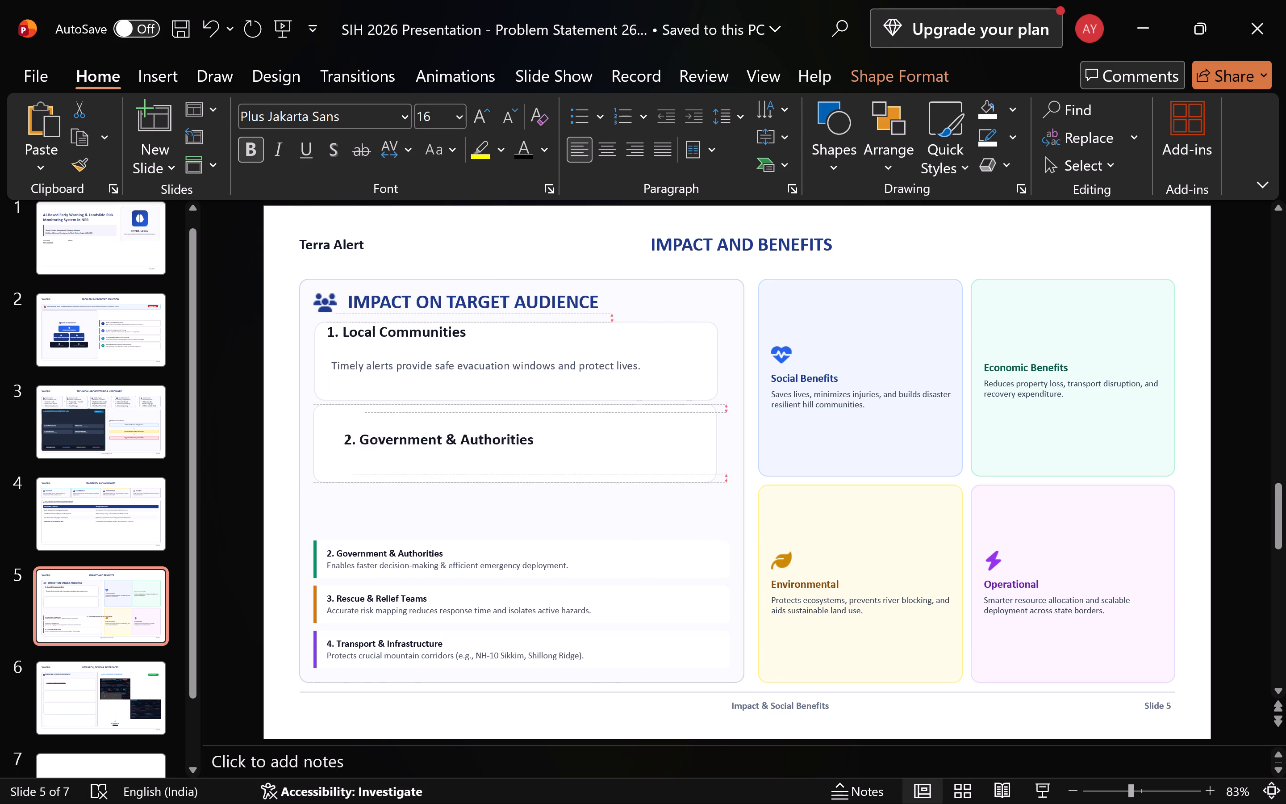
{"action": "left_click_drag", "start_coordinate": [366, 424], "coordinate": [355, 406]}
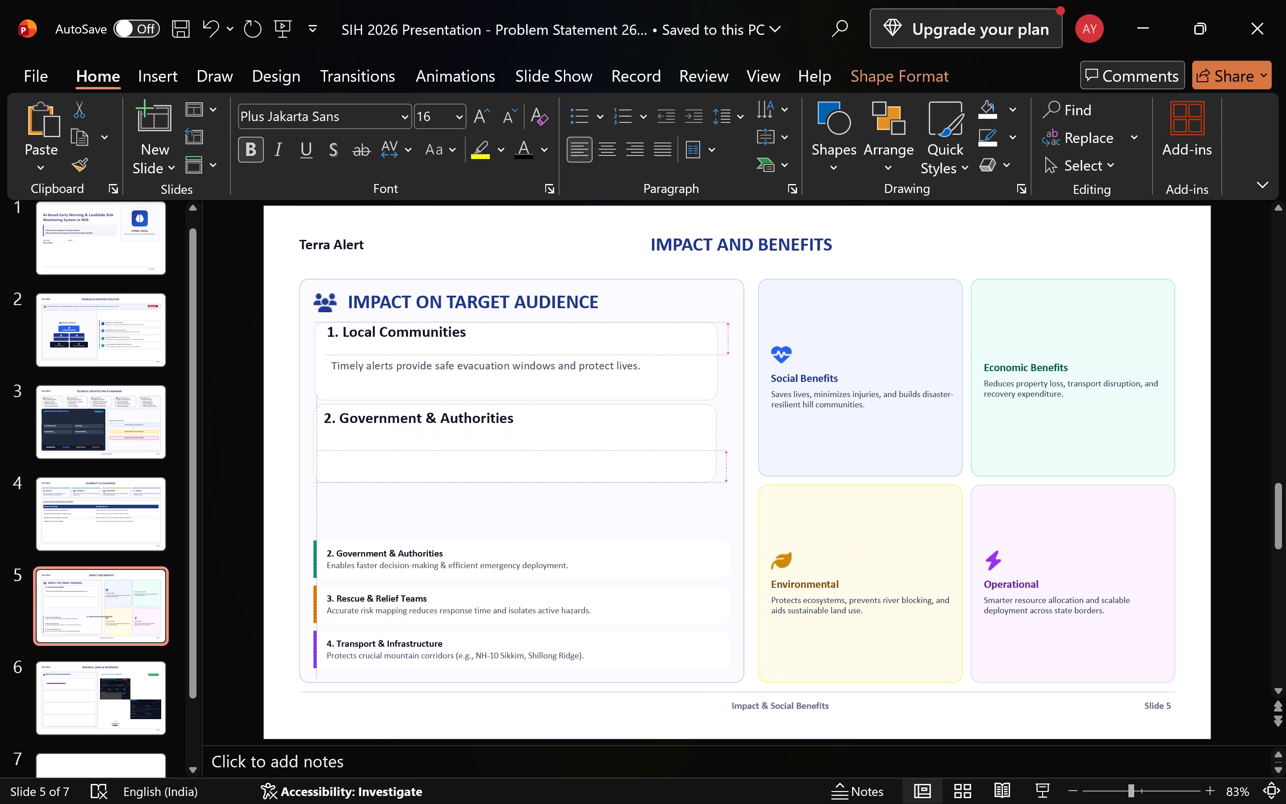
{"action": "left_click_drag", "start_coordinate": [355, 406], "coordinate": [355, 407]}
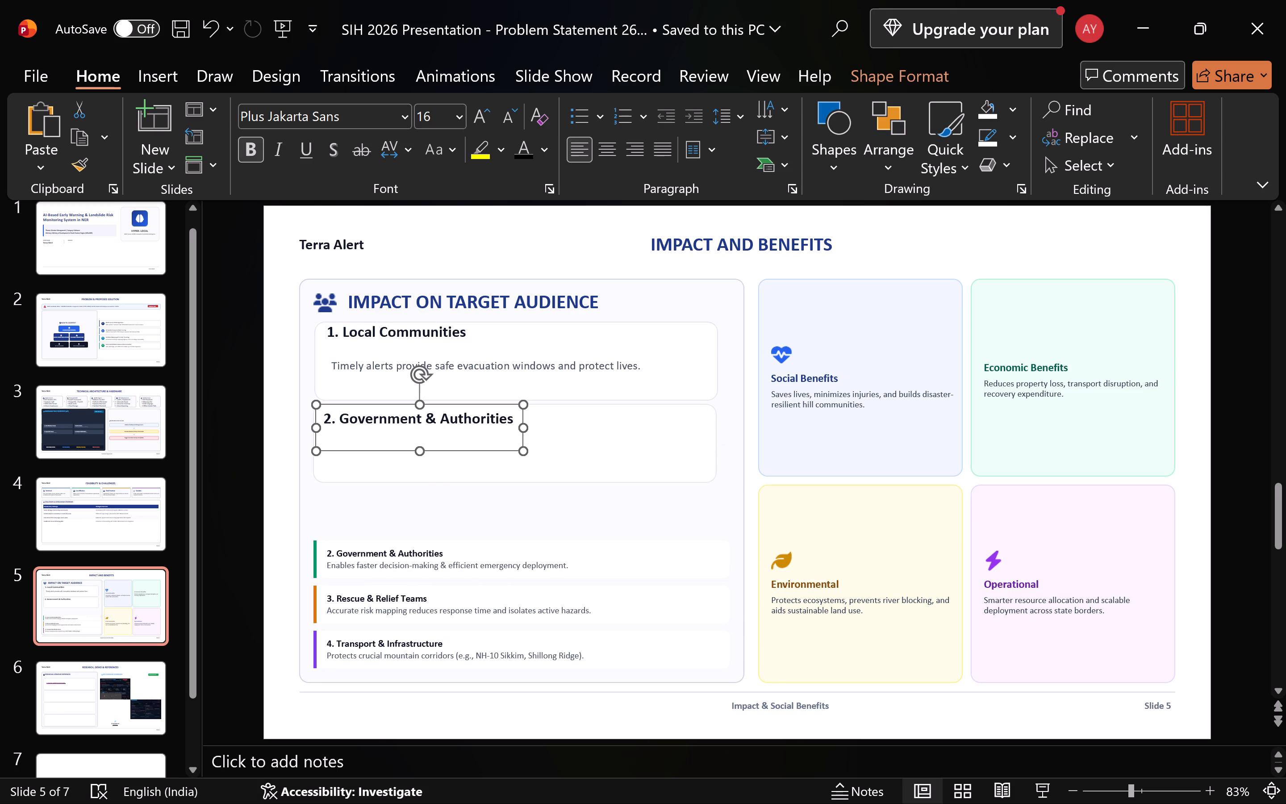
Insert a new text box below the second rounded box, near the audience panel's edge, with the placeholder text "b".
{"action": "left_click", "coordinate": [578, 462]}
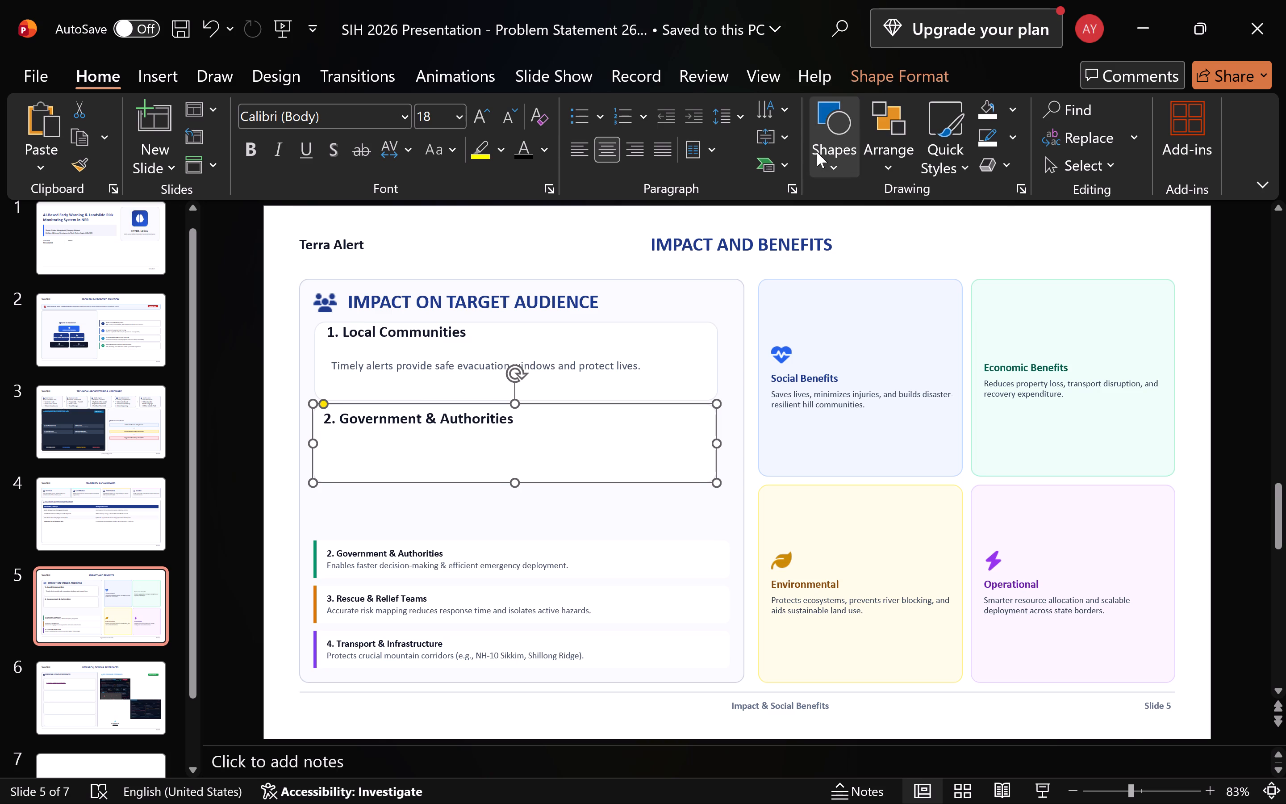
{"action": "left_click", "coordinate": [817, 152]}
{"action": "left_click", "coordinate": [827, 231]}
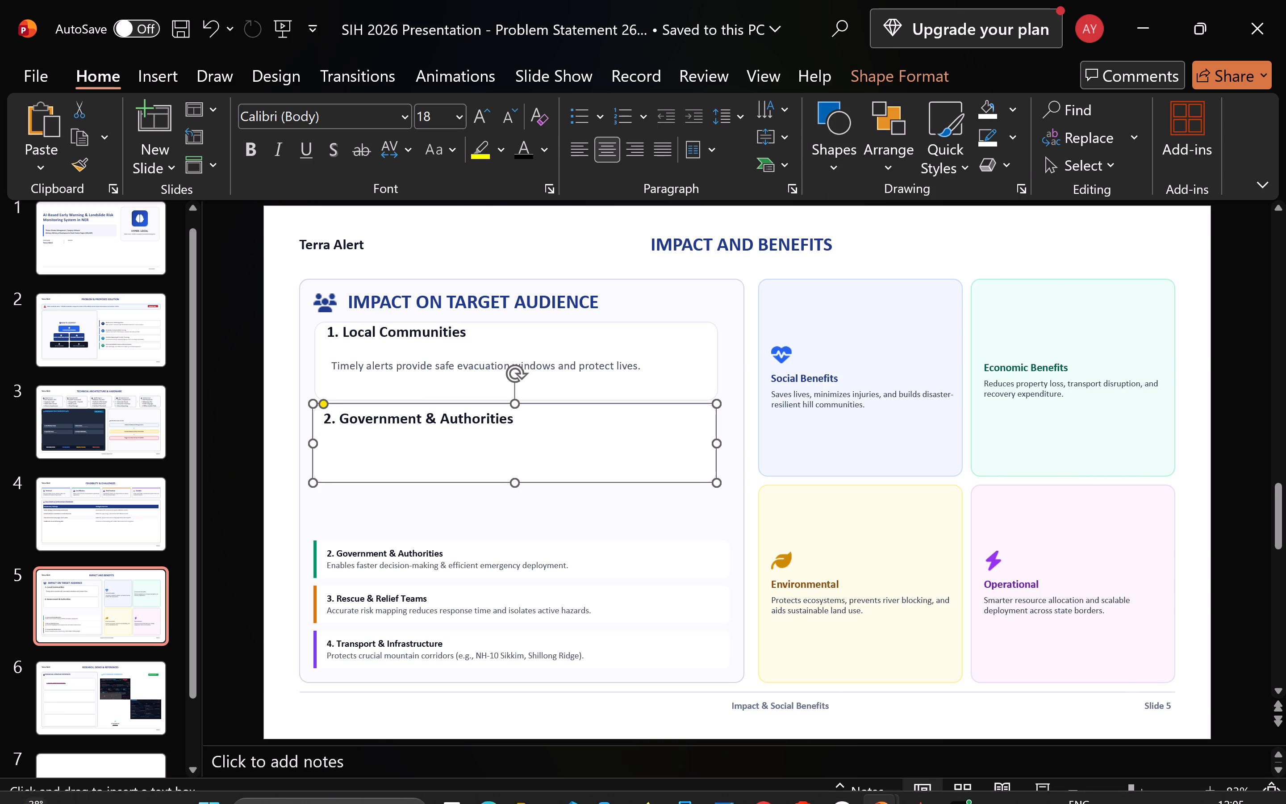
{"action": "left_click", "coordinate": [730, 523]}
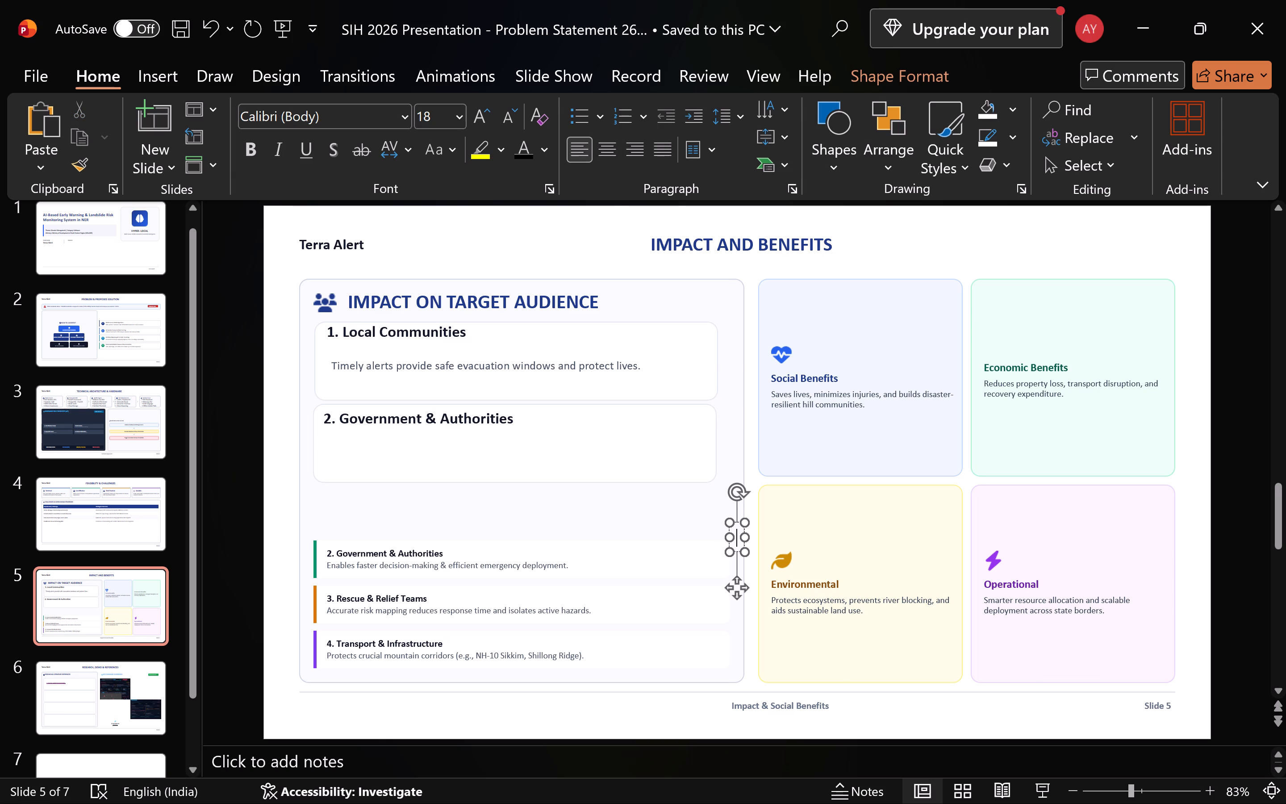
{"action": "key", "text": "b"}
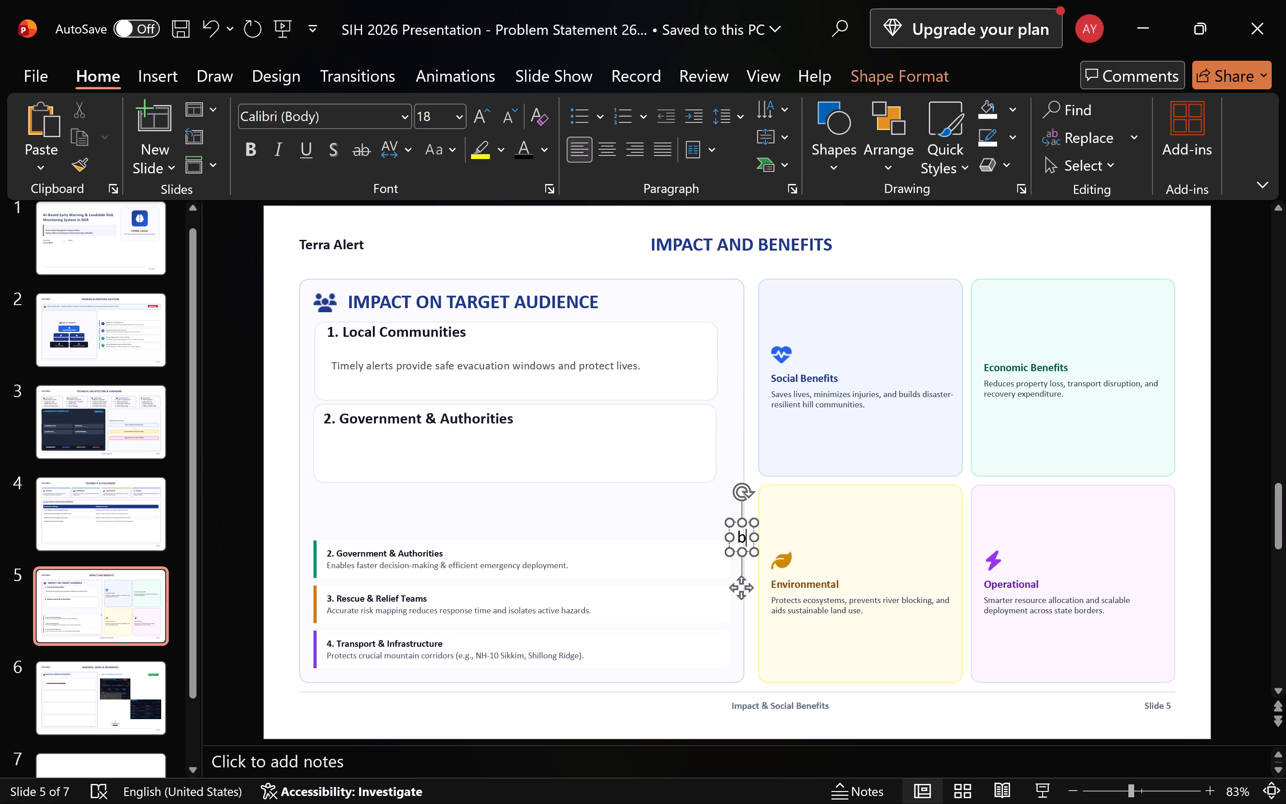
Copy the whole description under the old small "2. Government & Authorities" heading.
{"action": "left_click", "coordinate": [409, 571]}
{"action": "left_click", "coordinate": [427, 569]}
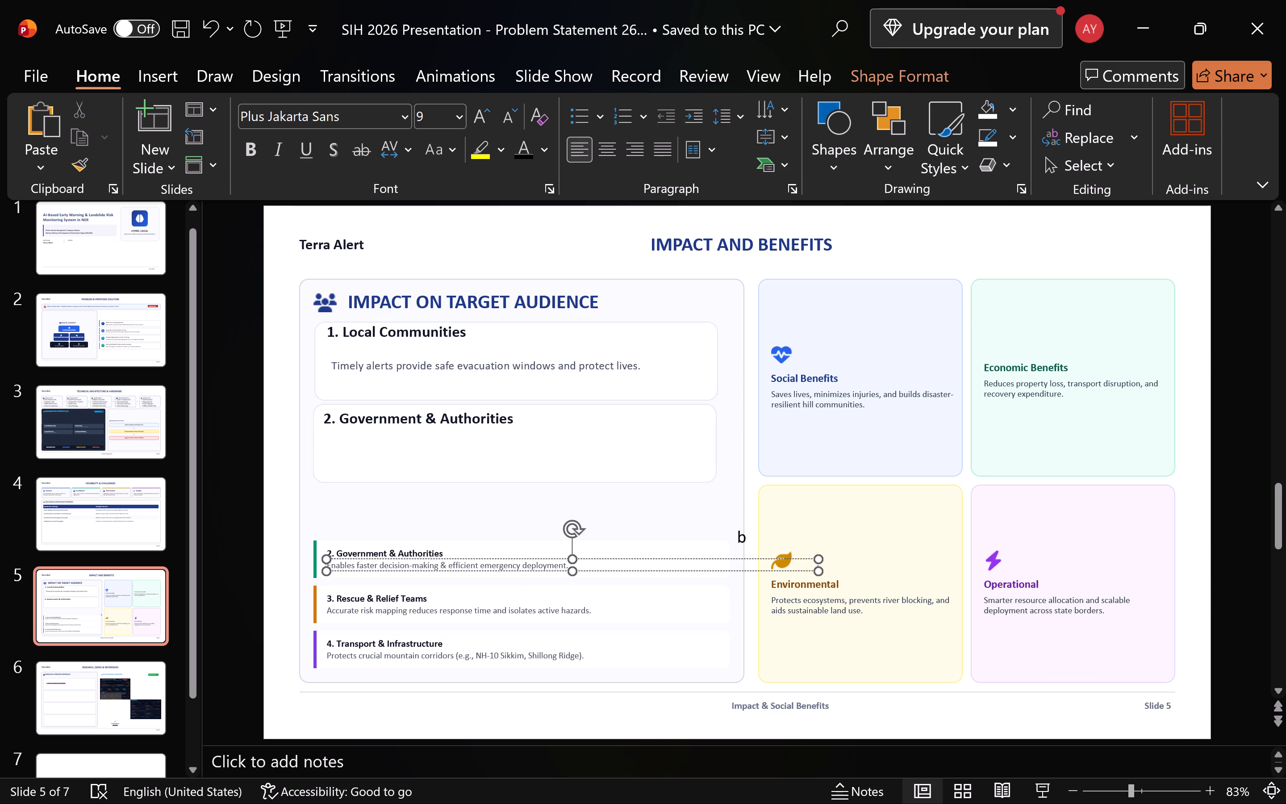
{"action": "key", "text": "ctrl+a"}
{"action": "key", "text": "ctrl+c"}
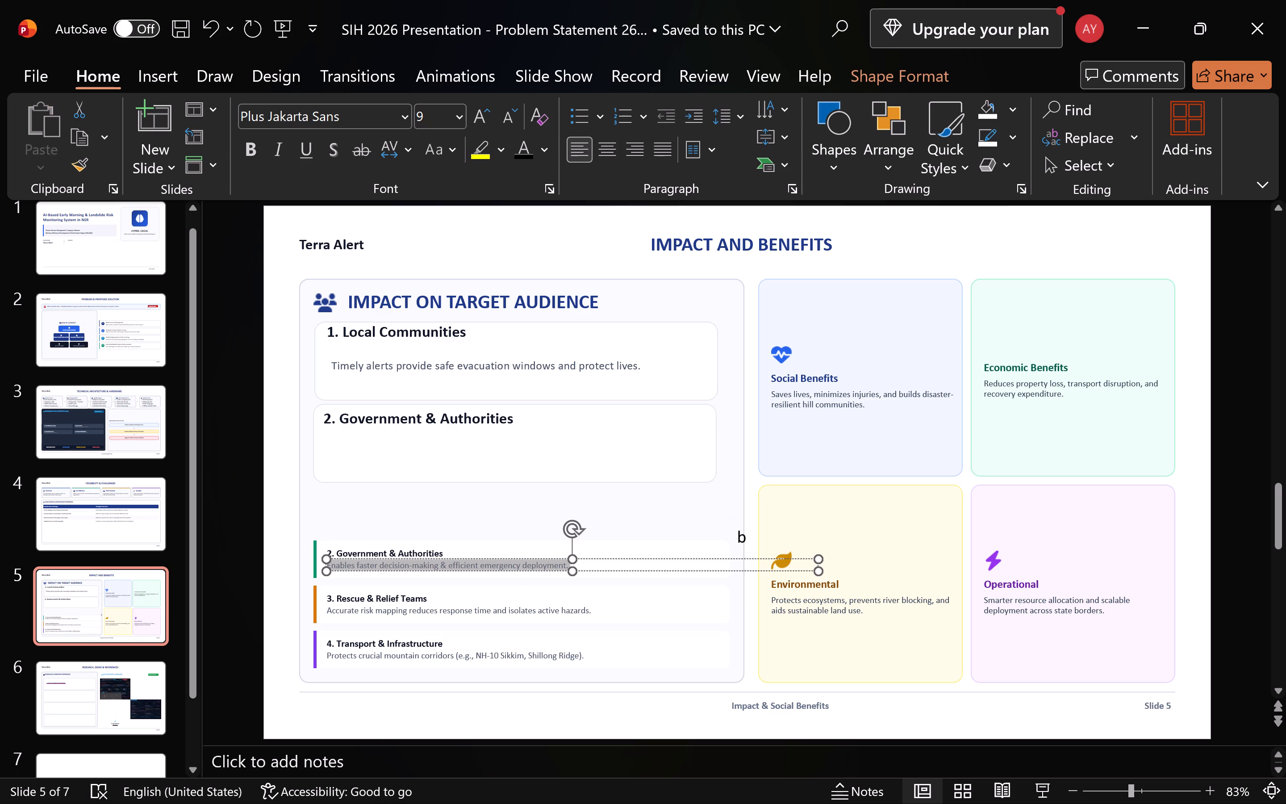
Replace the placeholder "b" in the new text box with the copied Government & Authorities description.
{"action": "left_click", "coordinate": [738, 535]}
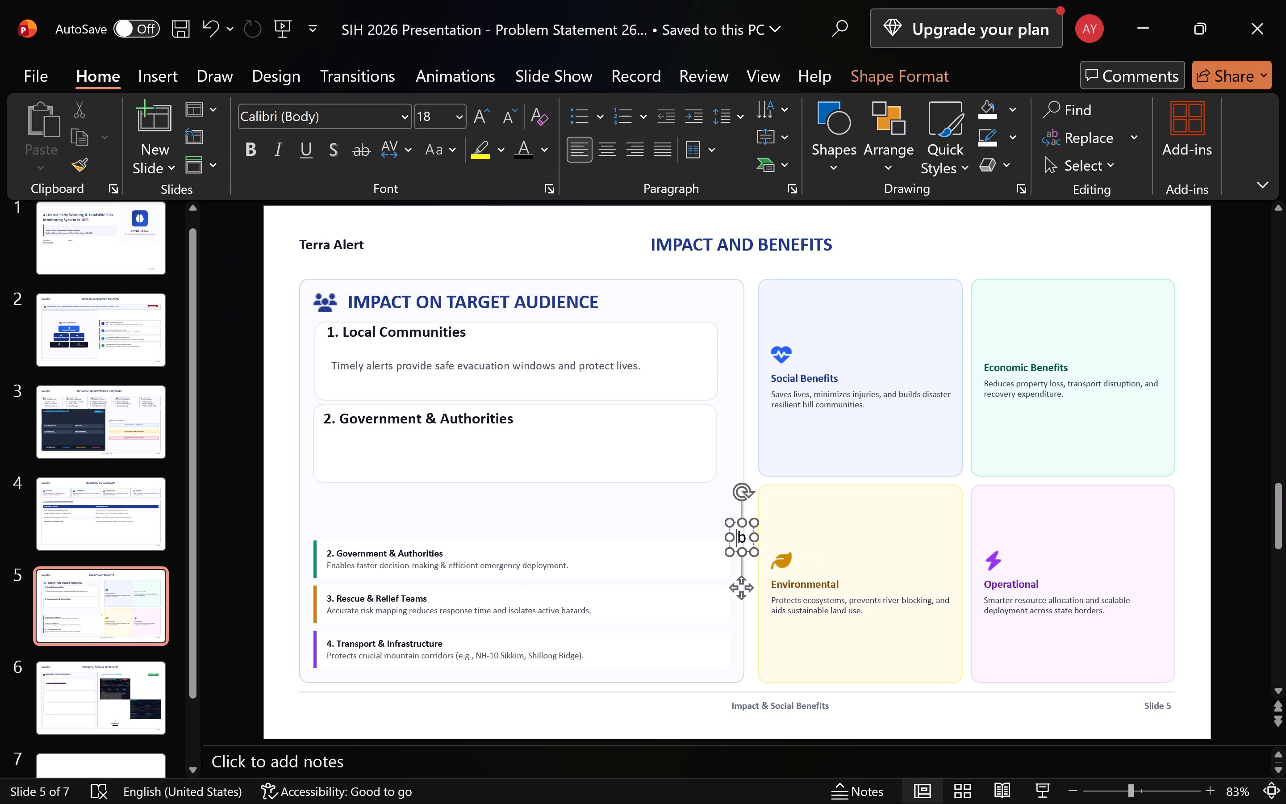
{"action": "key", "text": "Right"}
{"action": "key", "text": "BackSpace"}
{"action": "key", "text": "ctrl+v"}
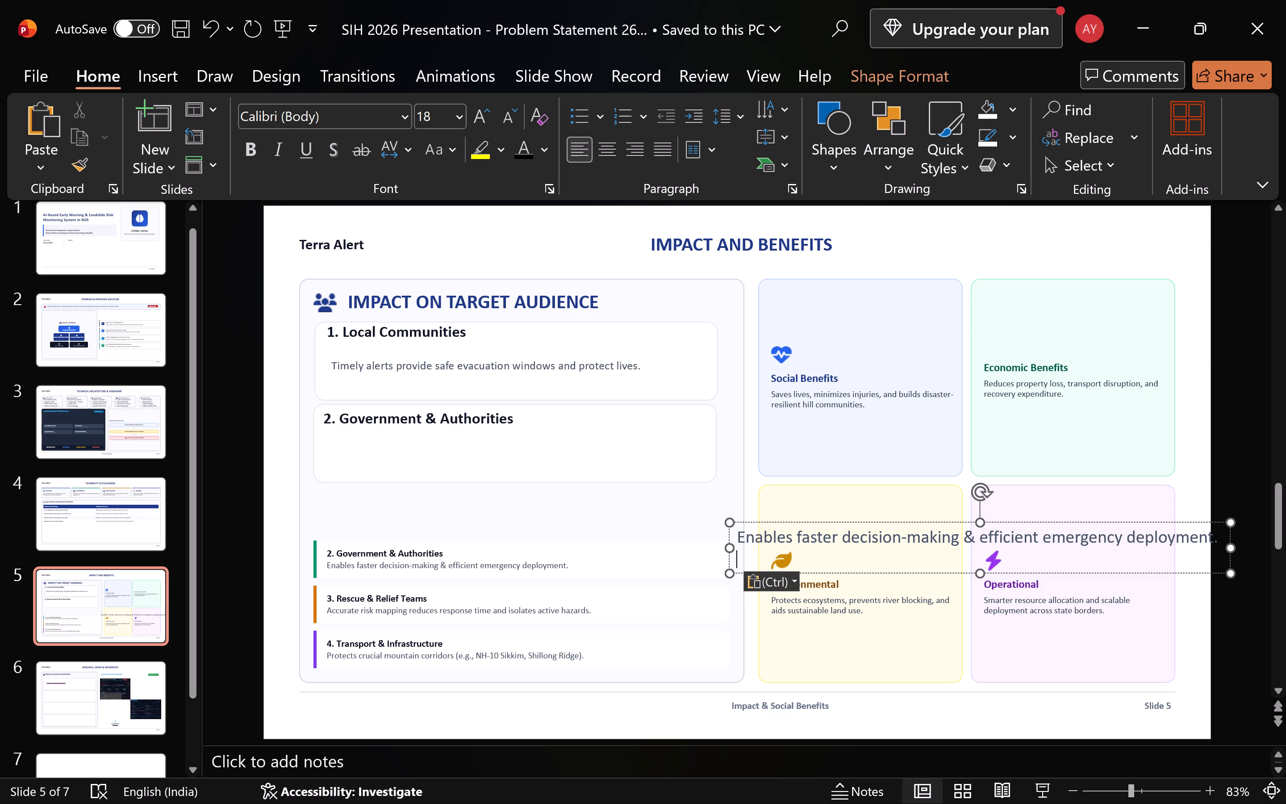
Set the pasted "Enables faster decision-making & efficient emergency deployment." text to font size 12, matching the Local Communities description.
{"action": "left_click", "coordinate": [490, 366]}
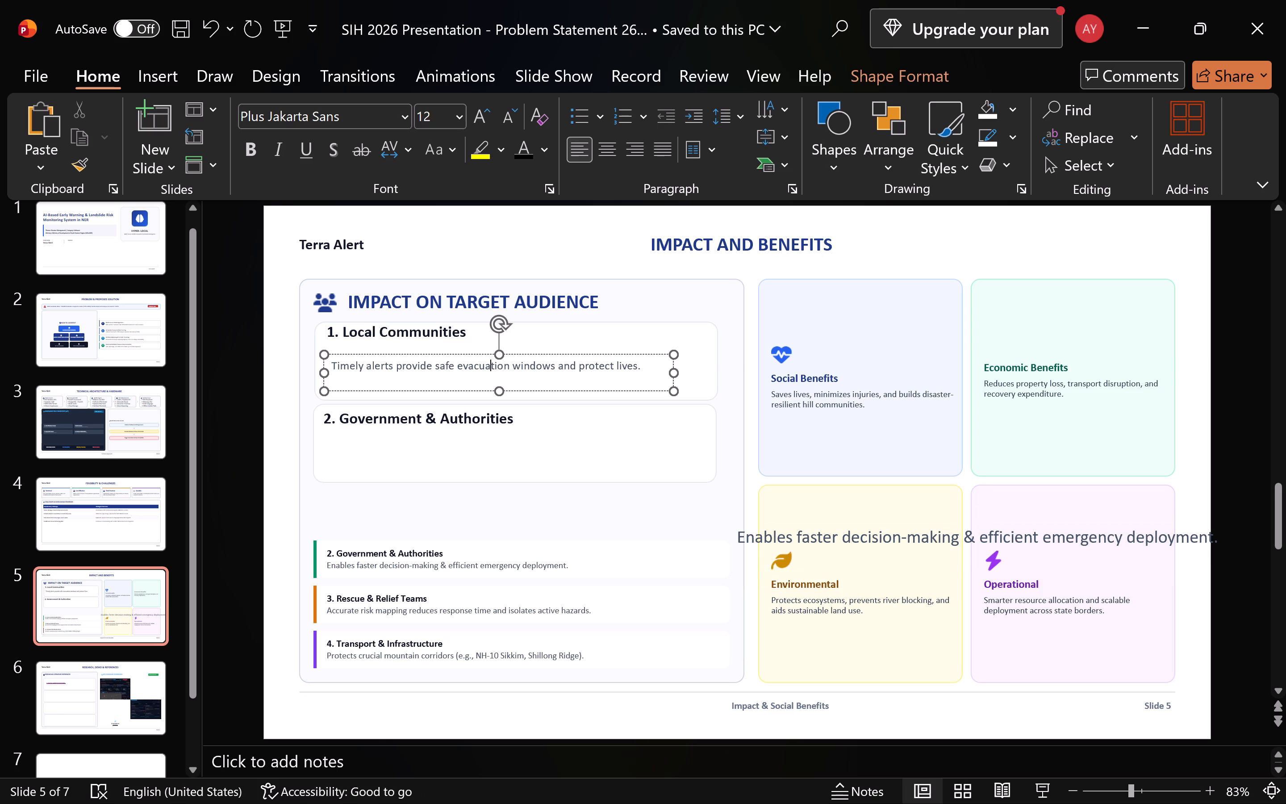
{"action": "left_click", "coordinate": [829, 538]}
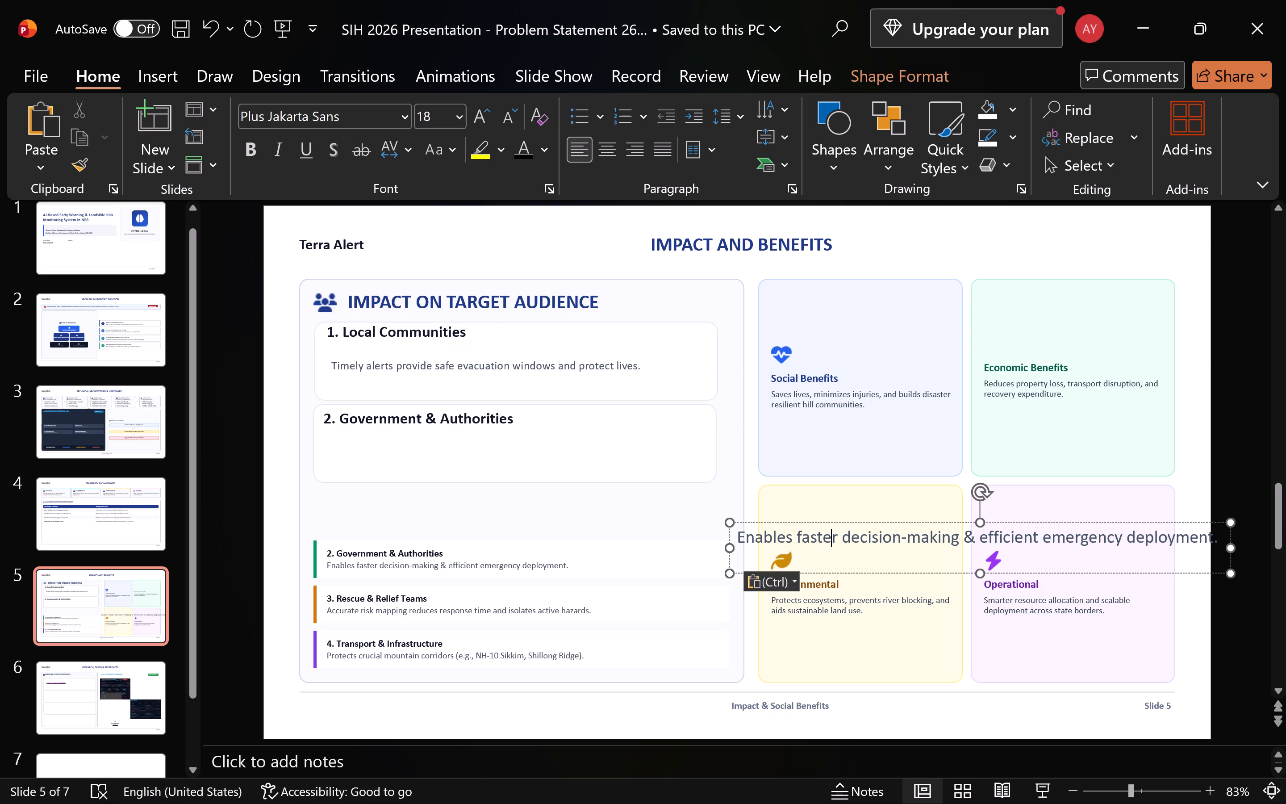
{"action": "key", "text": "ctrl+a"}
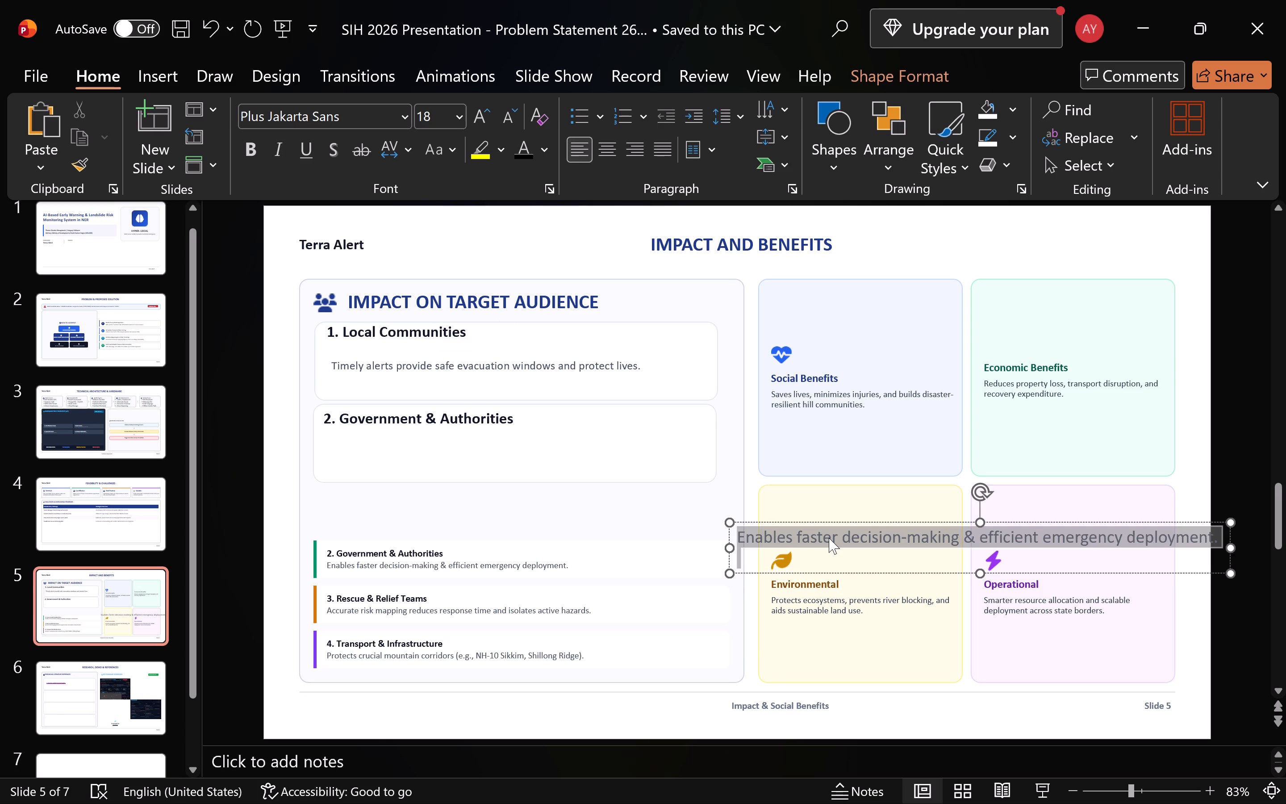
{"action": "left_click", "coordinate": [430, 120]}
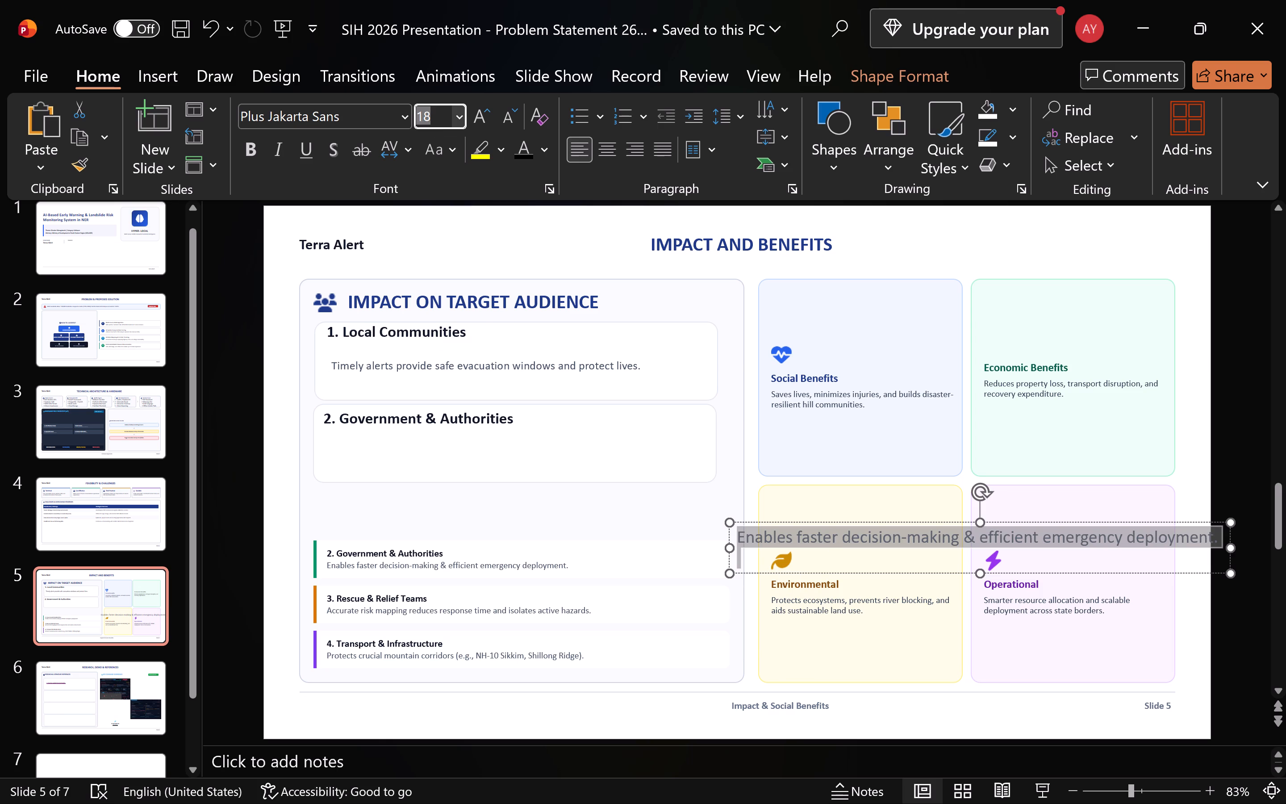
{"action": "type", "text": "12"}
{"action": "key", "text": "Return"}
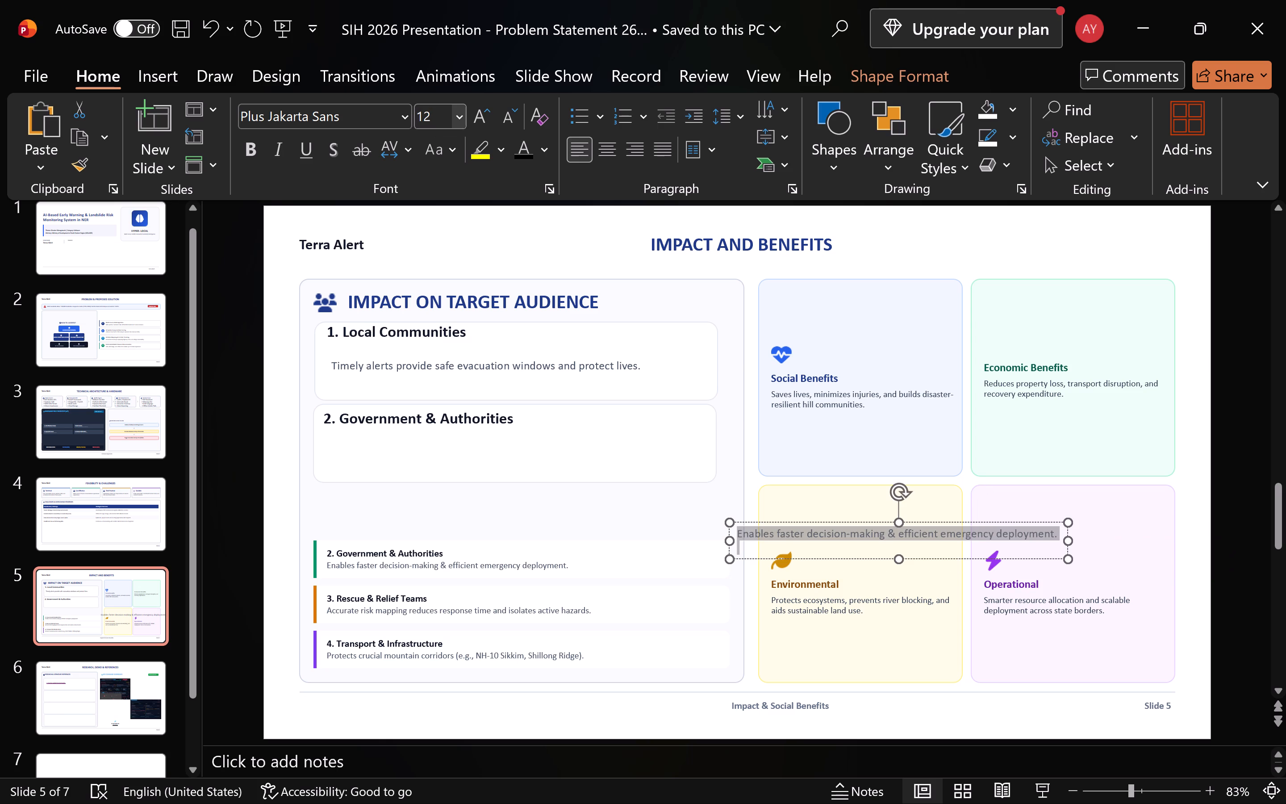
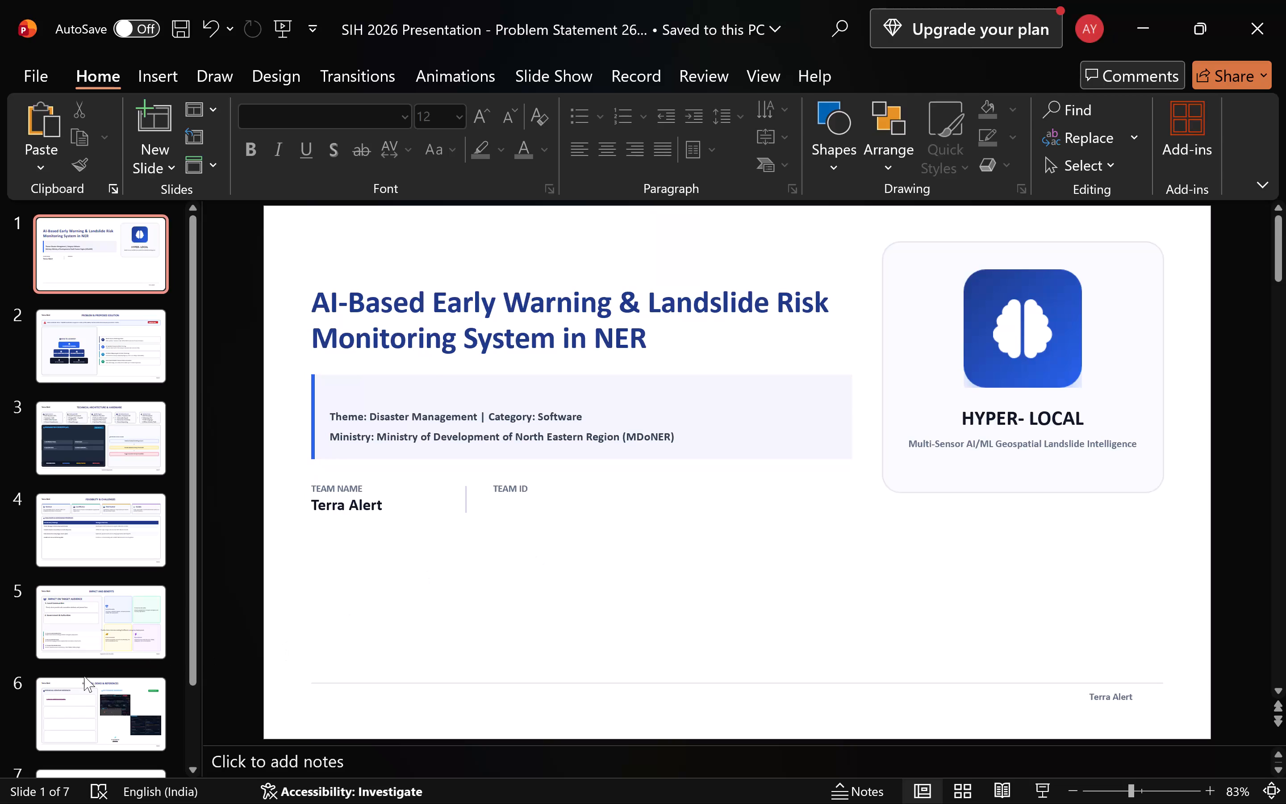
Go to slide 5, Impact and Benefits.
{"action": "left_click", "coordinate": [101, 616]}
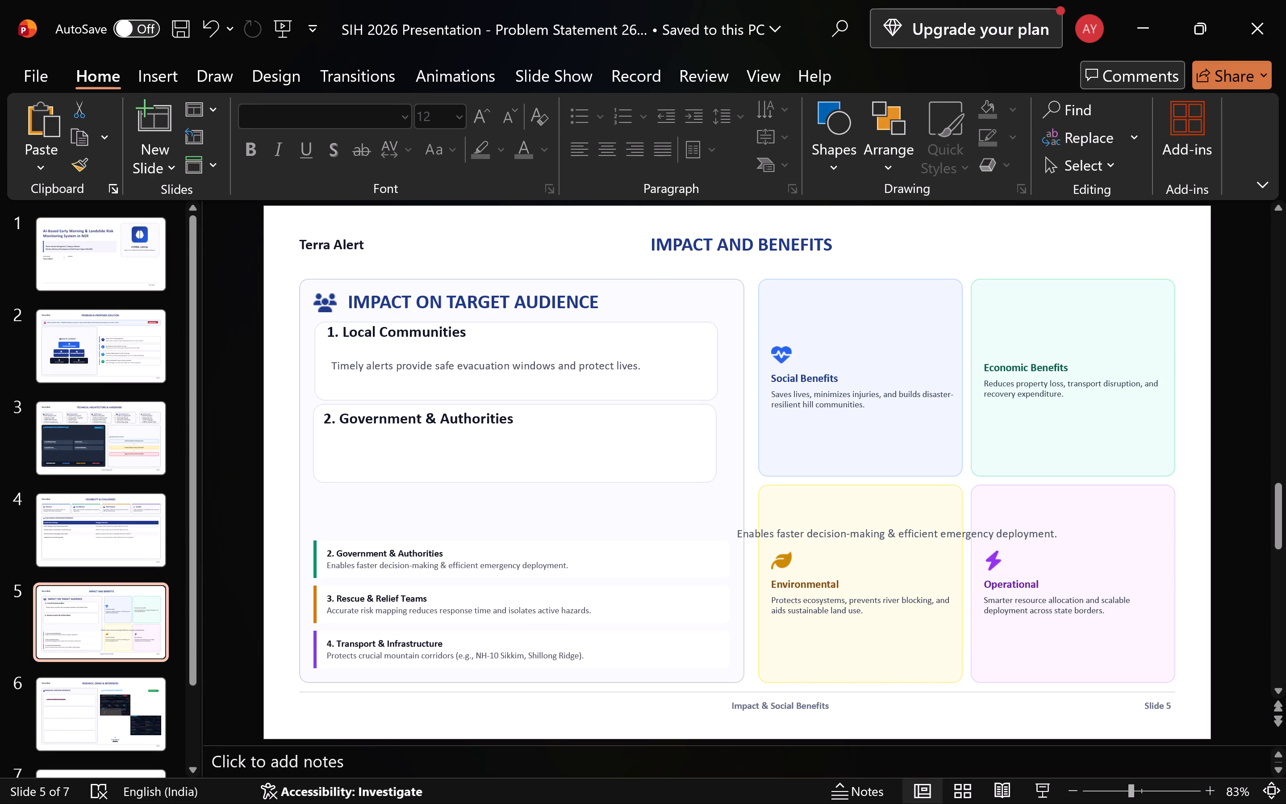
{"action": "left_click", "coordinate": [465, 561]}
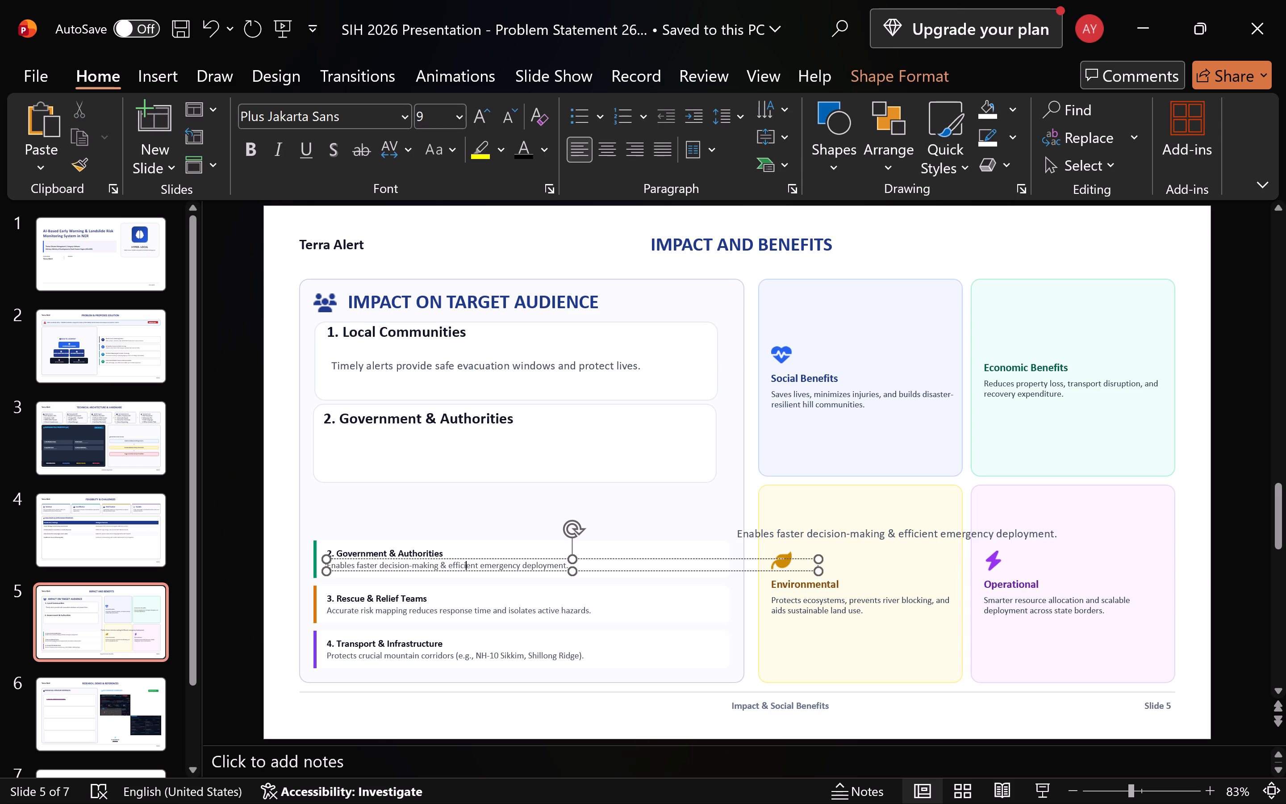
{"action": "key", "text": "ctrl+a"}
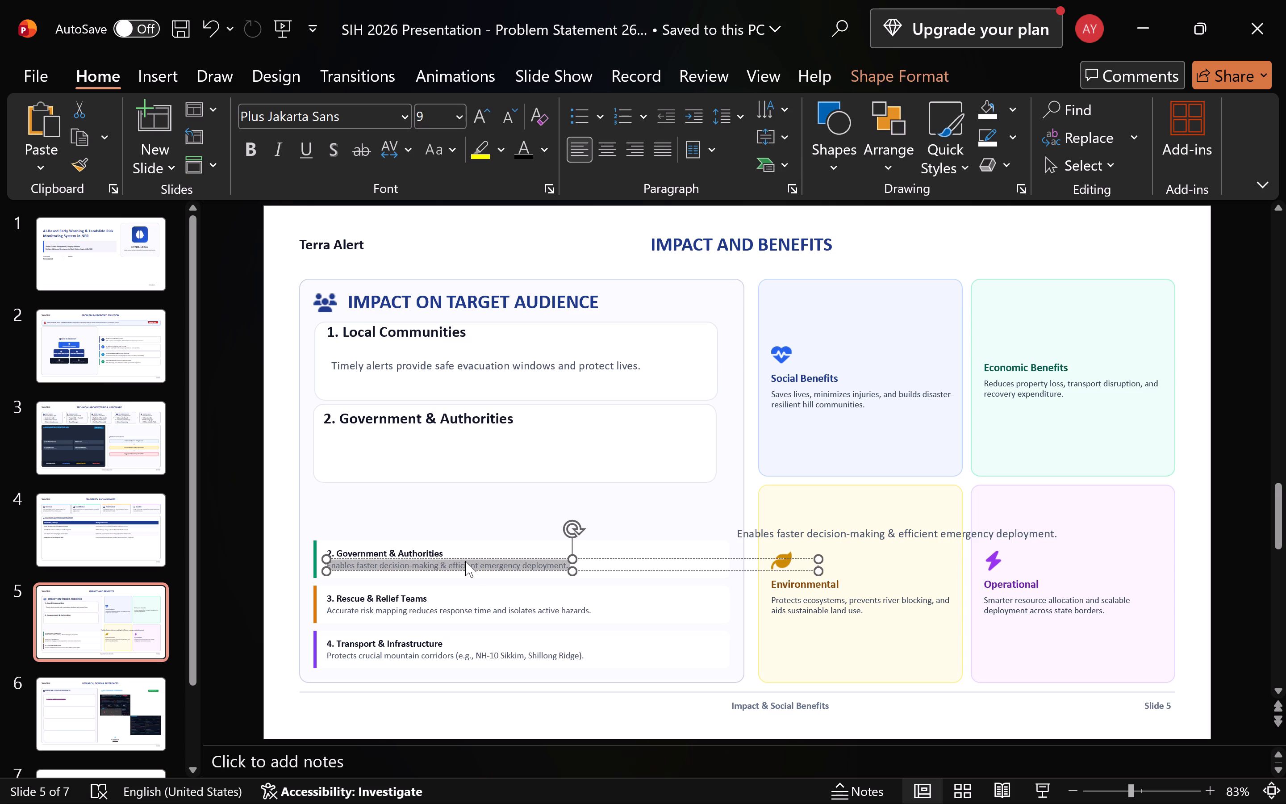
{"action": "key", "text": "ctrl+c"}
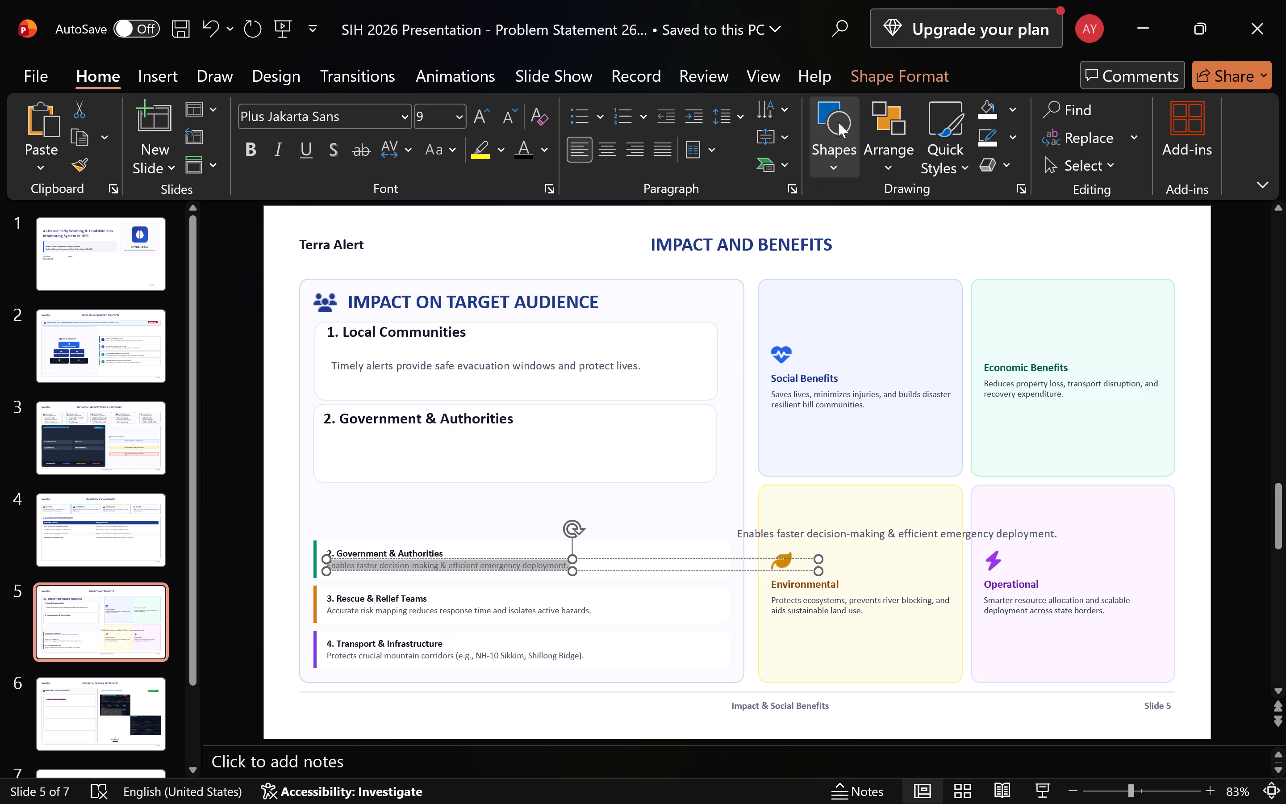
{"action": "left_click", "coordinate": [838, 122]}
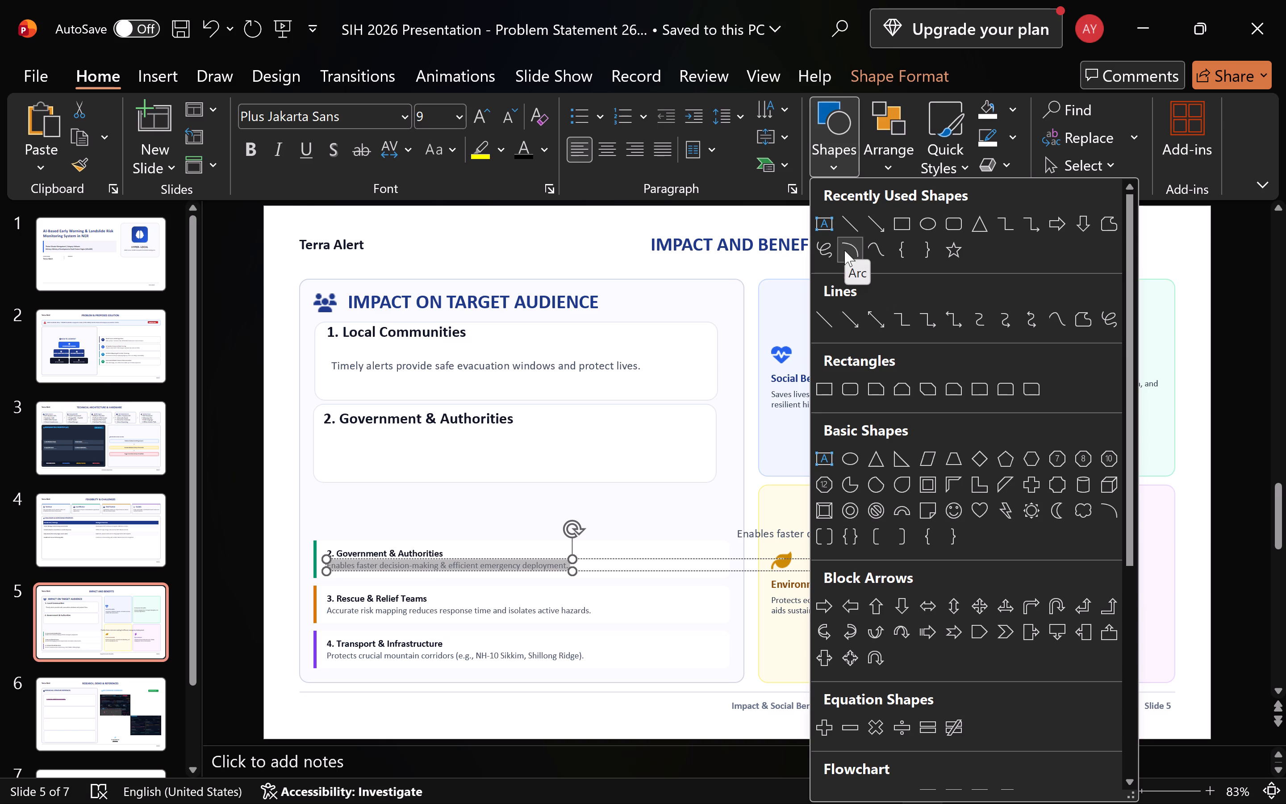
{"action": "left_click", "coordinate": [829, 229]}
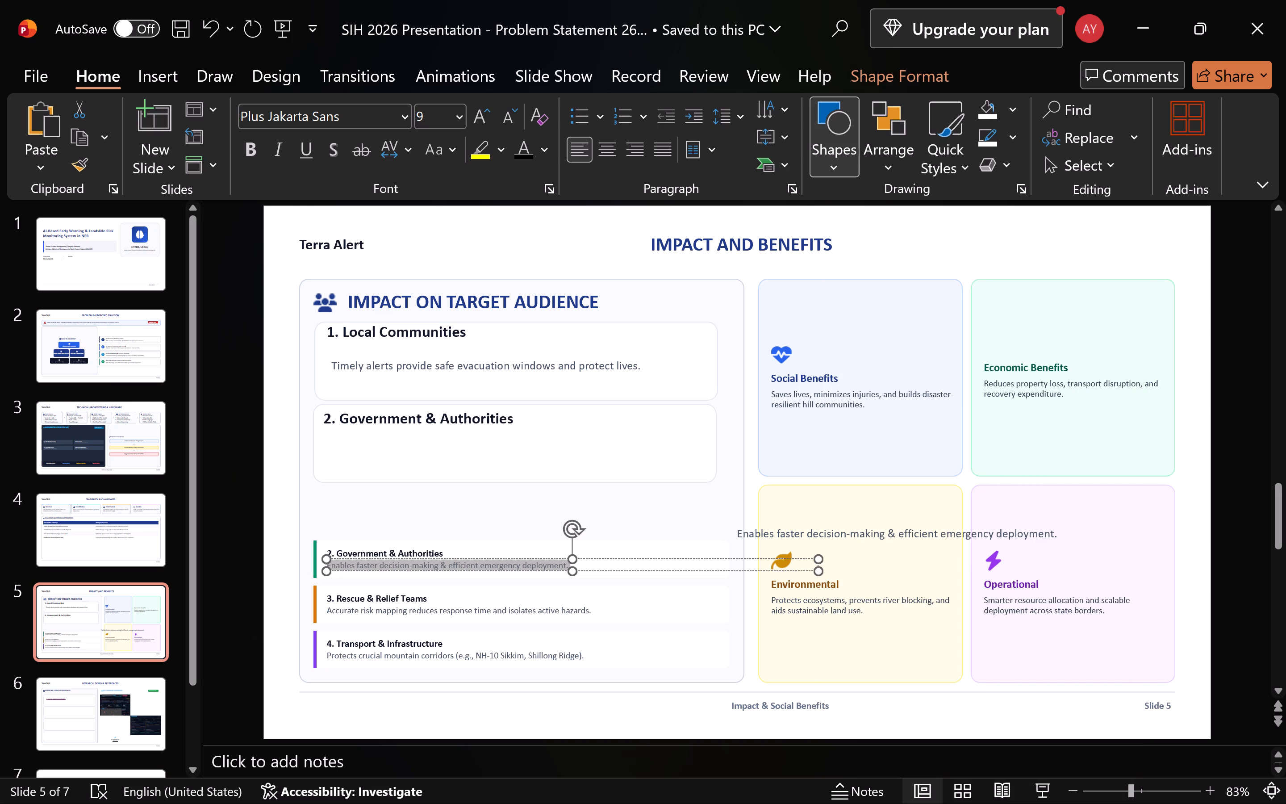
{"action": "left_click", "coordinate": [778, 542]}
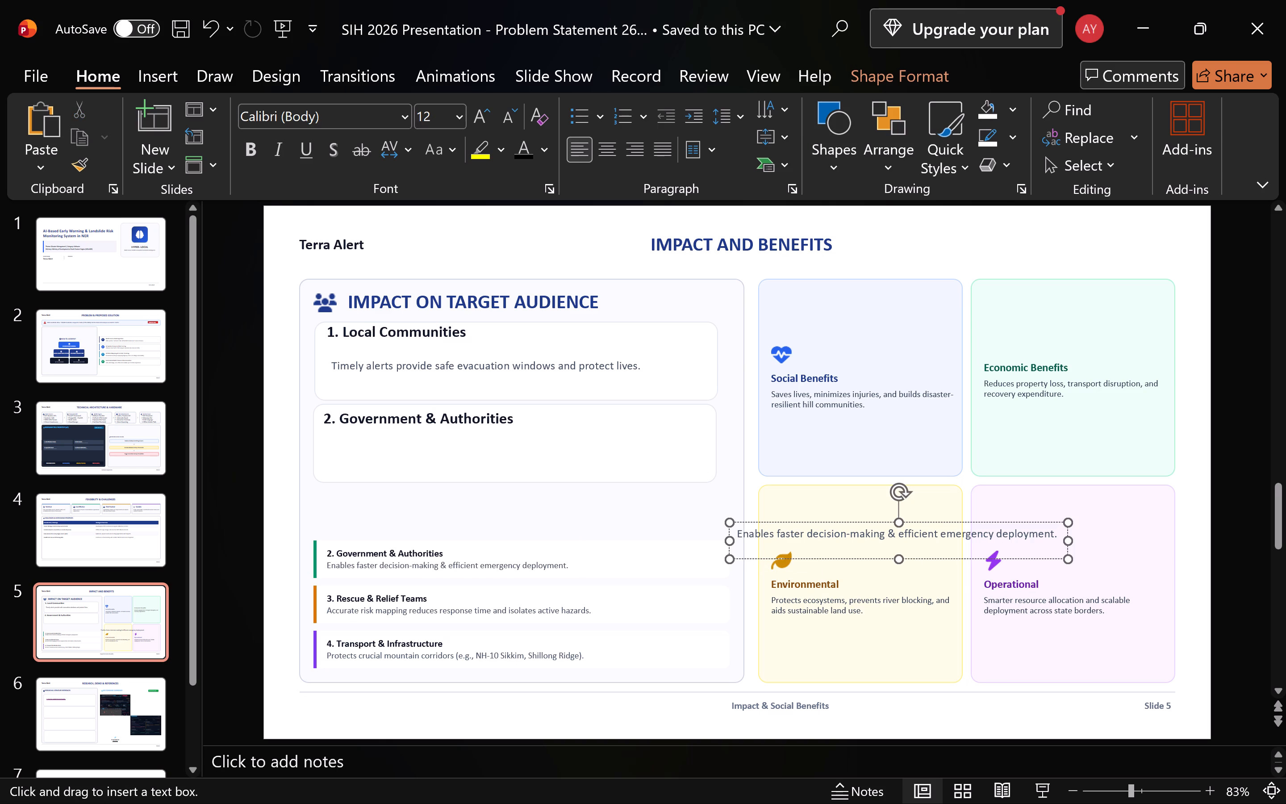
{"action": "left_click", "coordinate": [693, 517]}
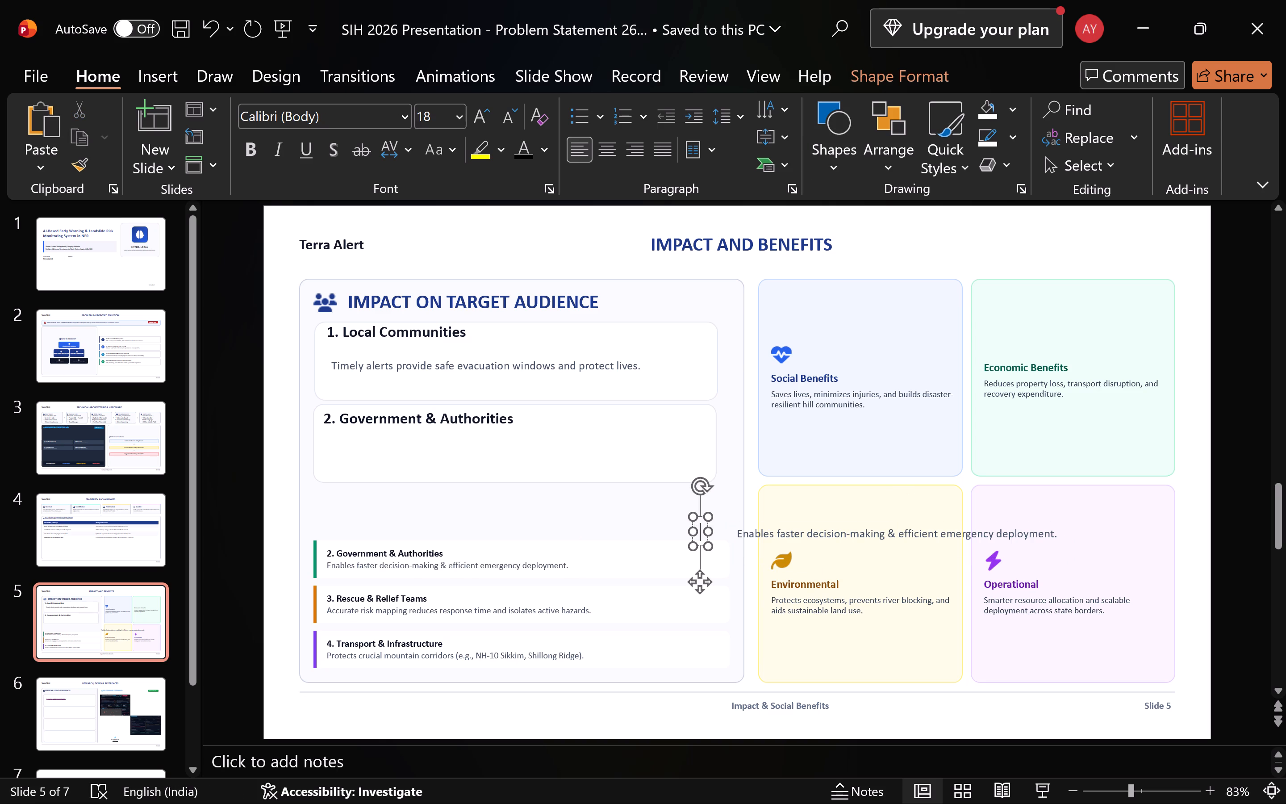
Move the size 12 "Enables faster decision-making & efficient emergency deployment." text into the second rounded box, beneath its "2. Government & Authorities" heading.
{"action": "left_click", "coordinate": [780, 537]}
{"action": "left_click_drag", "start_coordinate": [765, 525], "coordinate": [514, 445]}
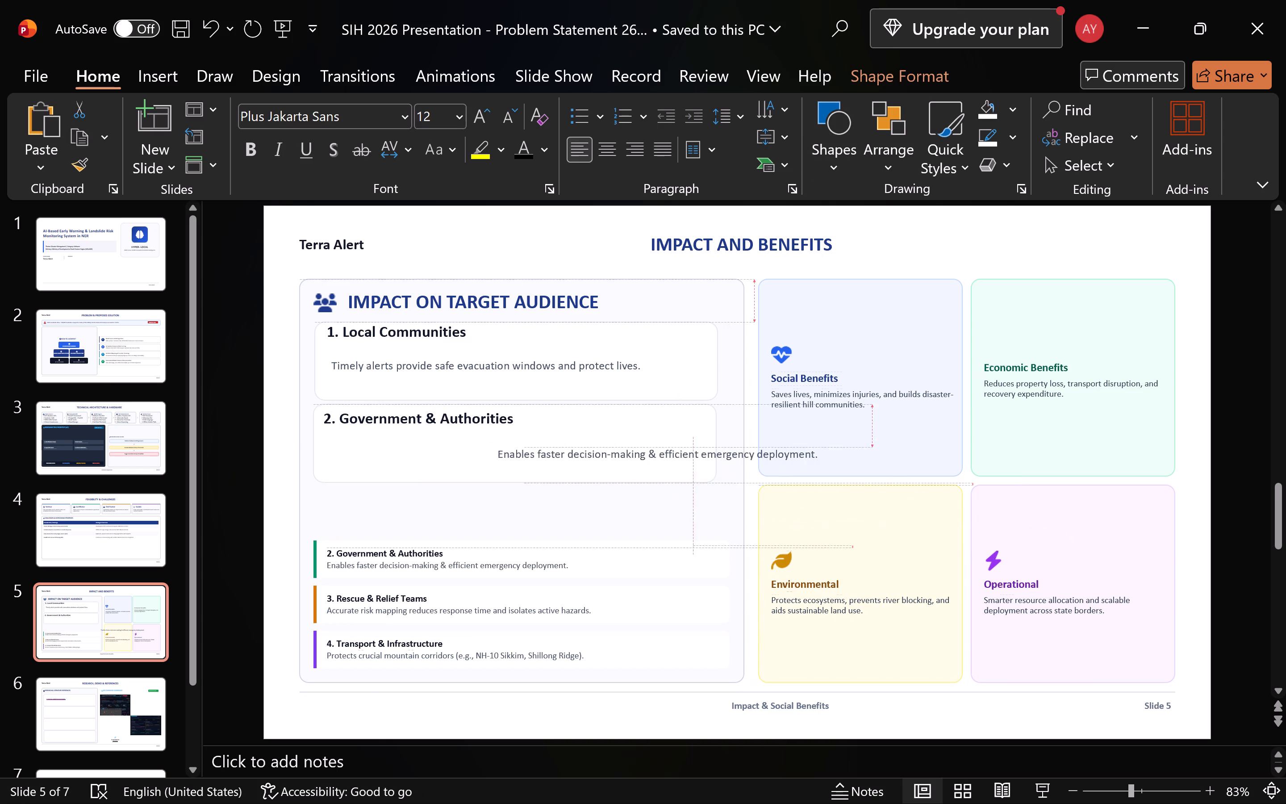
{"action": "left_click_drag", "start_coordinate": [514, 445], "coordinate": [359, 438]}
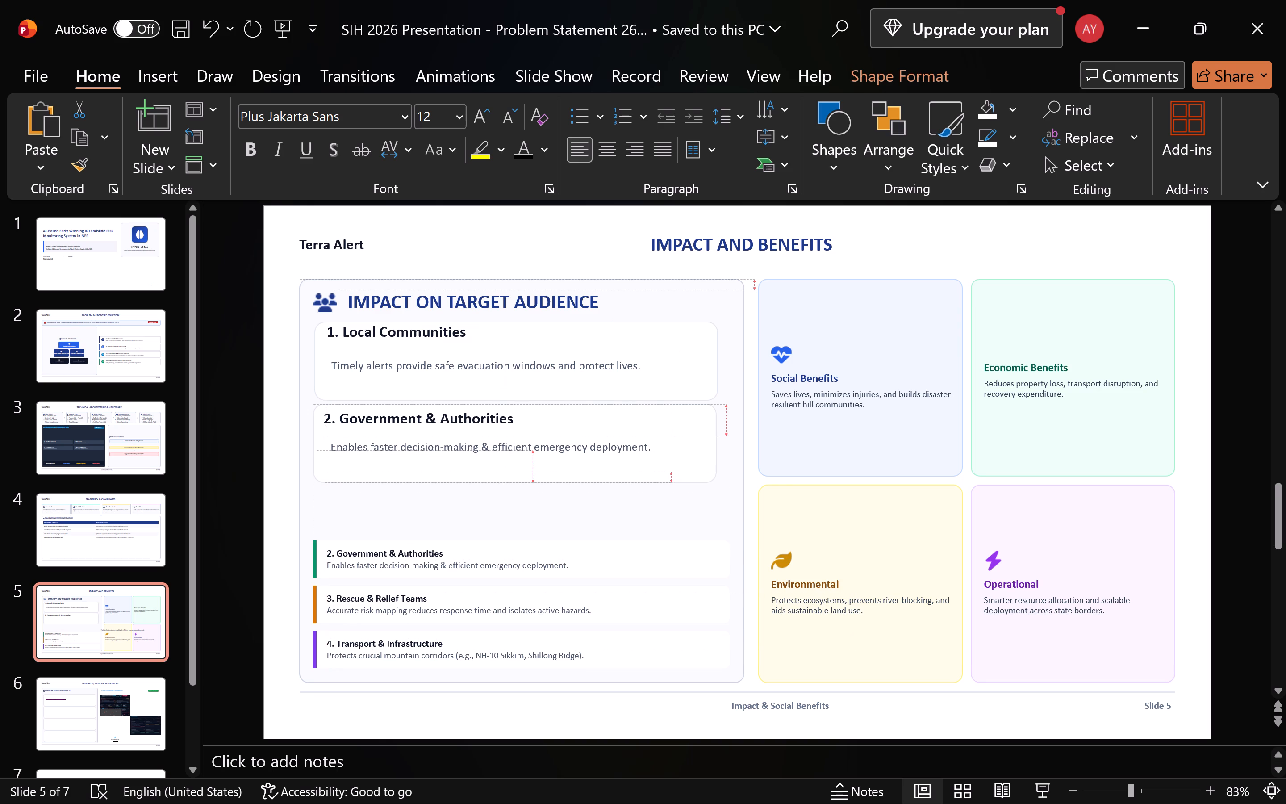
{"action": "left_click_drag", "start_coordinate": [359, 438], "coordinate": [356, 440]}
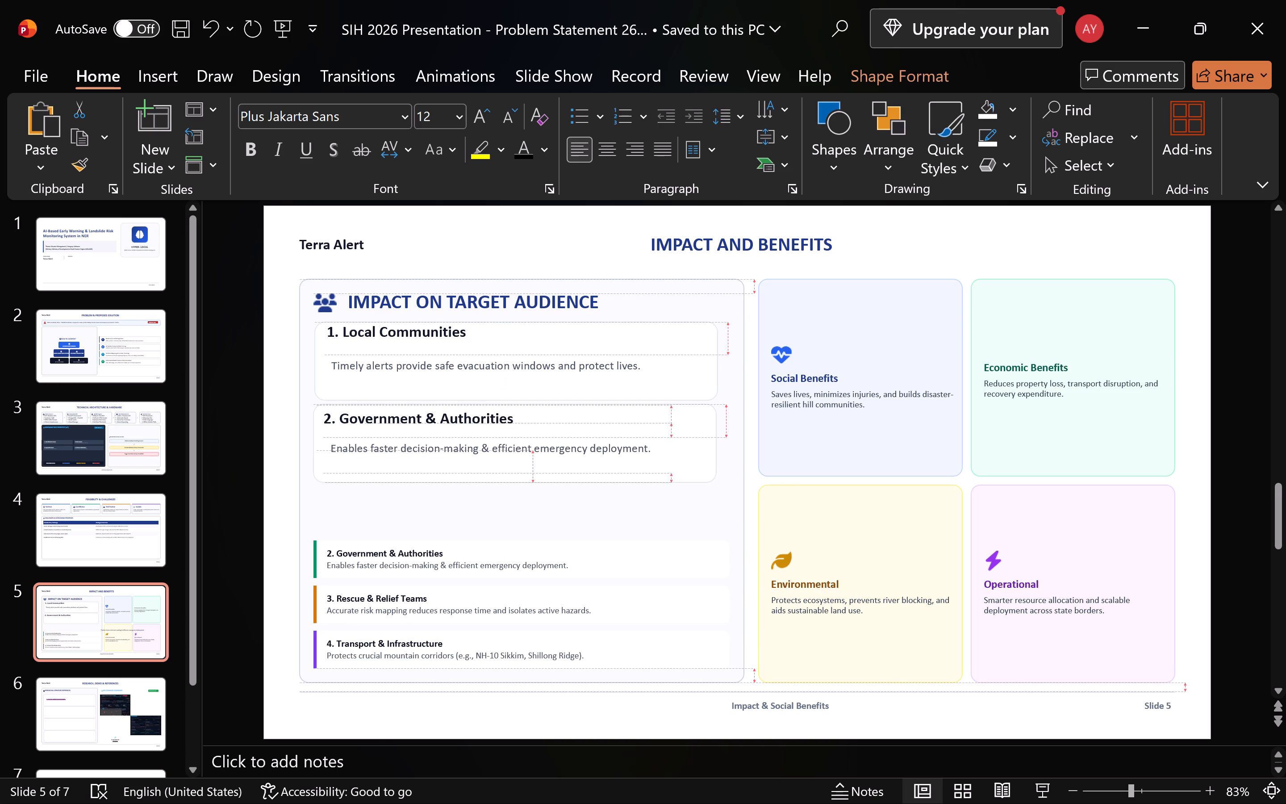
{"action": "left_click_drag", "start_coordinate": [356, 440], "coordinate": [356, 438]}
Clear the old small "2. Government & Authorities" heading and its old description, leaving a blank space in each text box.
{"action": "left_click", "coordinate": [551, 529]}
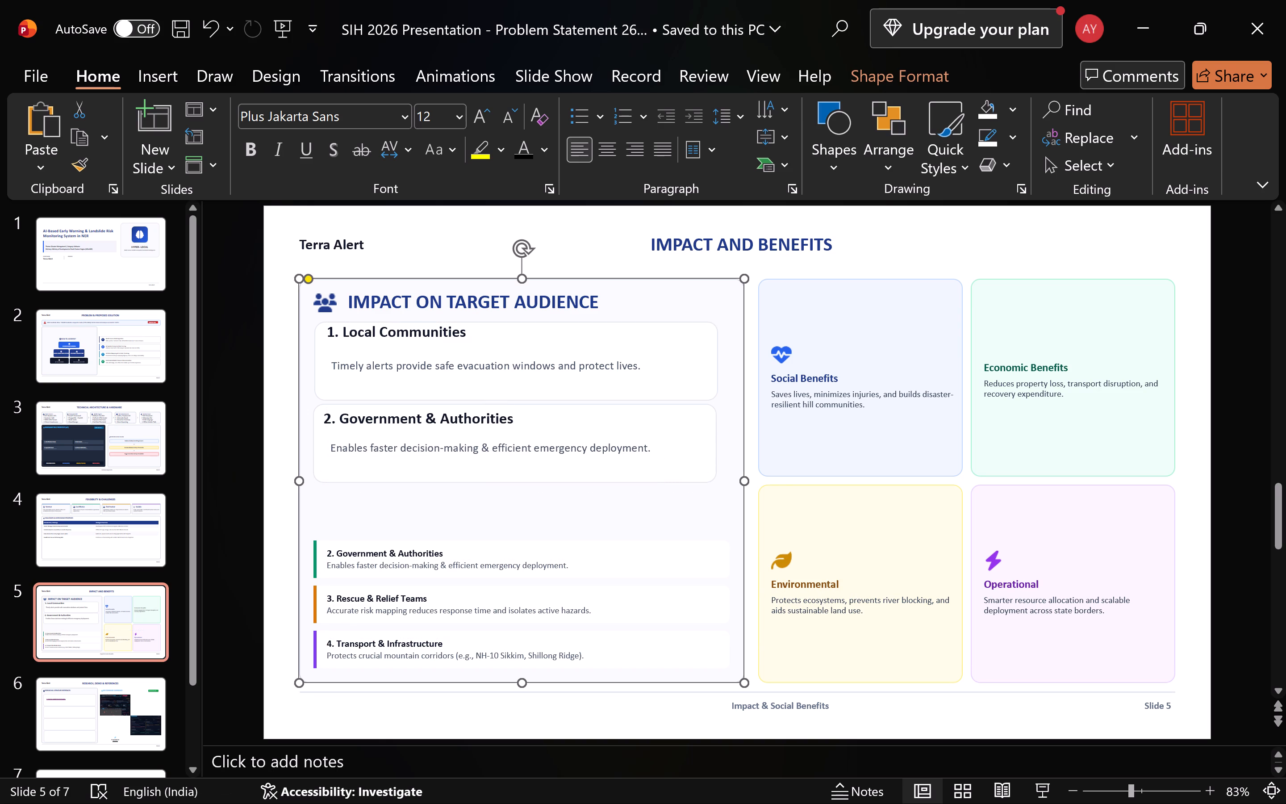
{"action": "left_click", "coordinate": [516, 554]}
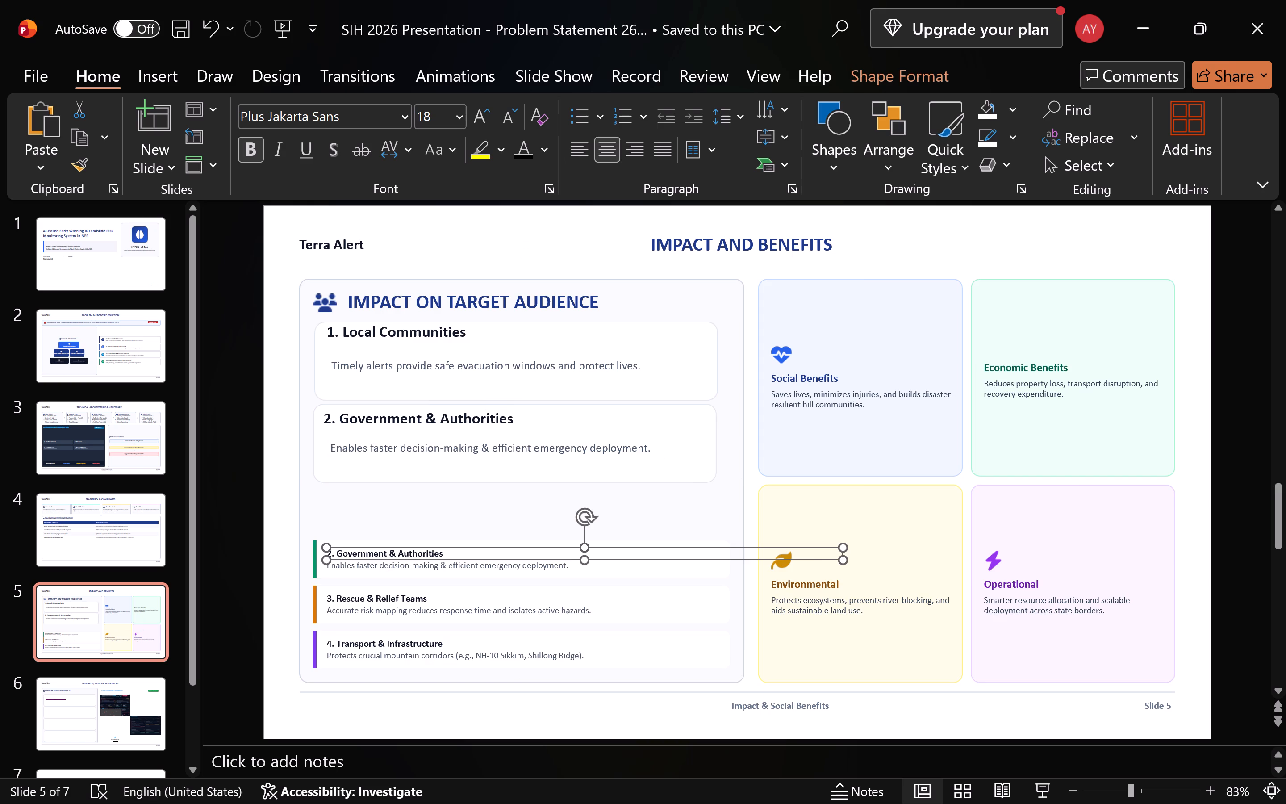
{"action": "key", "text": "ctrl+a"}
{"action": "left_click", "coordinate": [618, 488]}
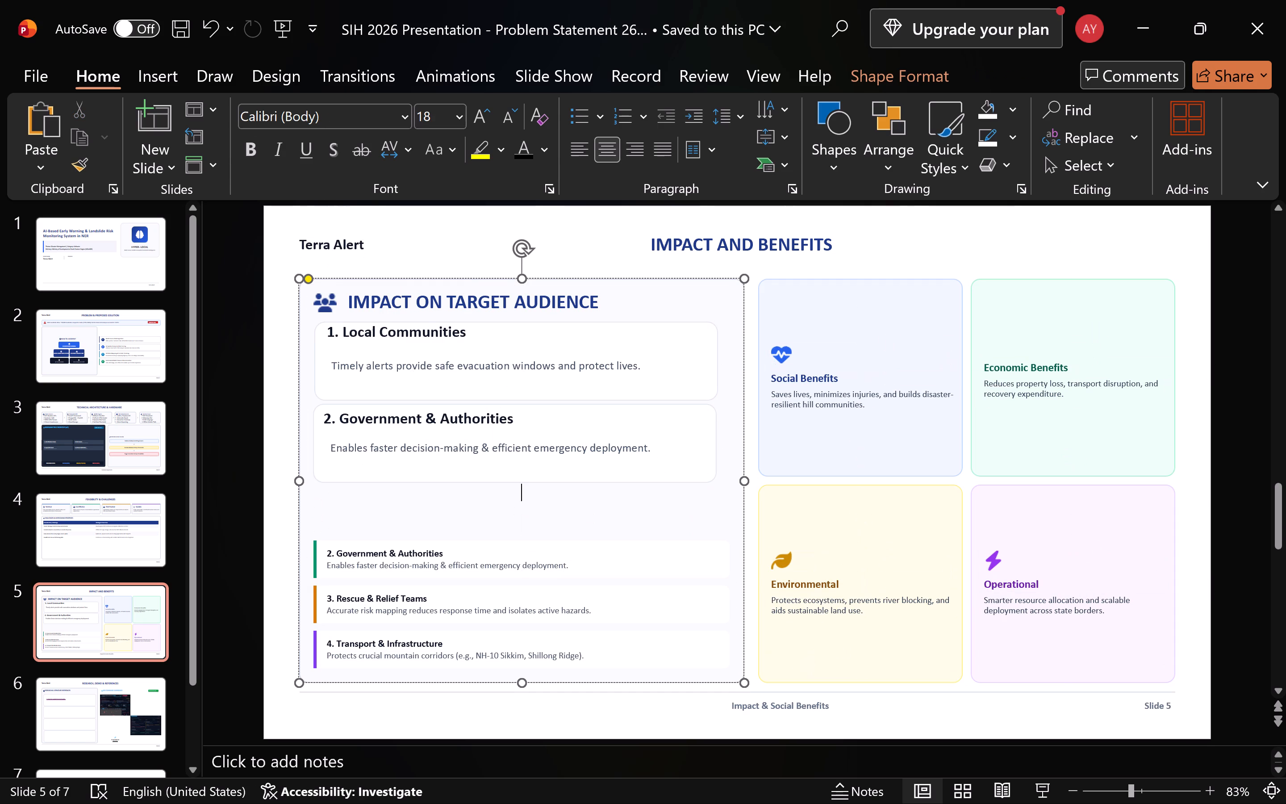
{"action": "left_click", "coordinate": [413, 558]}
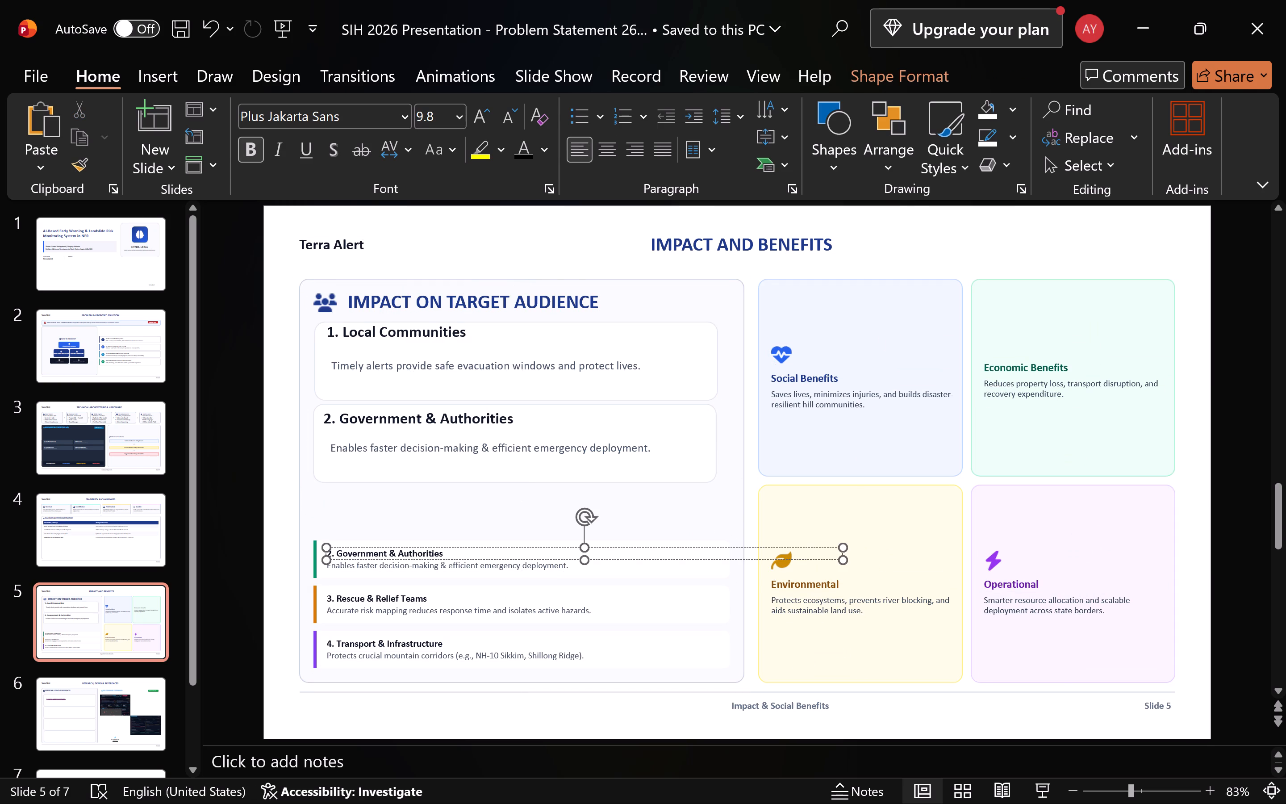
{"action": "key", "text": "ctrl+a"}
{"action": "key", "text": "space"}
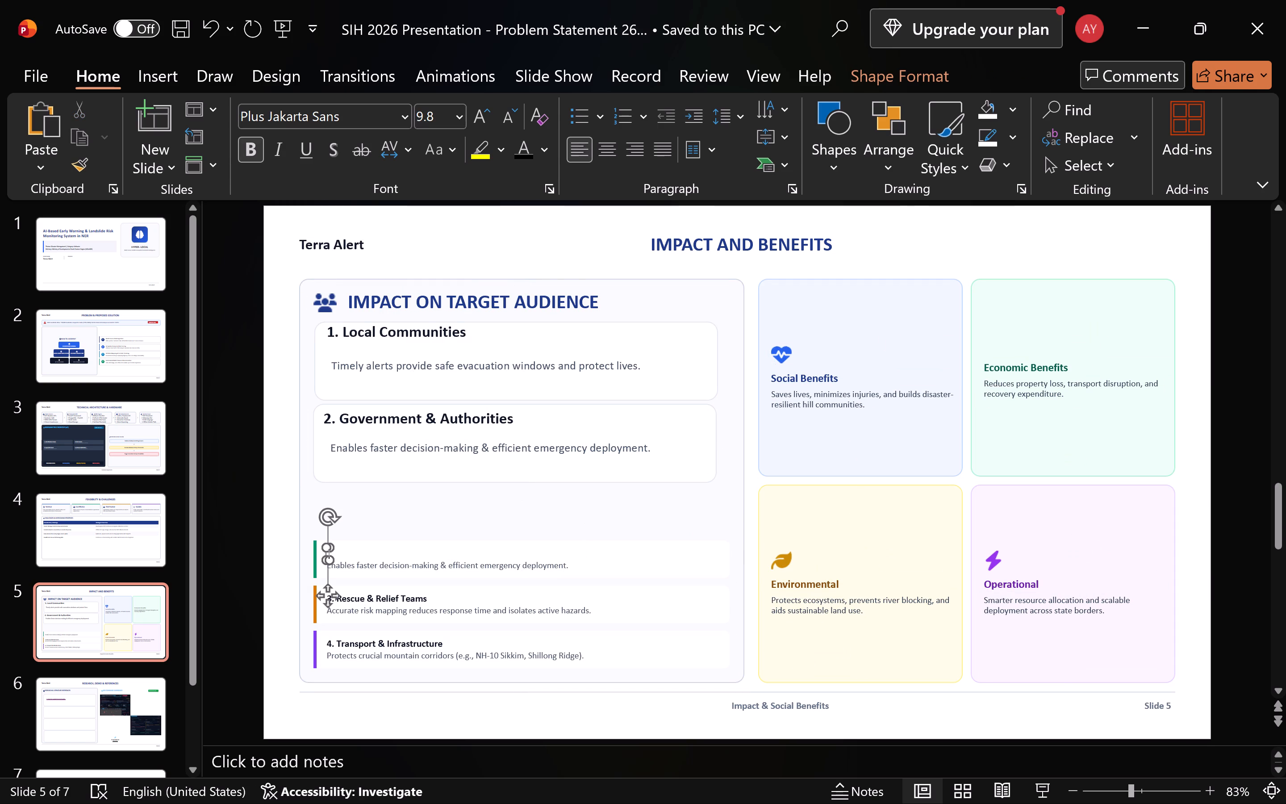
{"action": "left_click", "coordinate": [397, 568]}
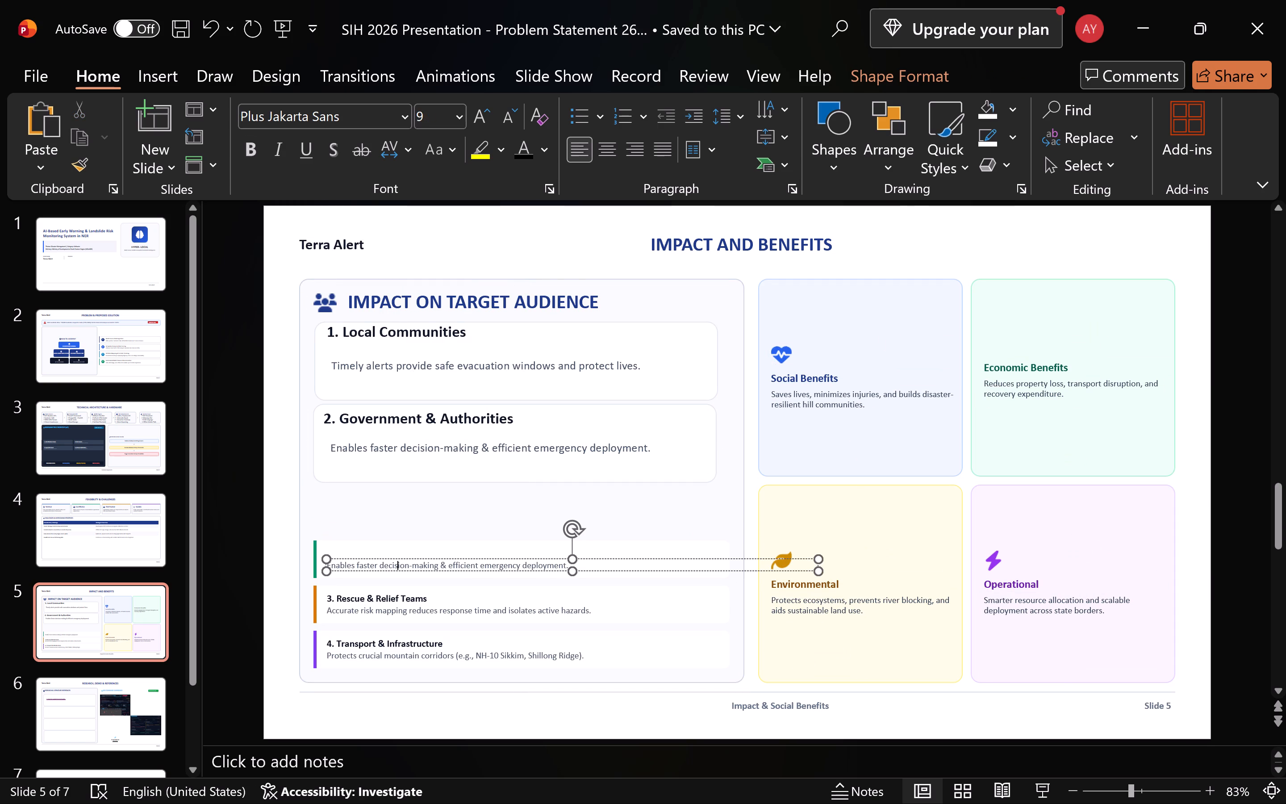
{"action": "key", "text": "ctrl+a"}
{"action": "key", "text": "space"}
Delete the old Government & Authorities item's white background box and its green accent bar.
{"action": "left_click", "coordinate": [391, 559]}
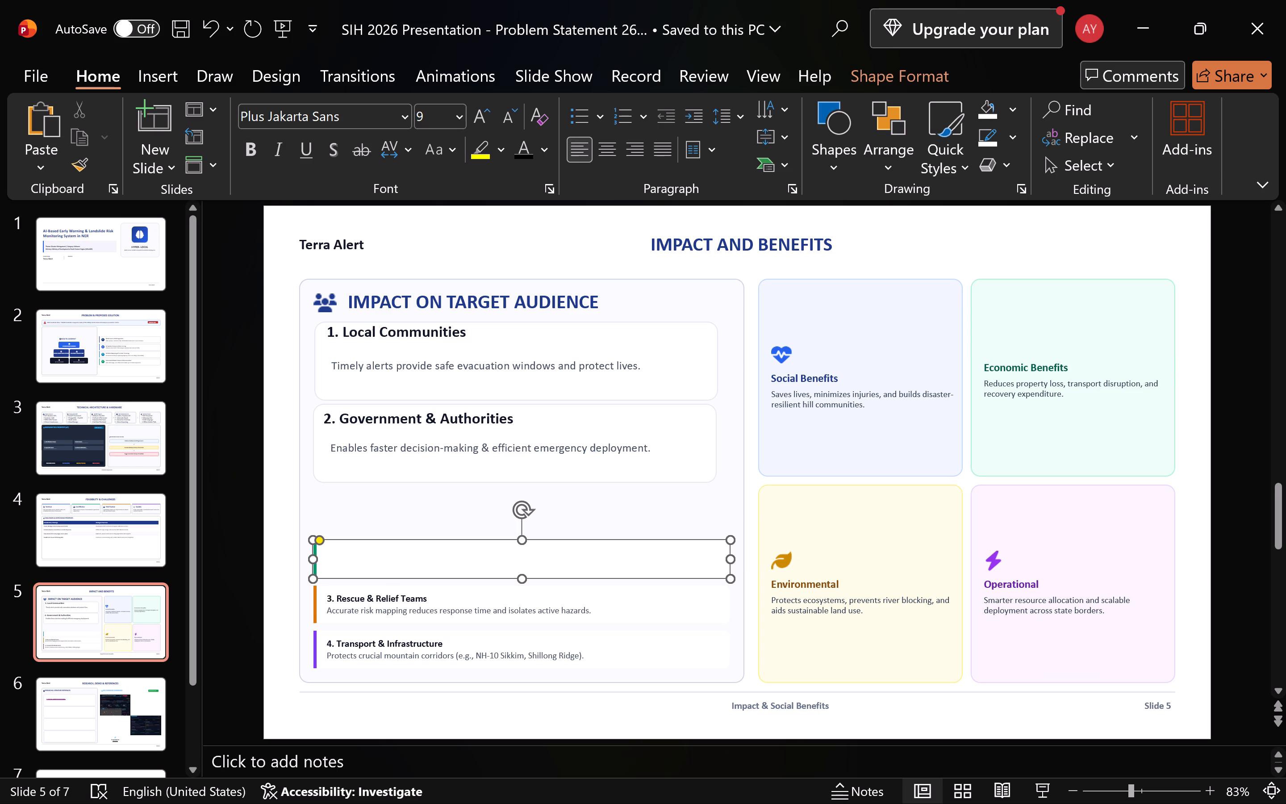
{"action": "key", "text": "Delete"}
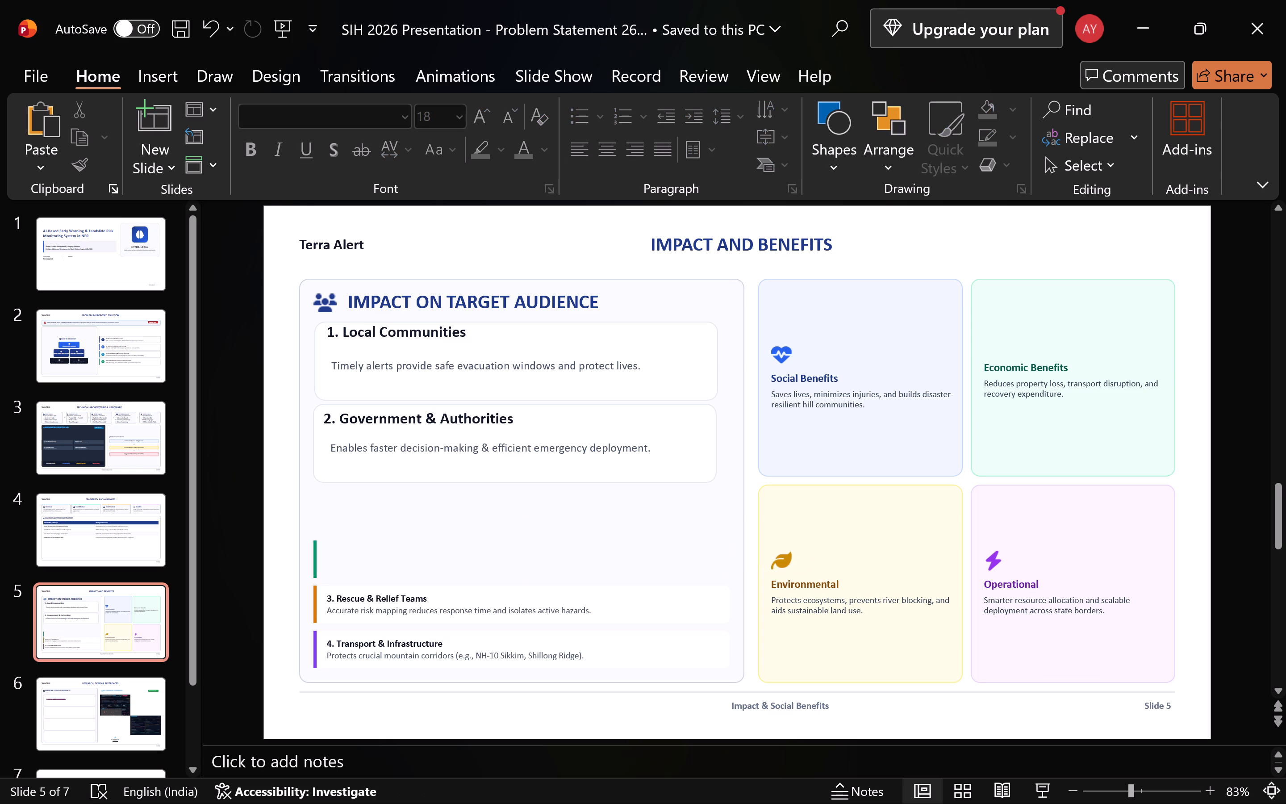
{"action": "left_click", "coordinate": [316, 556]}
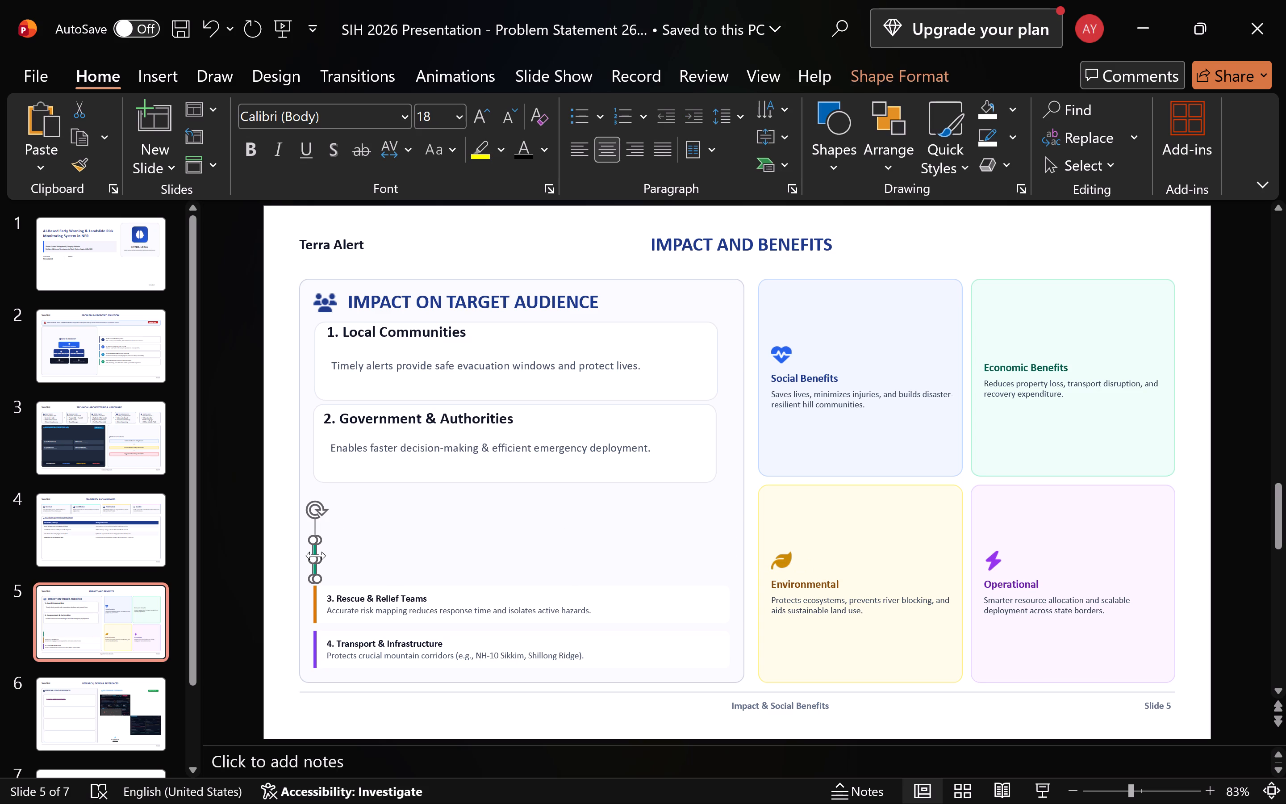
{"action": "key", "text": "Delete"}
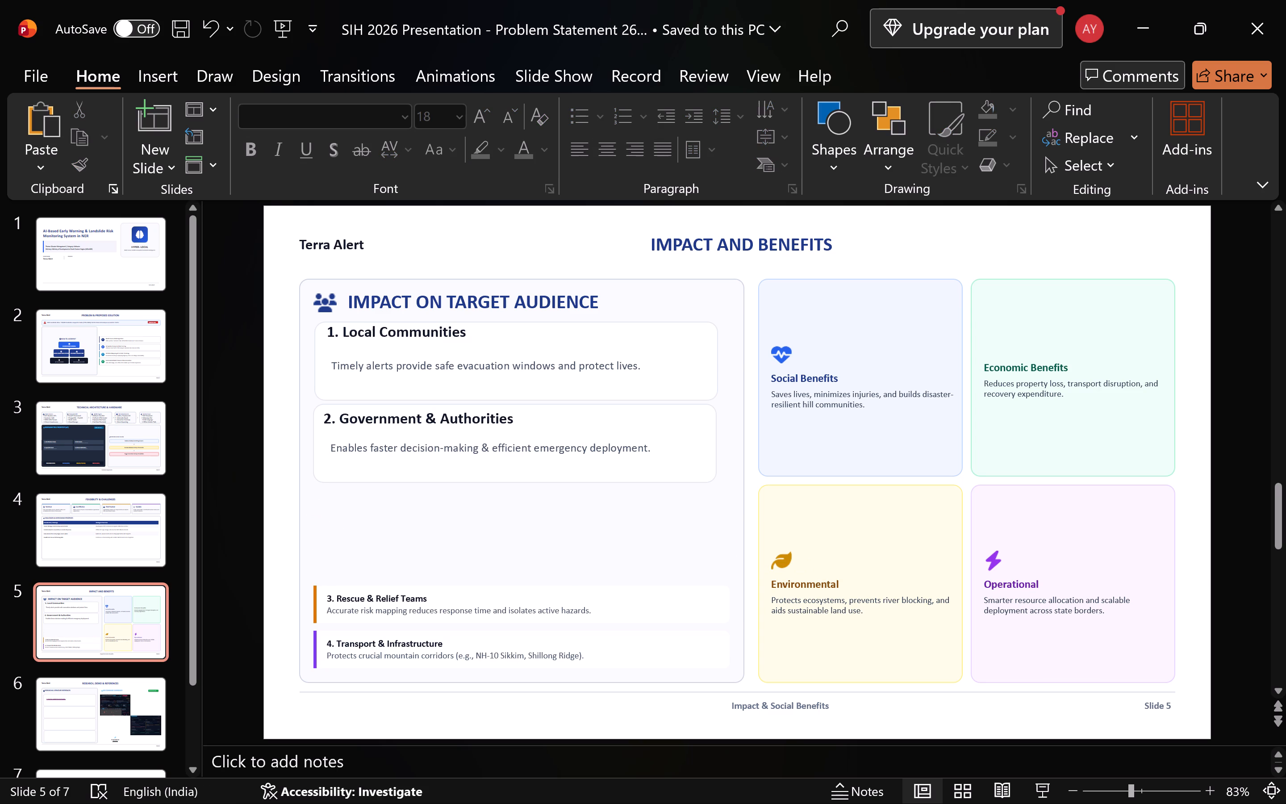
Duplicate the Government & Authorities rounded box and place the copy directly beneath it, aligned with its edges, as the third box.
{"action": "left_click", "coordinate": [694, 431]}
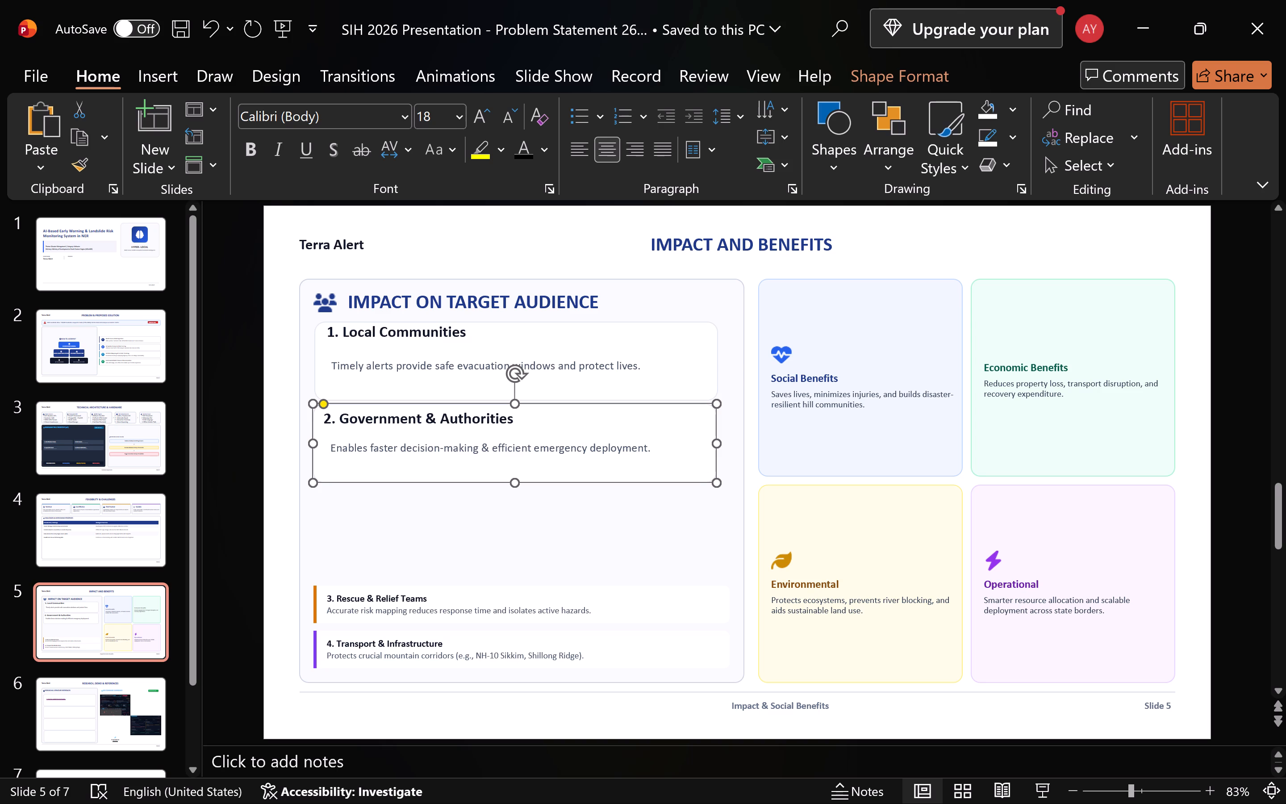
{"action": "key", "text": "ctrl+c"}
{"action": "key", "text": "ctrl+v"}
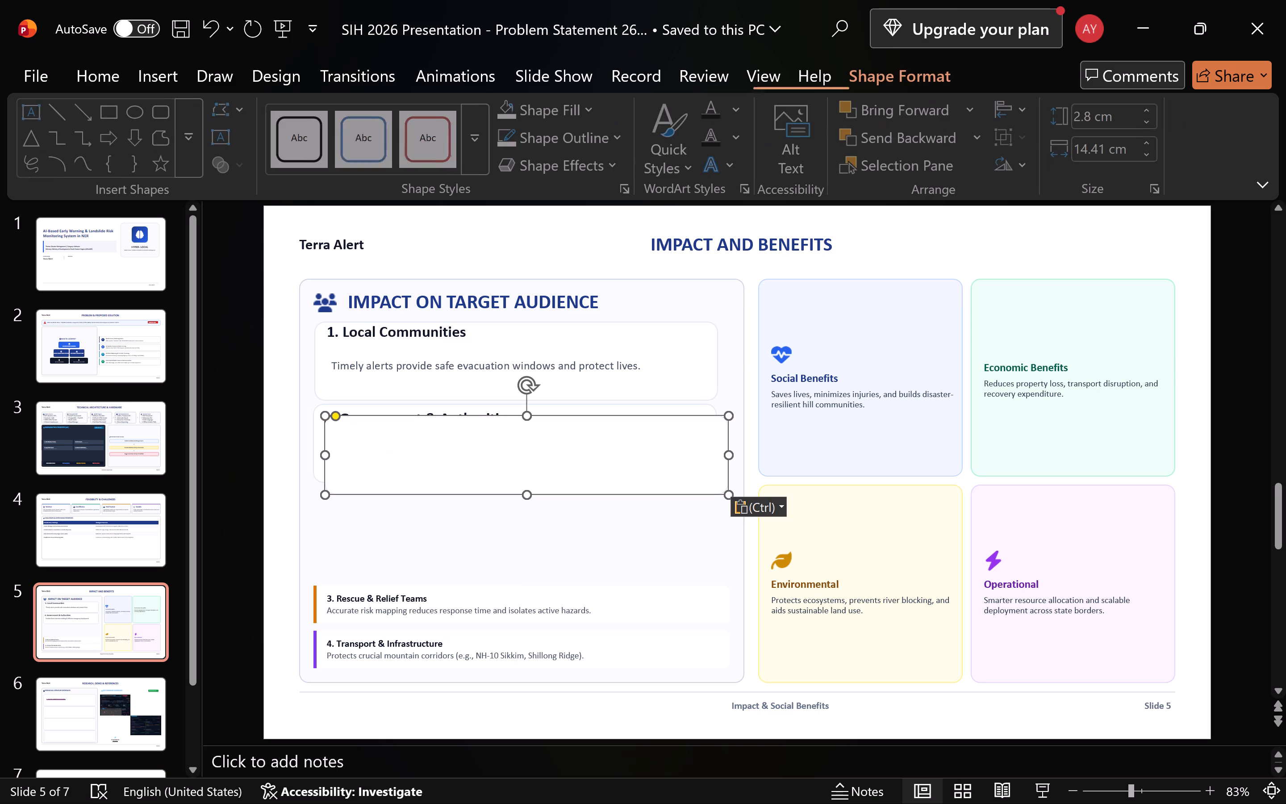
{"action": "left_click_drag", "start_coordinate": [455, 457], "coordinate": [443, 528]}
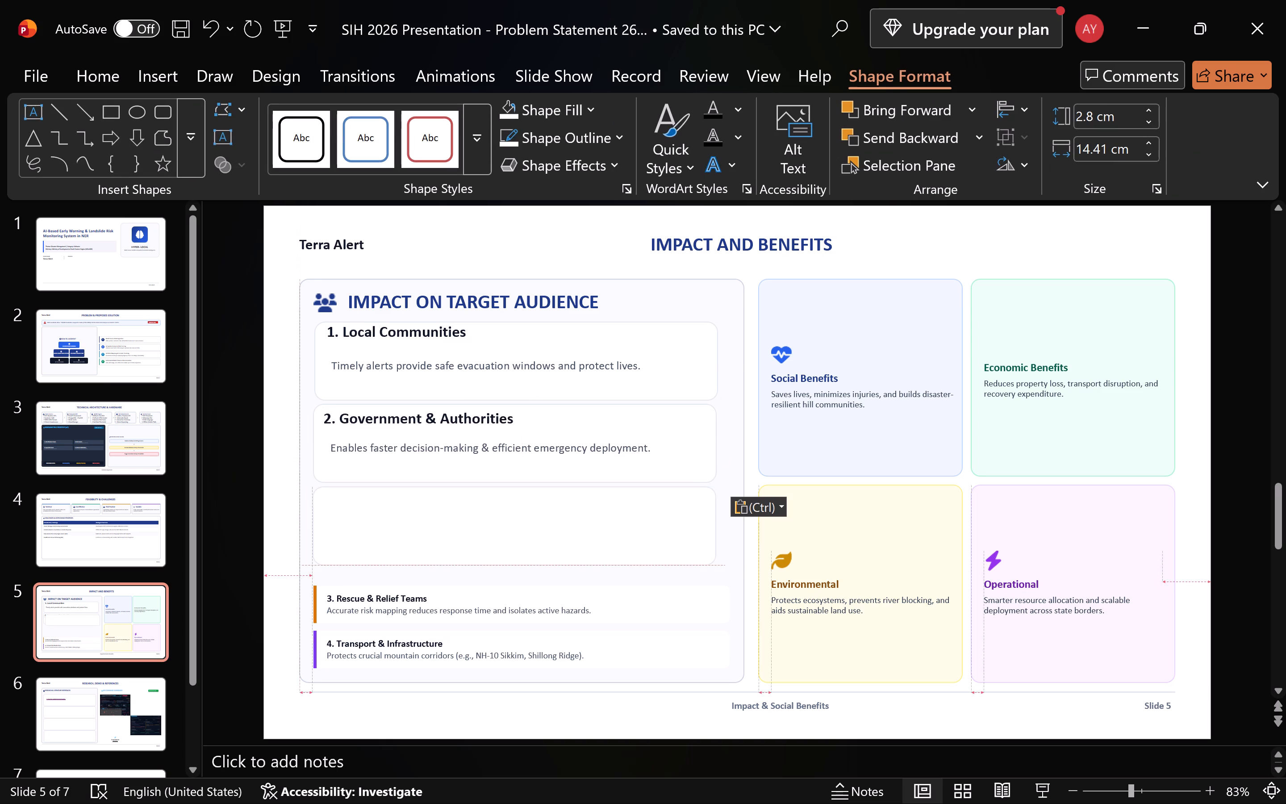
{"action": "left_click_drag", "start_coordinate": [443, 528], "coordinate": [442, 528]}
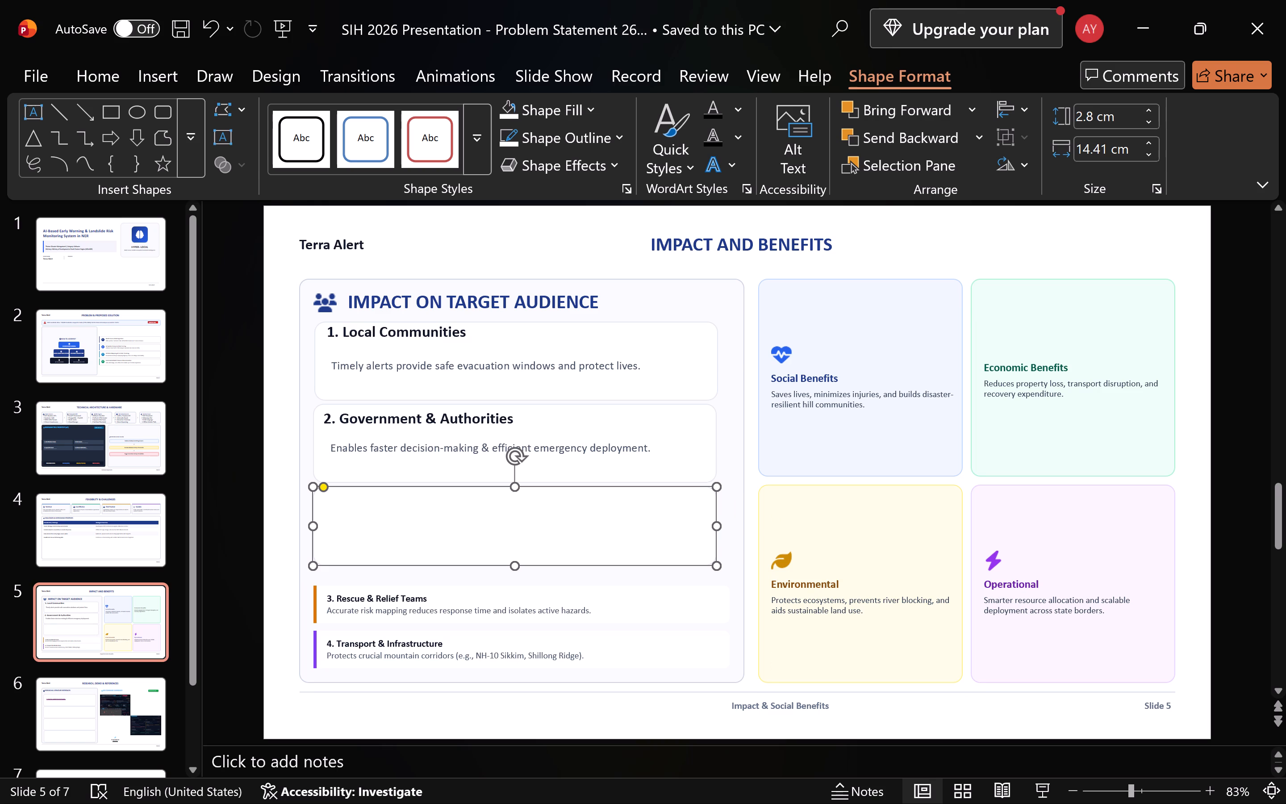
Copy the whole old small "3. Rescue & Relief Teams" heading.
{"action": "left_click", "coordinate": [395, 604]}
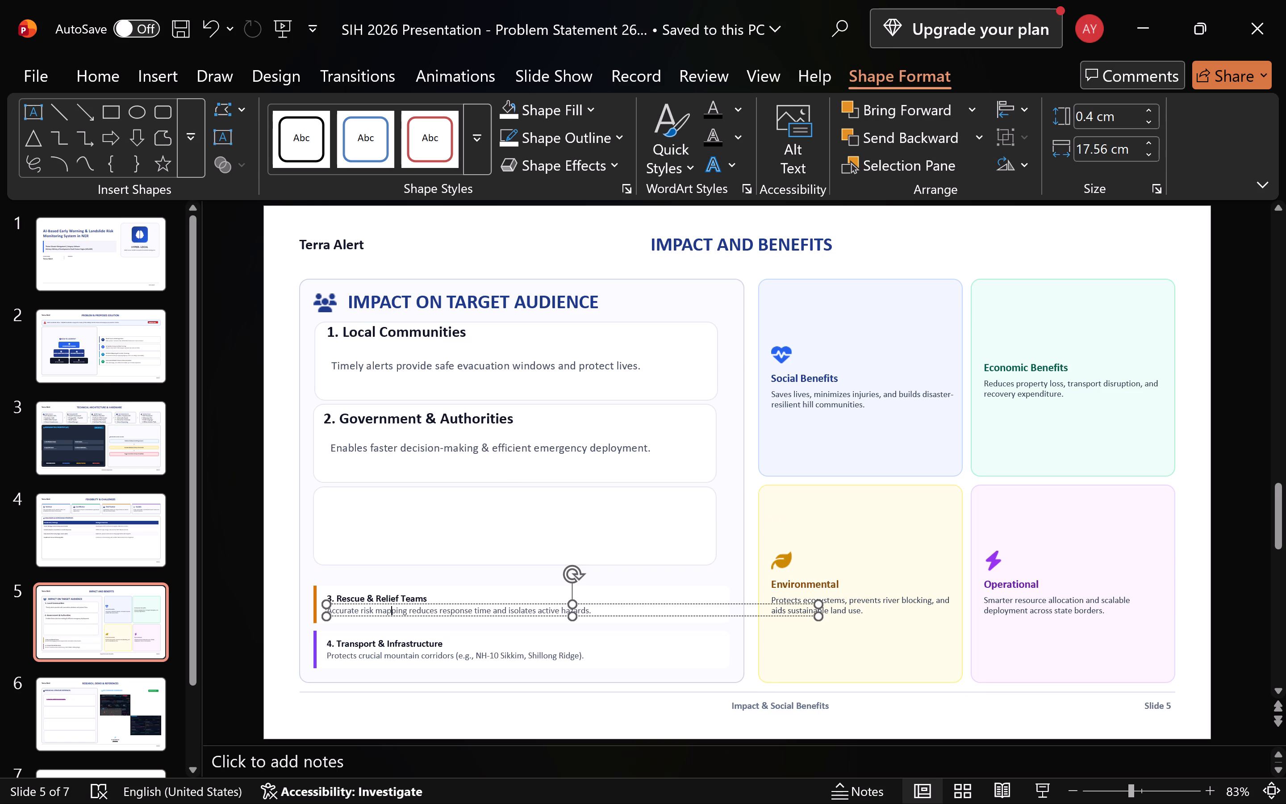
{"action": "left_click", "coordinate": [372, 599]}
{"action": "key", "text": "ctrl+a"}
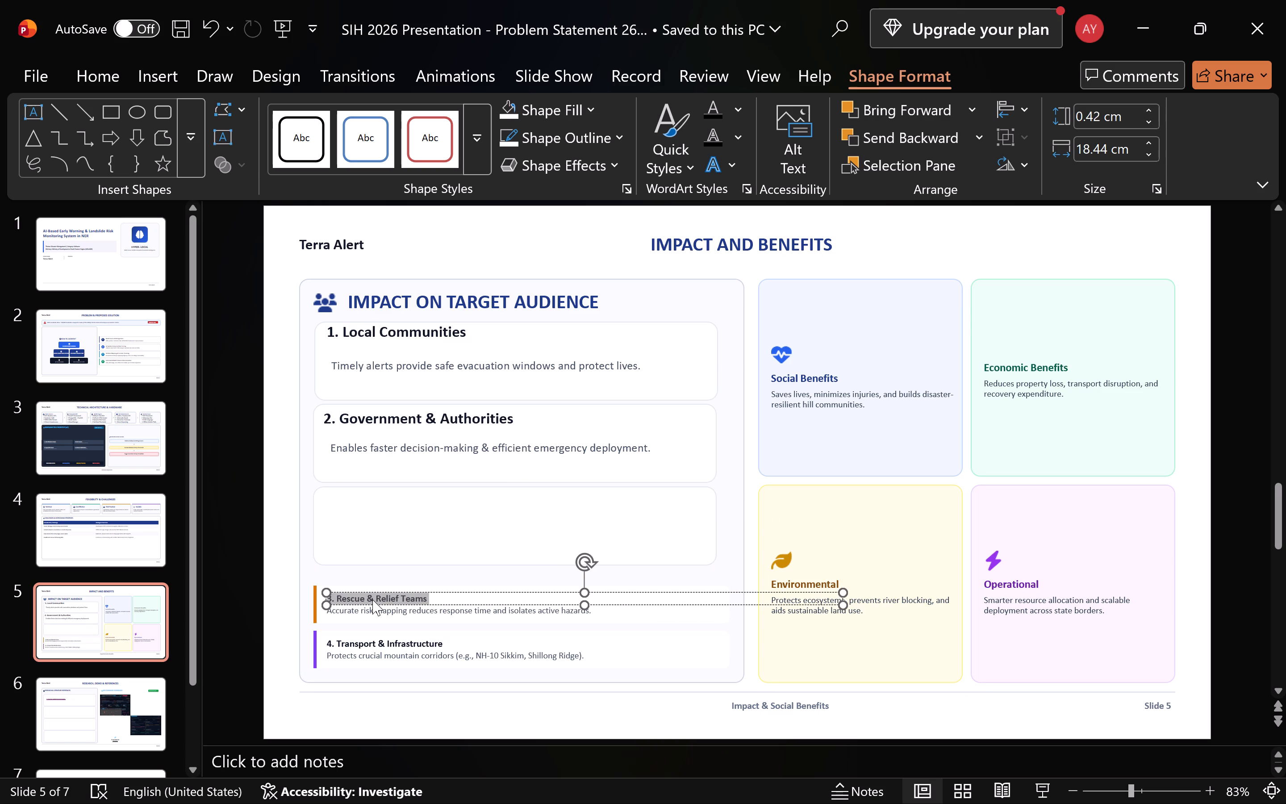
{"action": "key", "text": "ctrl+c"}
Paste the copied "3. Rescue & Relief Teams" as the old heading's alt text and close the alt text editor.
{"action": "left_click", "coordinate": [791, 150]}
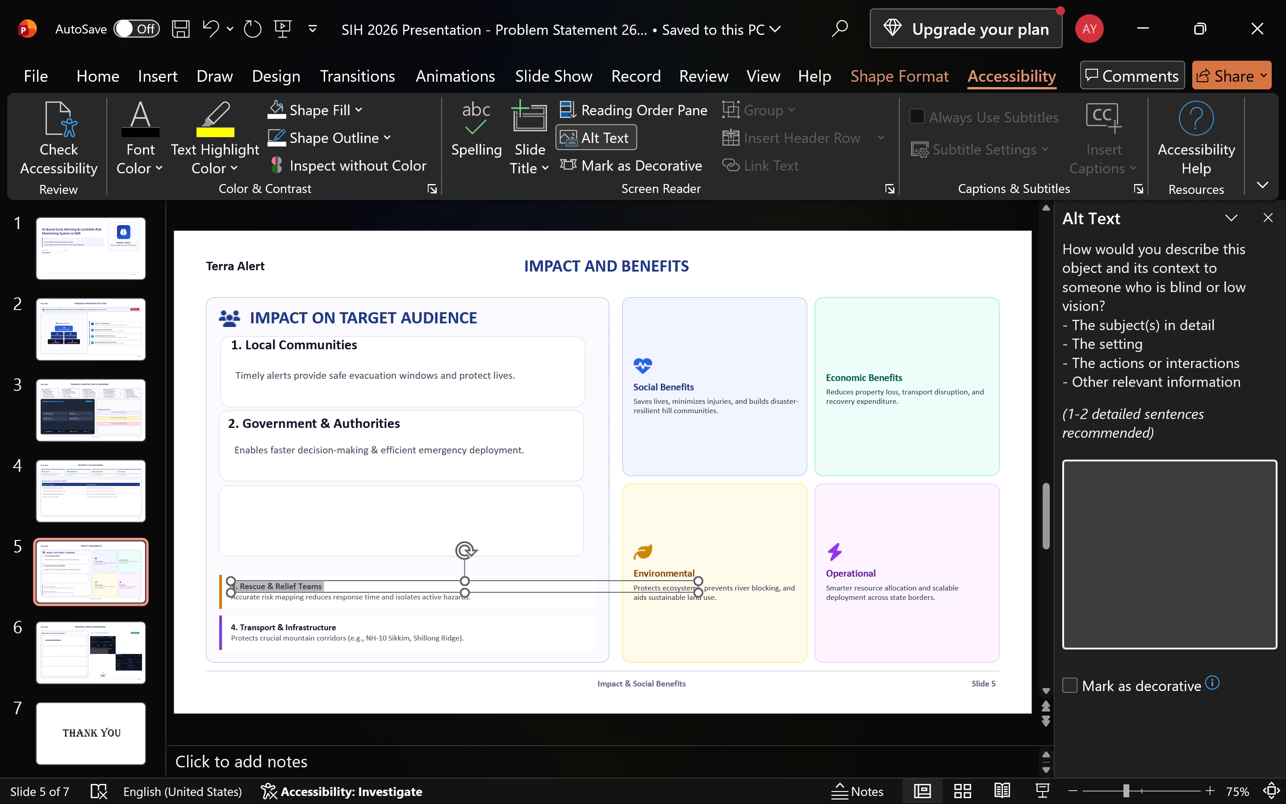
{"action": "key", "text": "ctrl+v"}
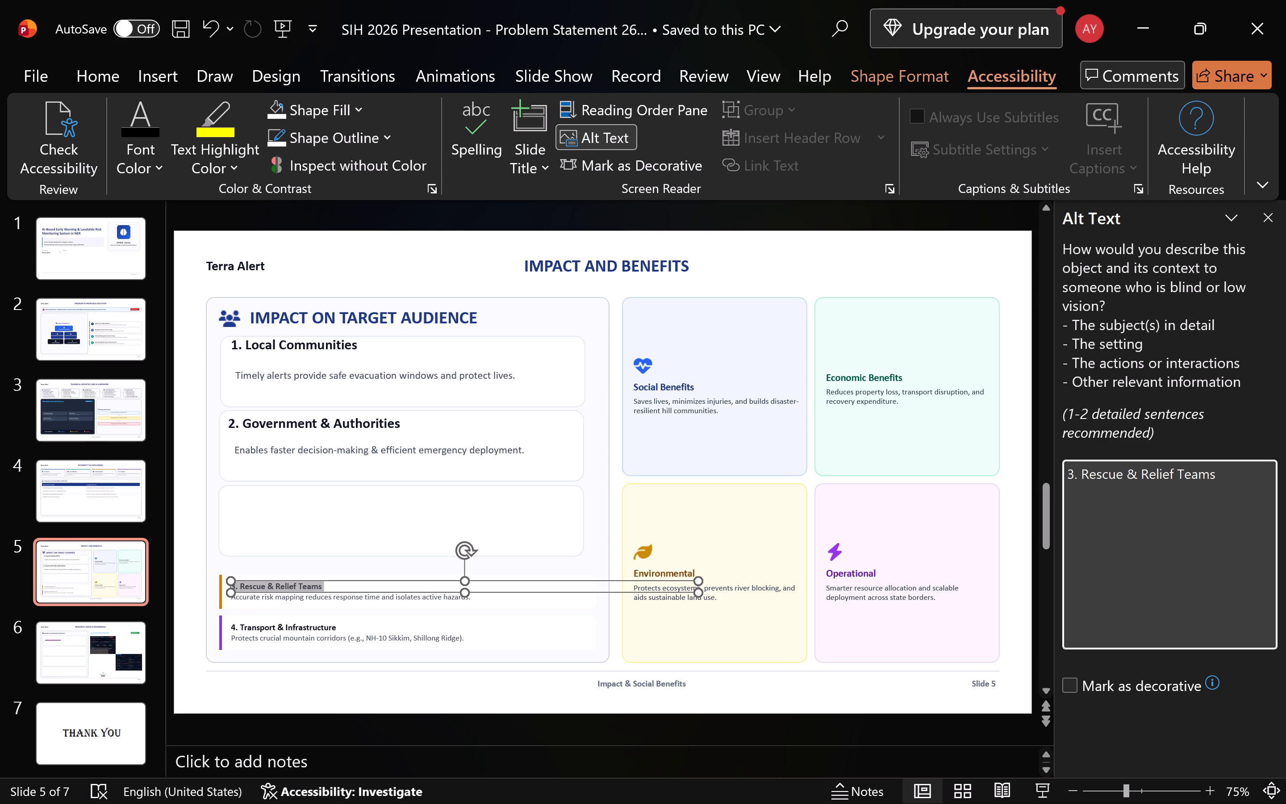
{"action": "left_click", "coordinate": [1271, 212]}
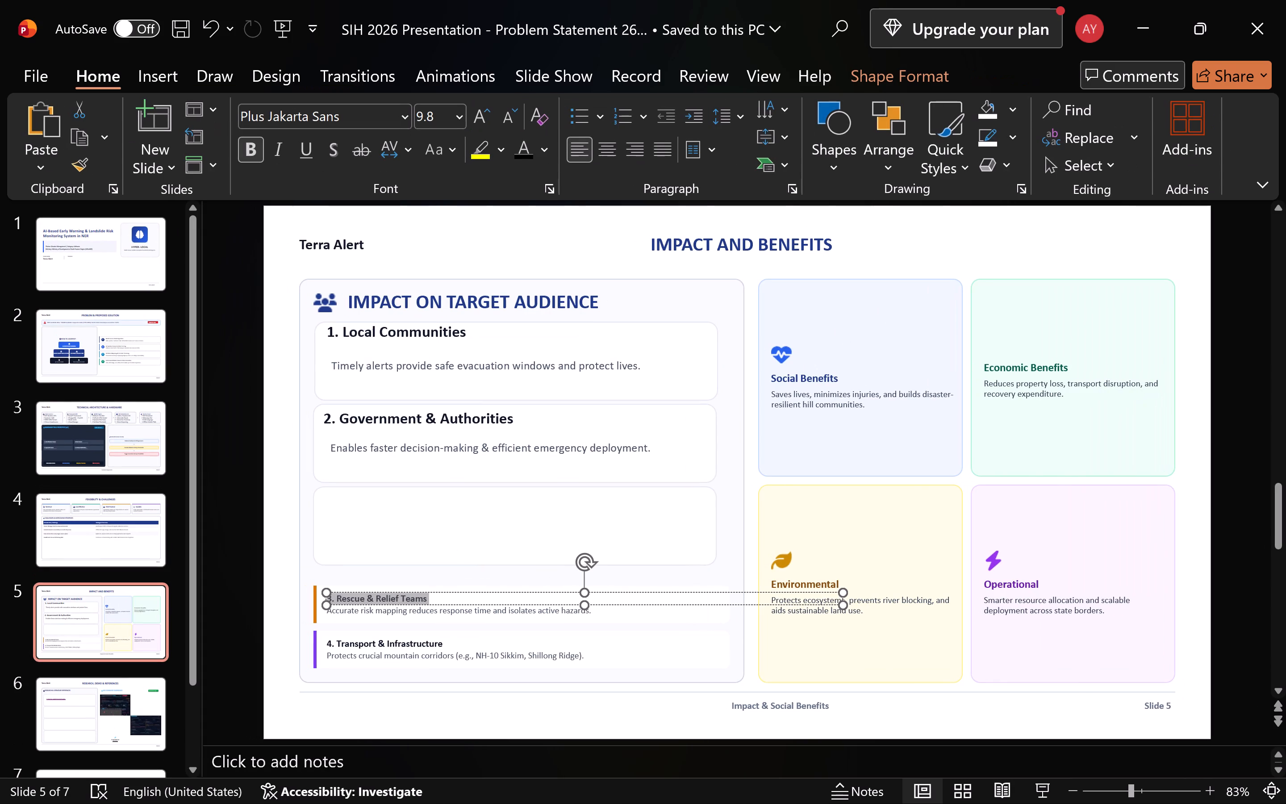
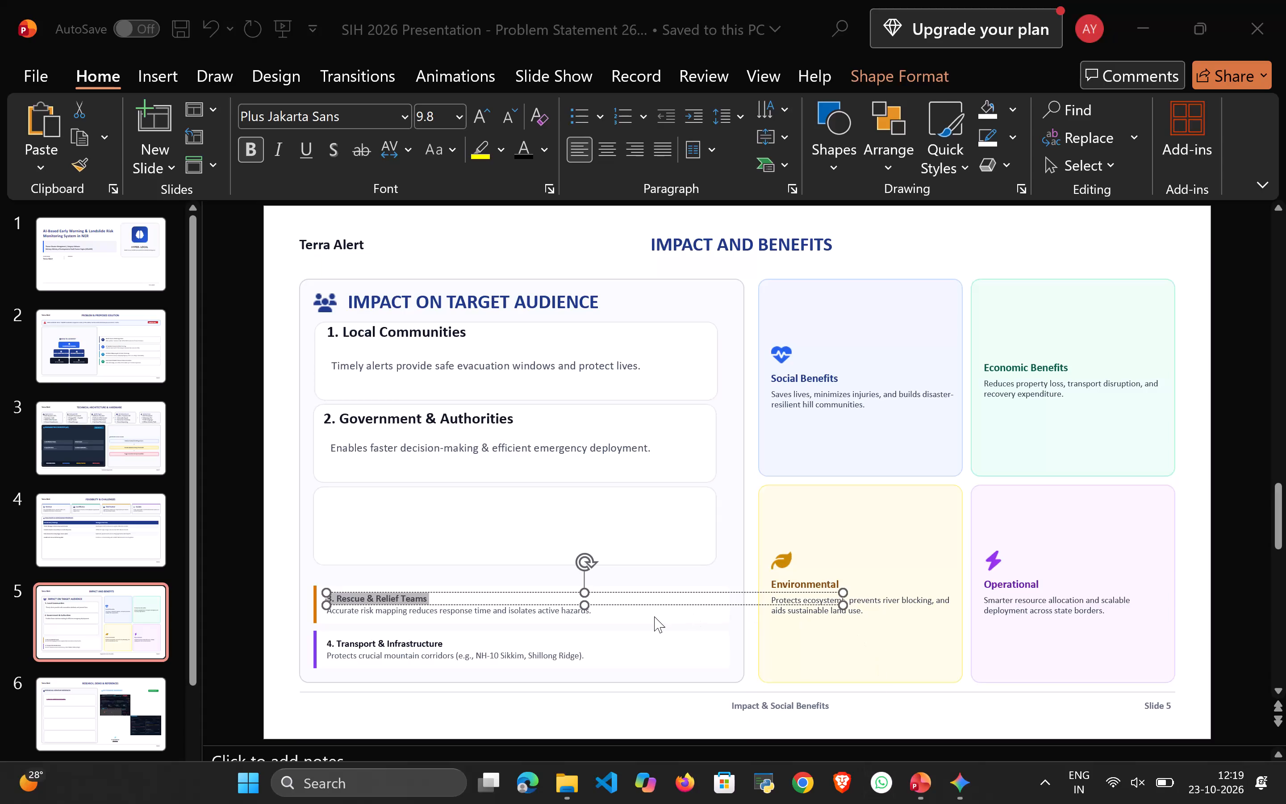
Copy the full text of the old small "3. Rescue & Relief Teams" heading.
{"action": "left_click", "coordinate": [450, 598]}
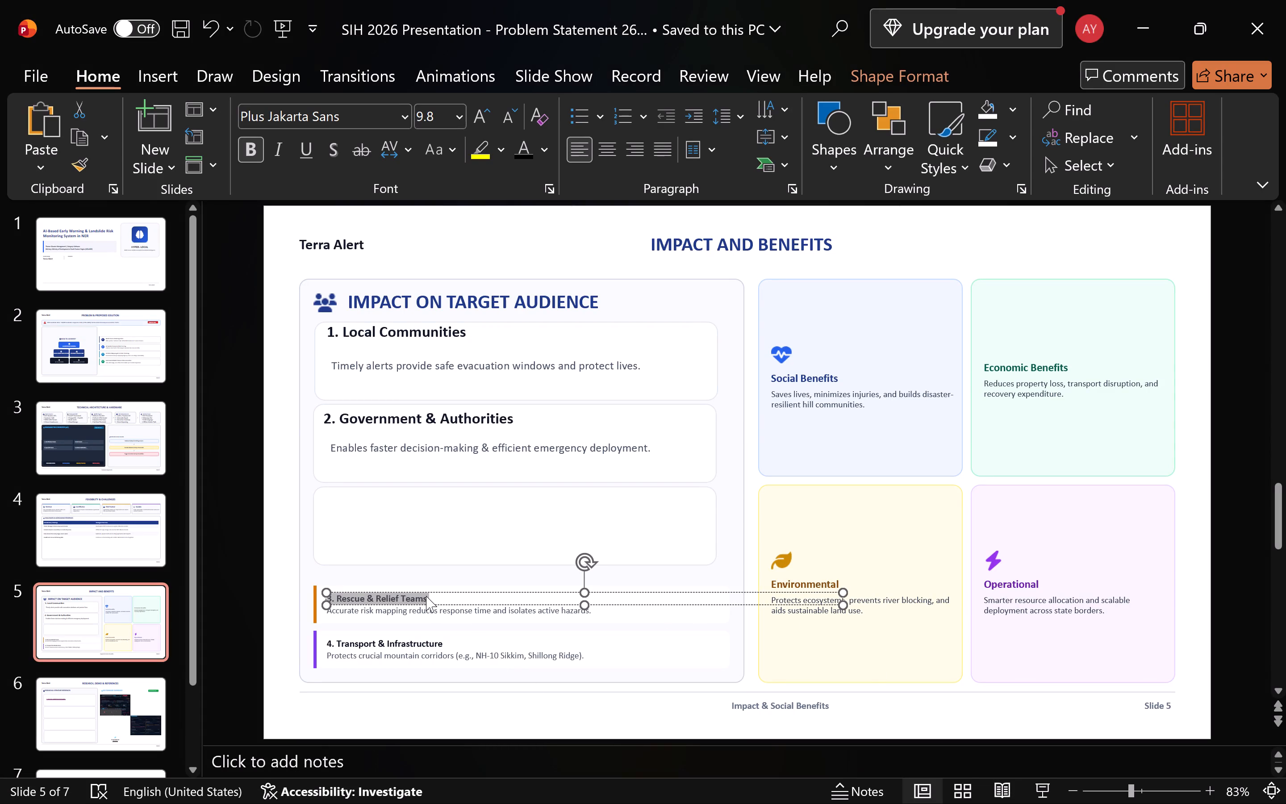
{"action": "left_click", "coordinate": [426, 596]}
{"action": "left_click", "coordinate": [425, 596]}
{"action": "key", "text": "ctrl+a"}
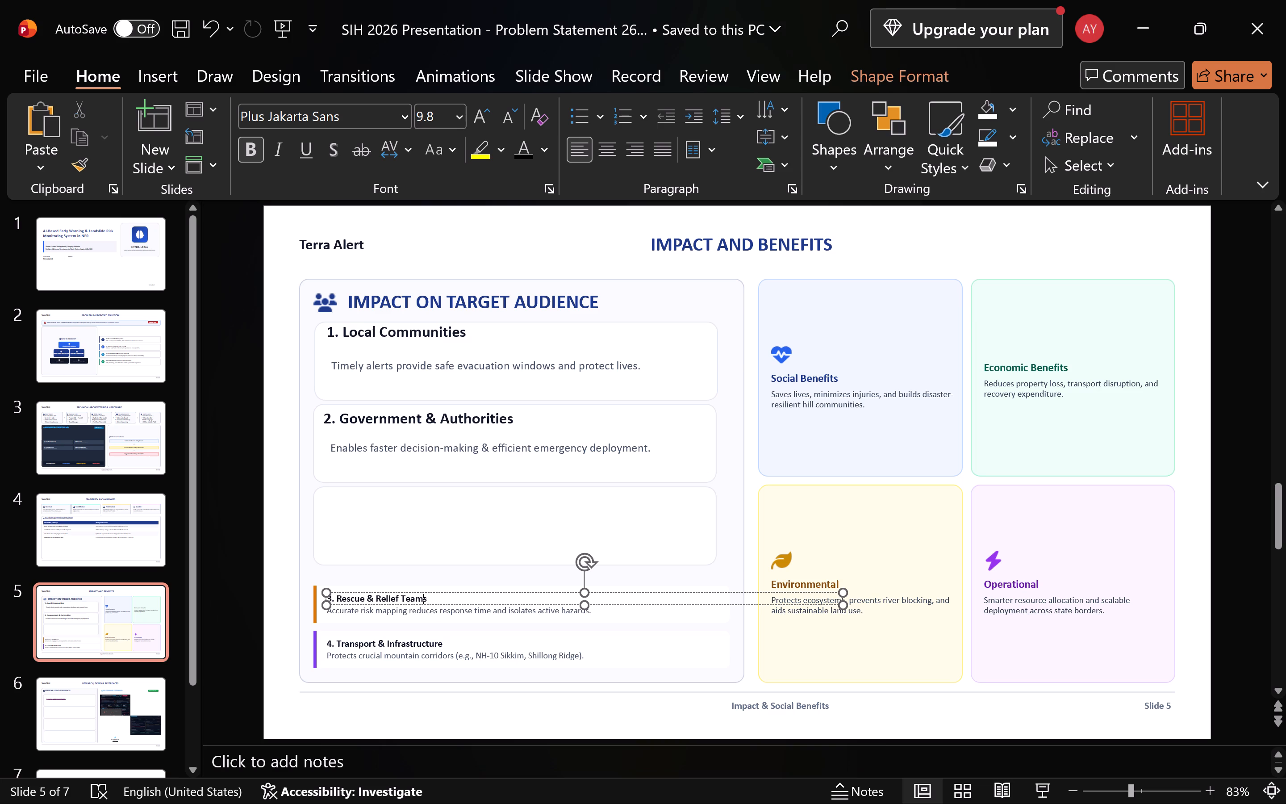
{"action": "key", "text": "ctrl+c"}
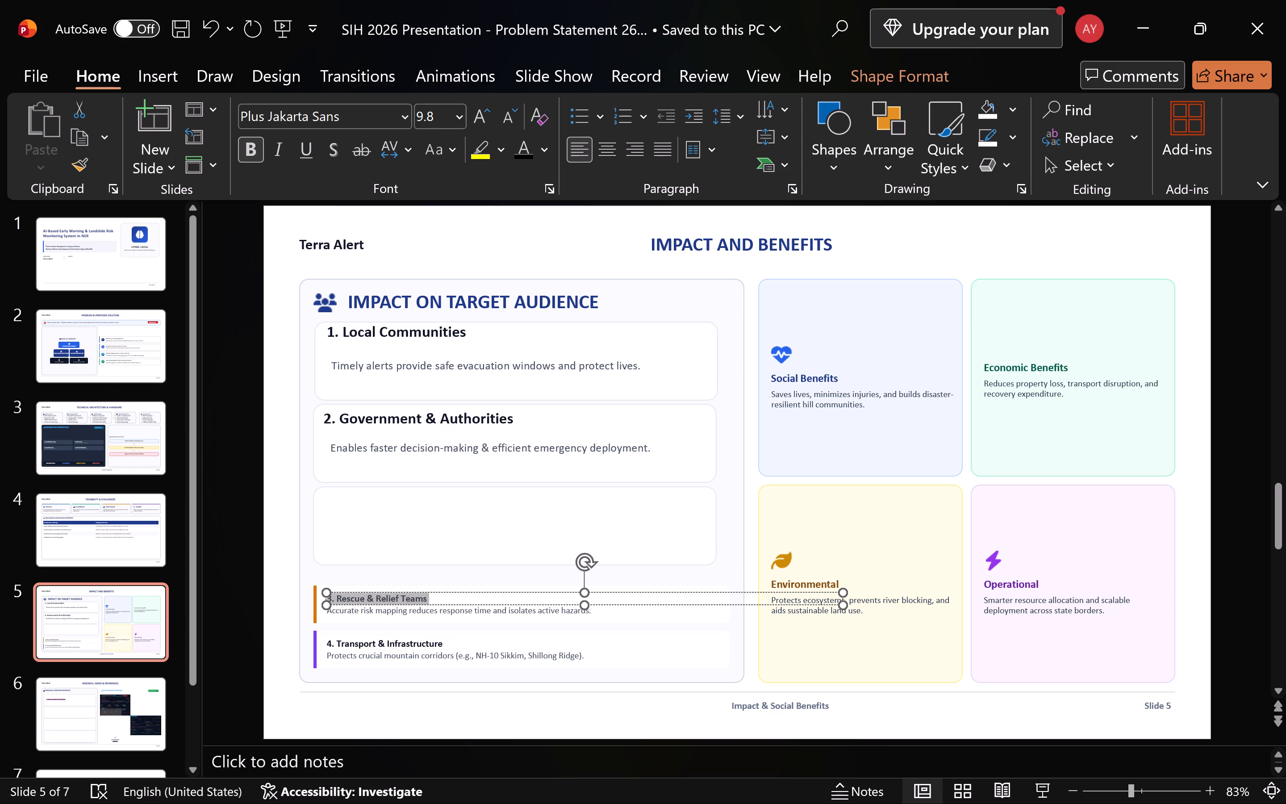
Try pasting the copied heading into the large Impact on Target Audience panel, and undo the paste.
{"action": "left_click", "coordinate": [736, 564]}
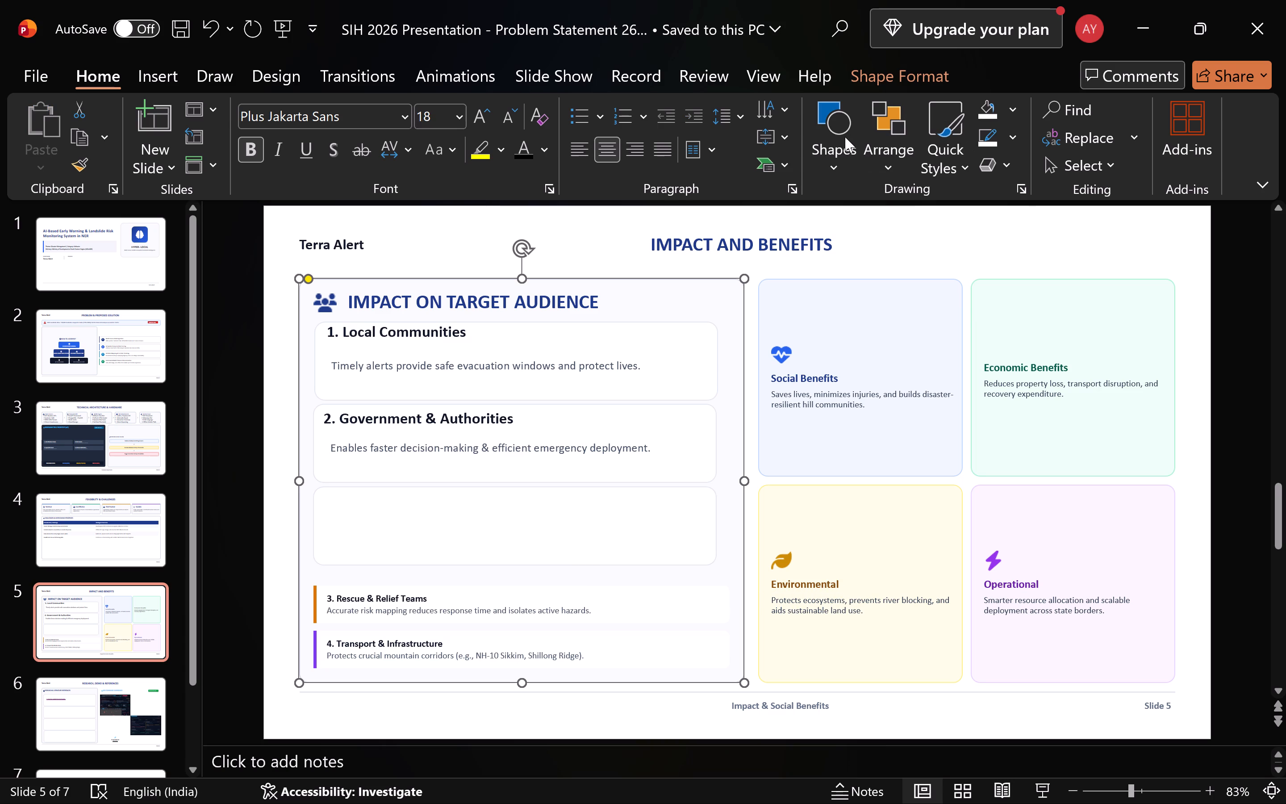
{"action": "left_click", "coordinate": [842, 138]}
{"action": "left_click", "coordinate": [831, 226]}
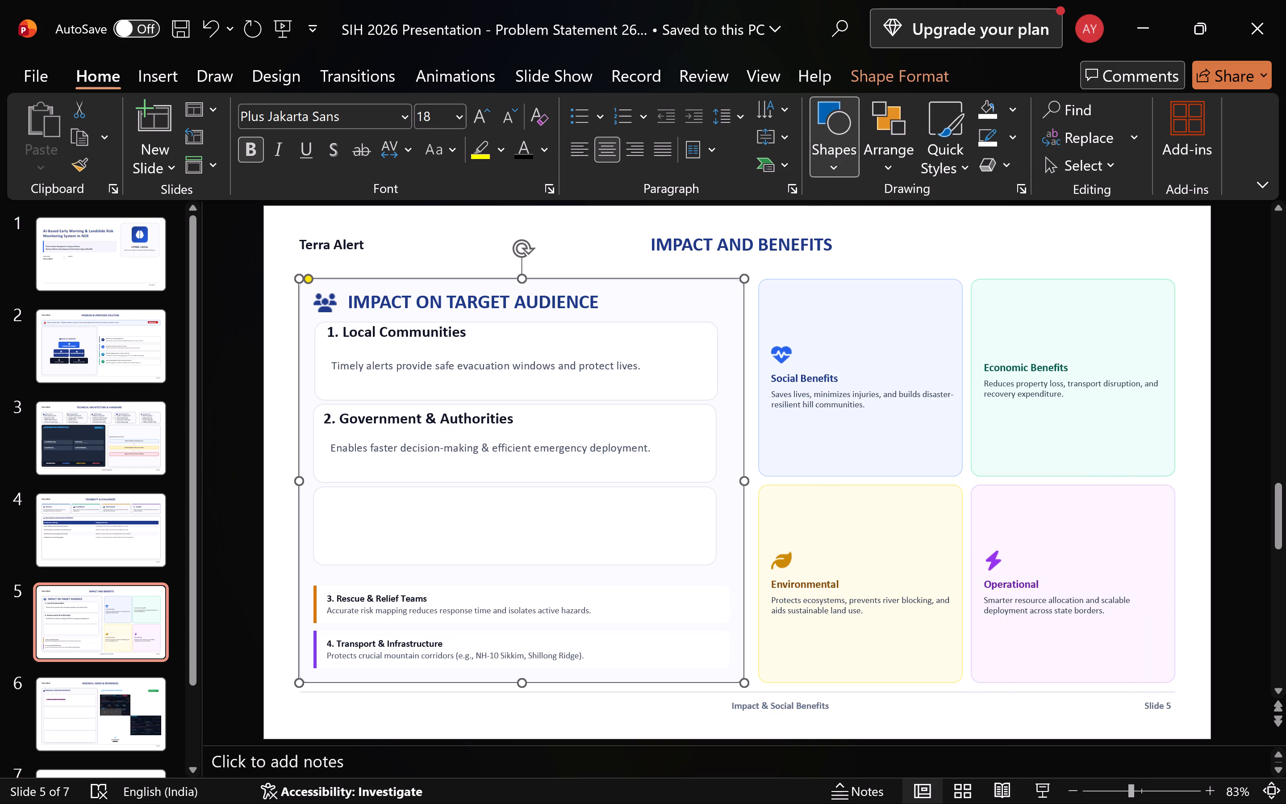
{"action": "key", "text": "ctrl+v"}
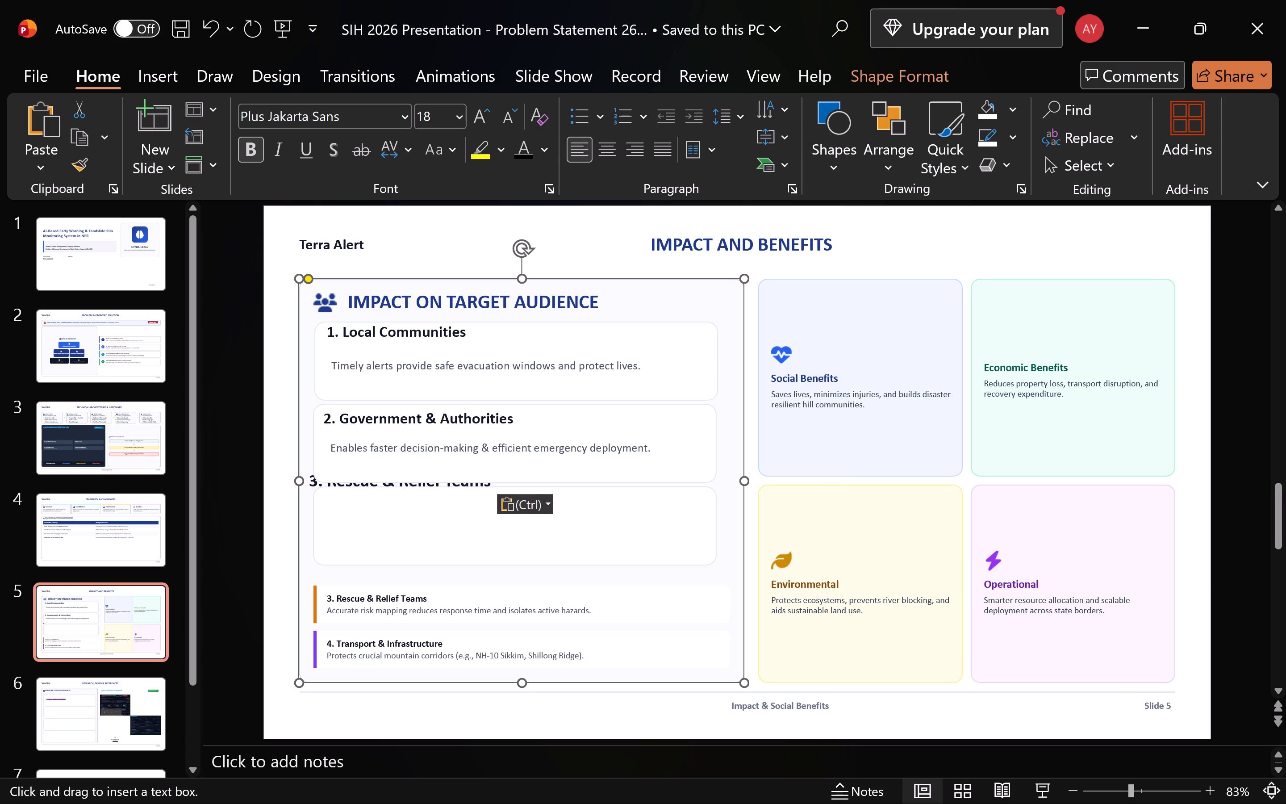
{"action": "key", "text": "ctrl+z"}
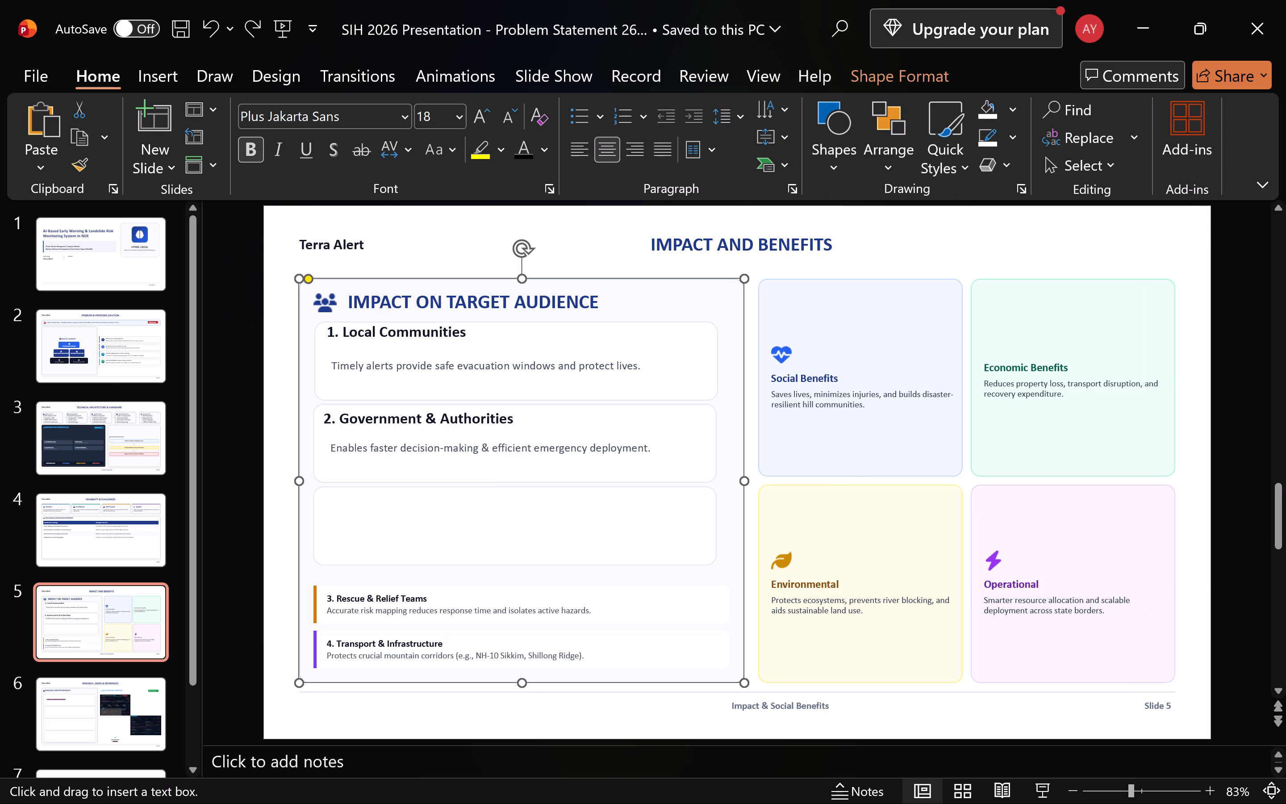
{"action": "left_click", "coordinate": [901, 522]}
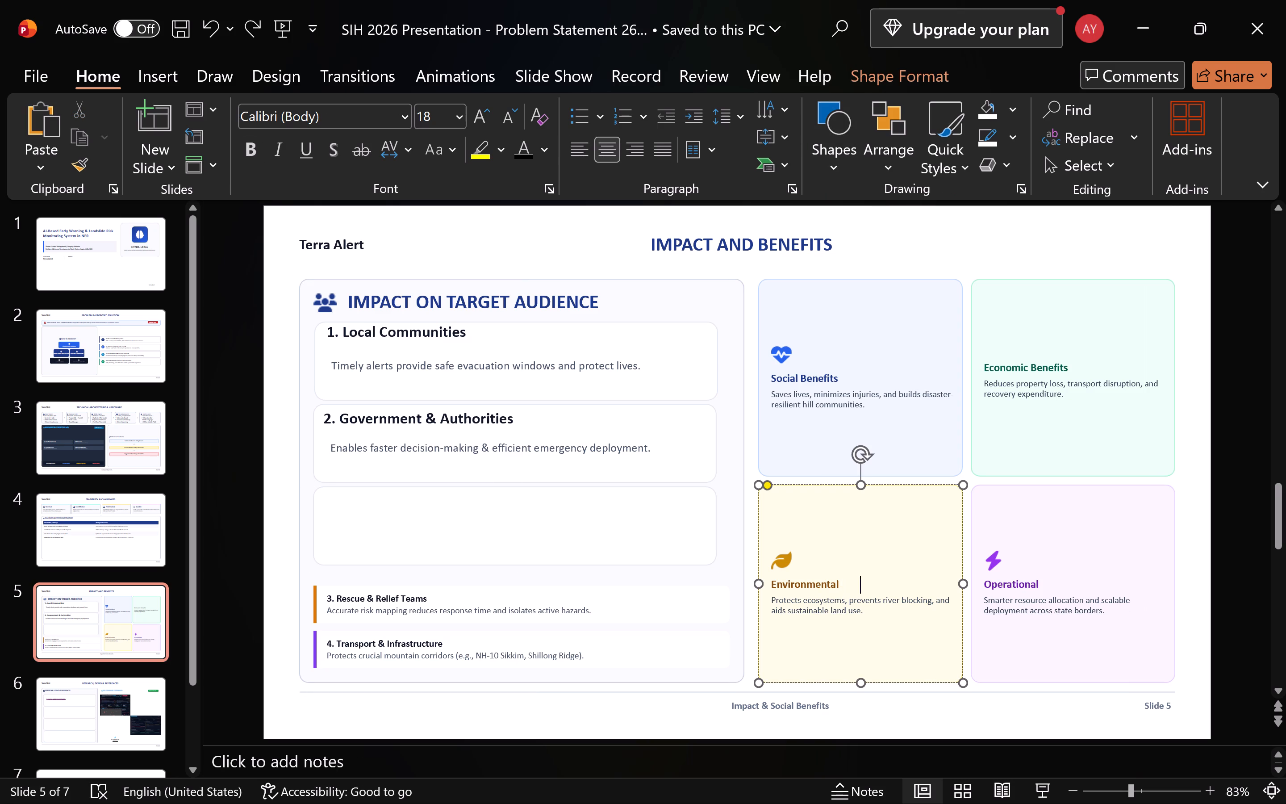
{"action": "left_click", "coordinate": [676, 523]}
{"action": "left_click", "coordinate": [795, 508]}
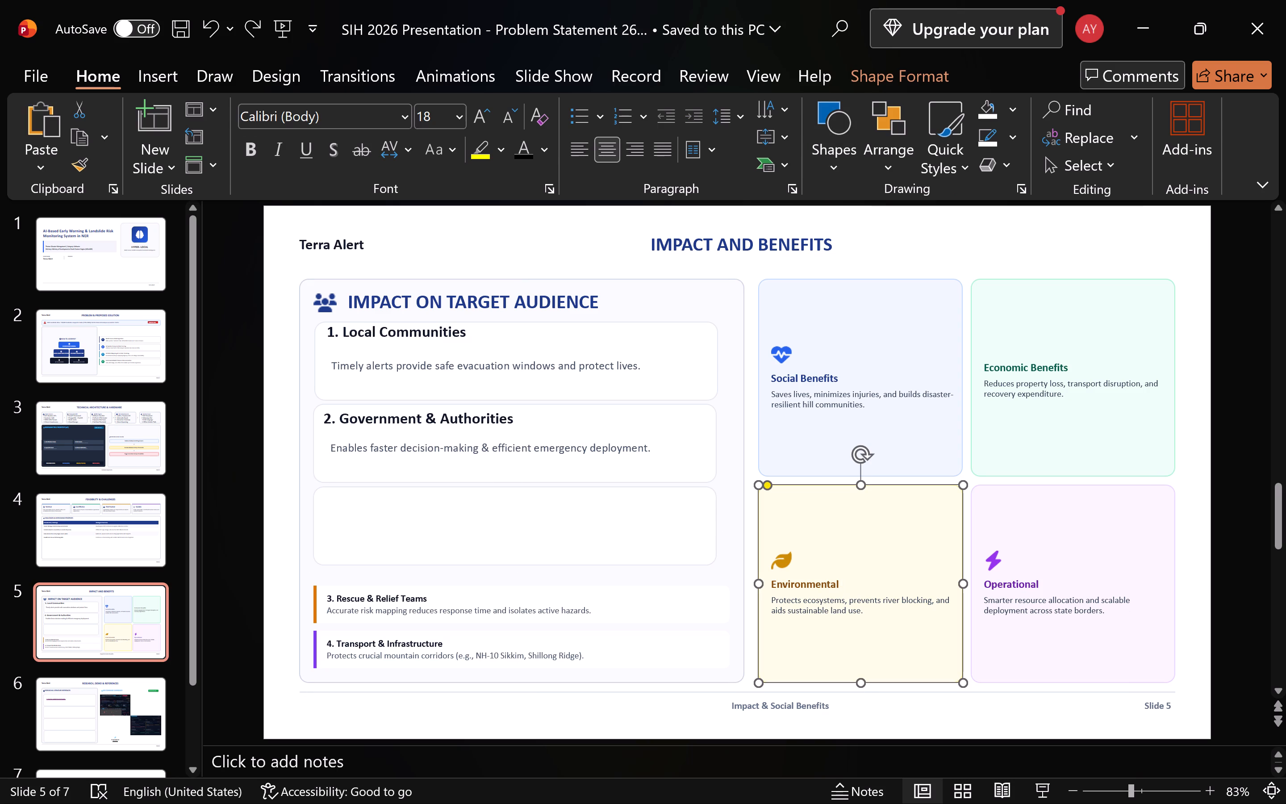
Insert a new text box beside the old Rescue & Relief Teams item and paste the copied heading into it.
{"action": "left_click", "coordinate": [838, 156]}
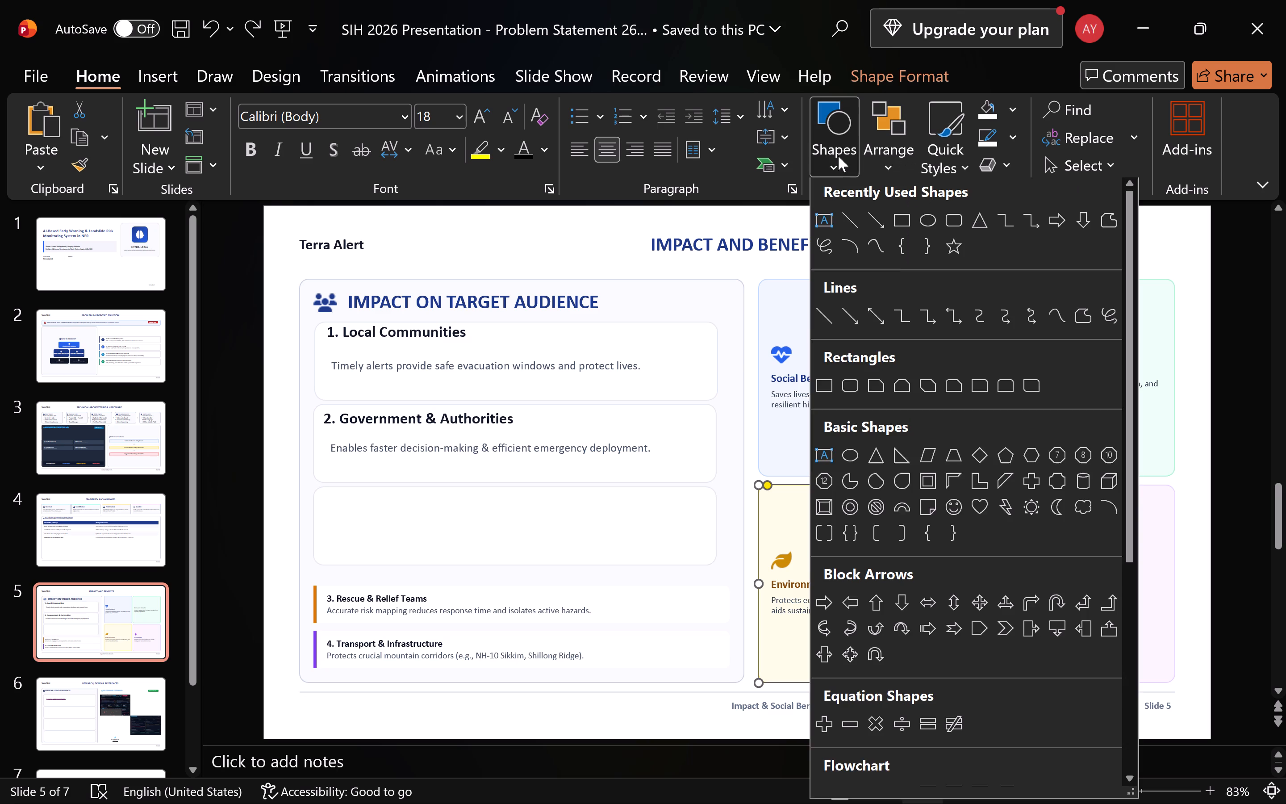
{"action": "left_click", "coordinate": [823, 219]}
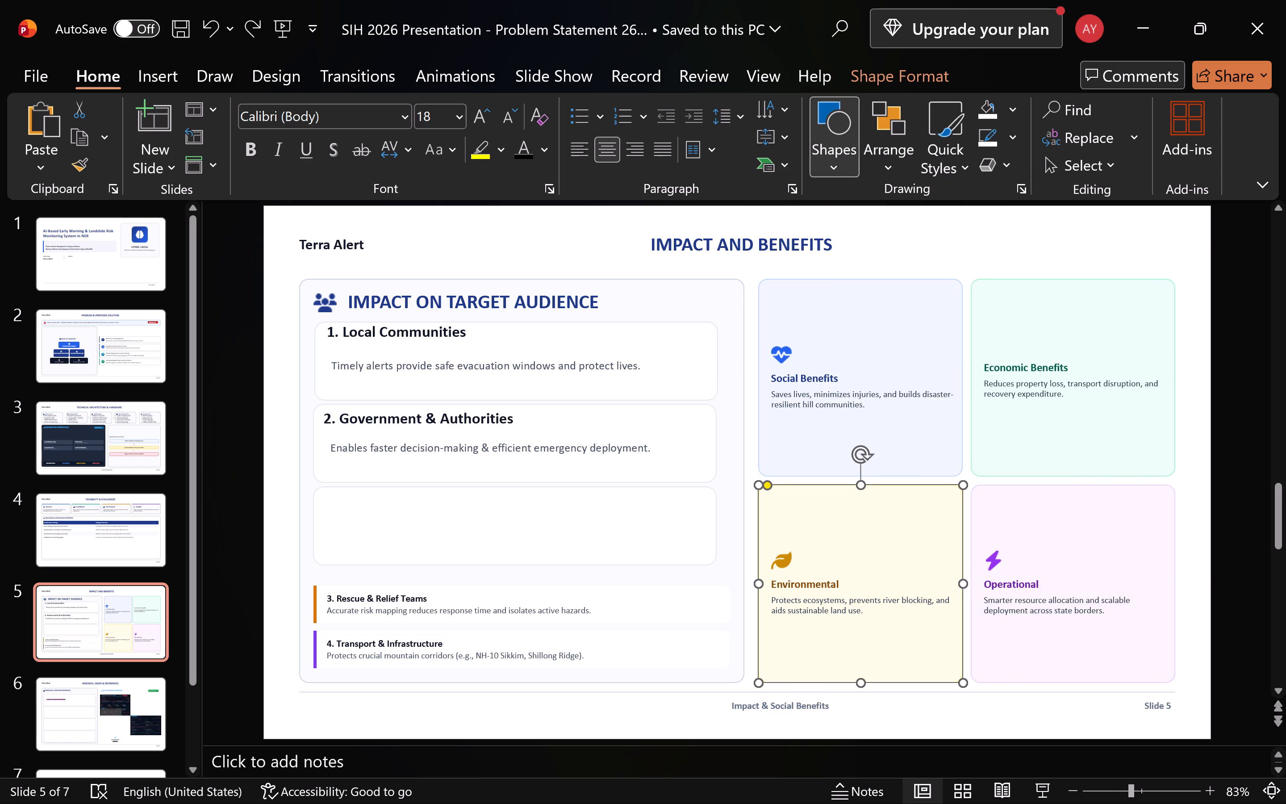
{"action": "left_click", "coordinate": [645, 582]}
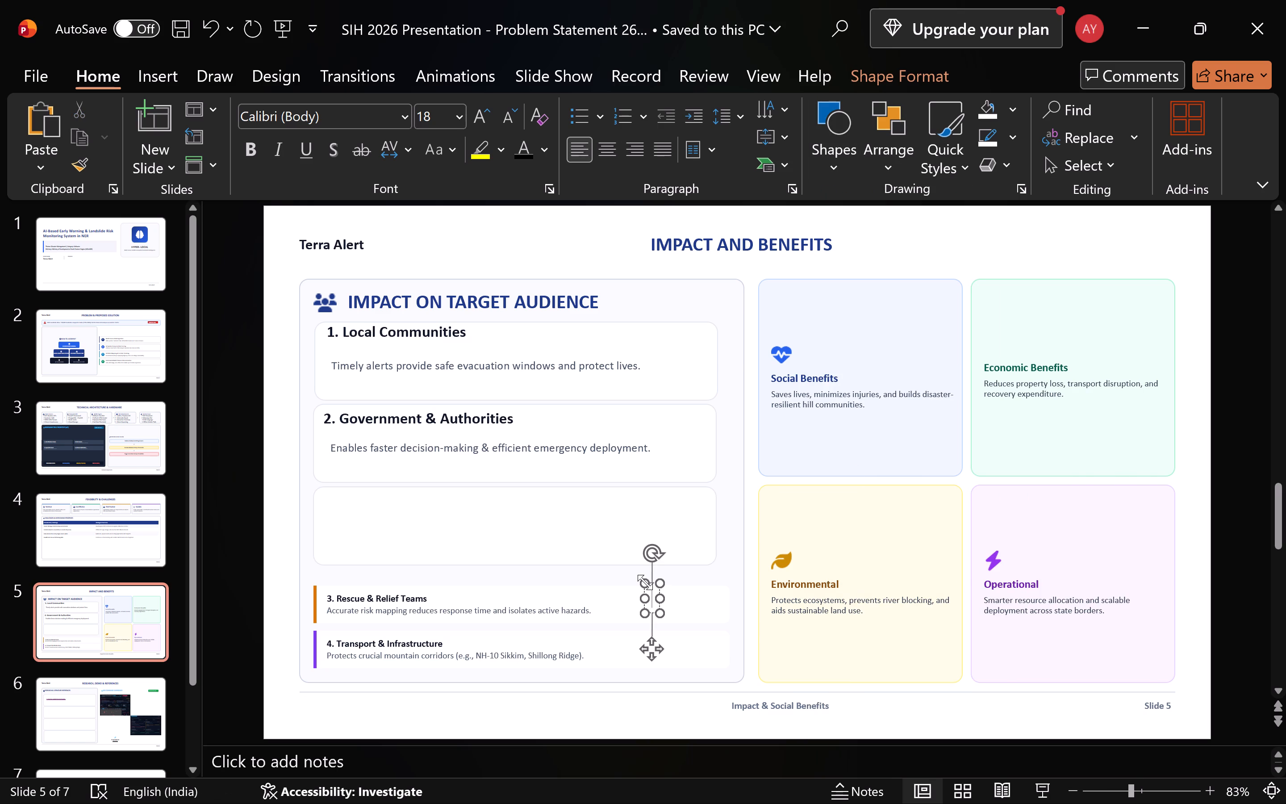
{"action": "key", "text": "ctrl+v"}
{"action": "left_click", "coordinate": [645, 582], "text": "ctrl"}
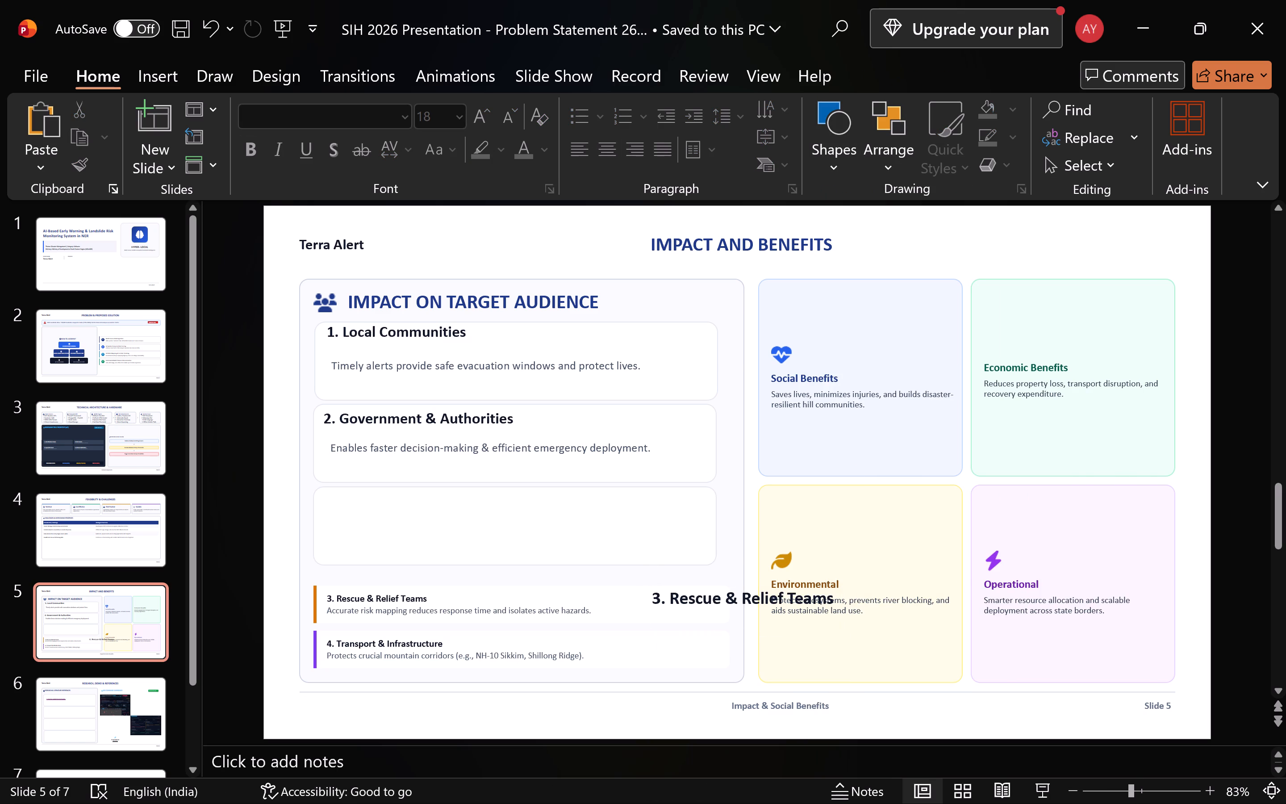
Move the pasted "3. Rescue & Relief Teams" heading to the upper-left corner of the empty third rounded box.
{"action": "left_click", "coordinate": [689, 603]}
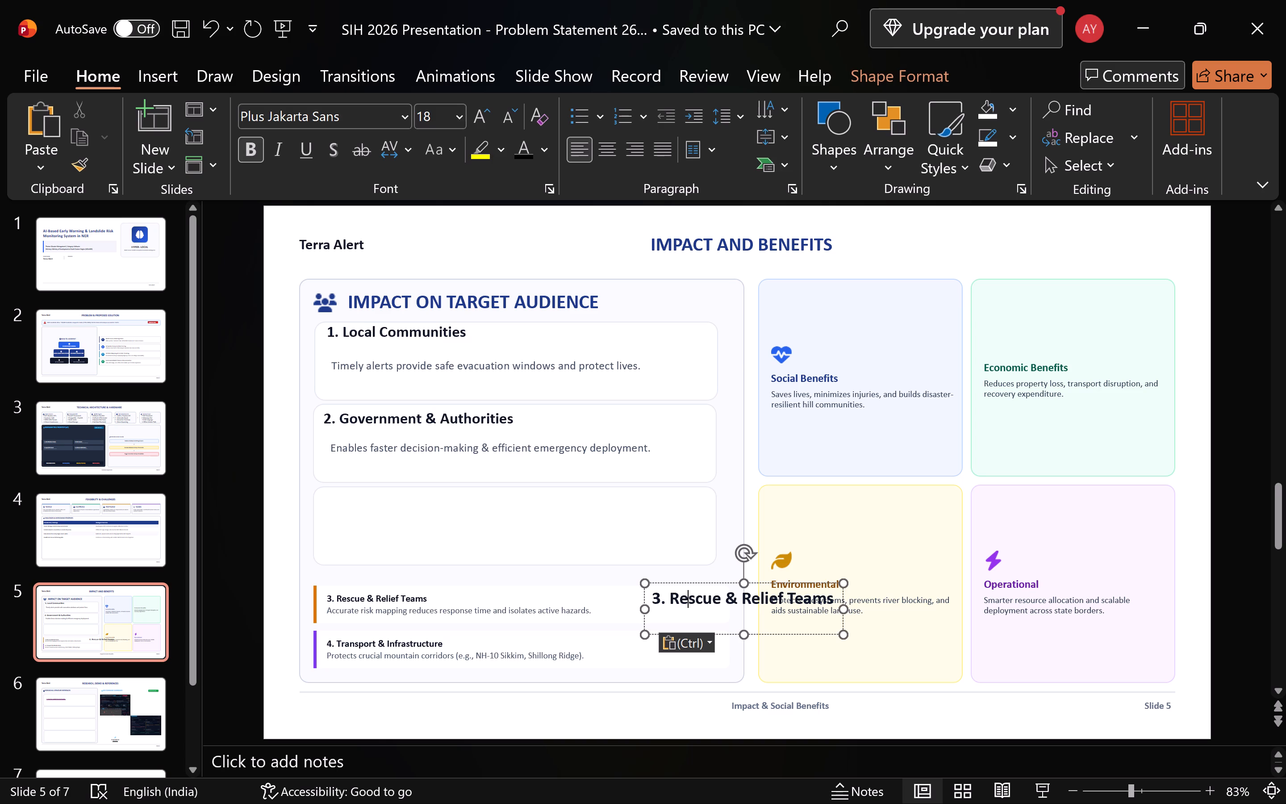
{"action": "left_click", "coordinate": [595, 708]}
{"action": "left_click_drag", "start_coordinate": [721, 583], "coordinate": [493, 524]}
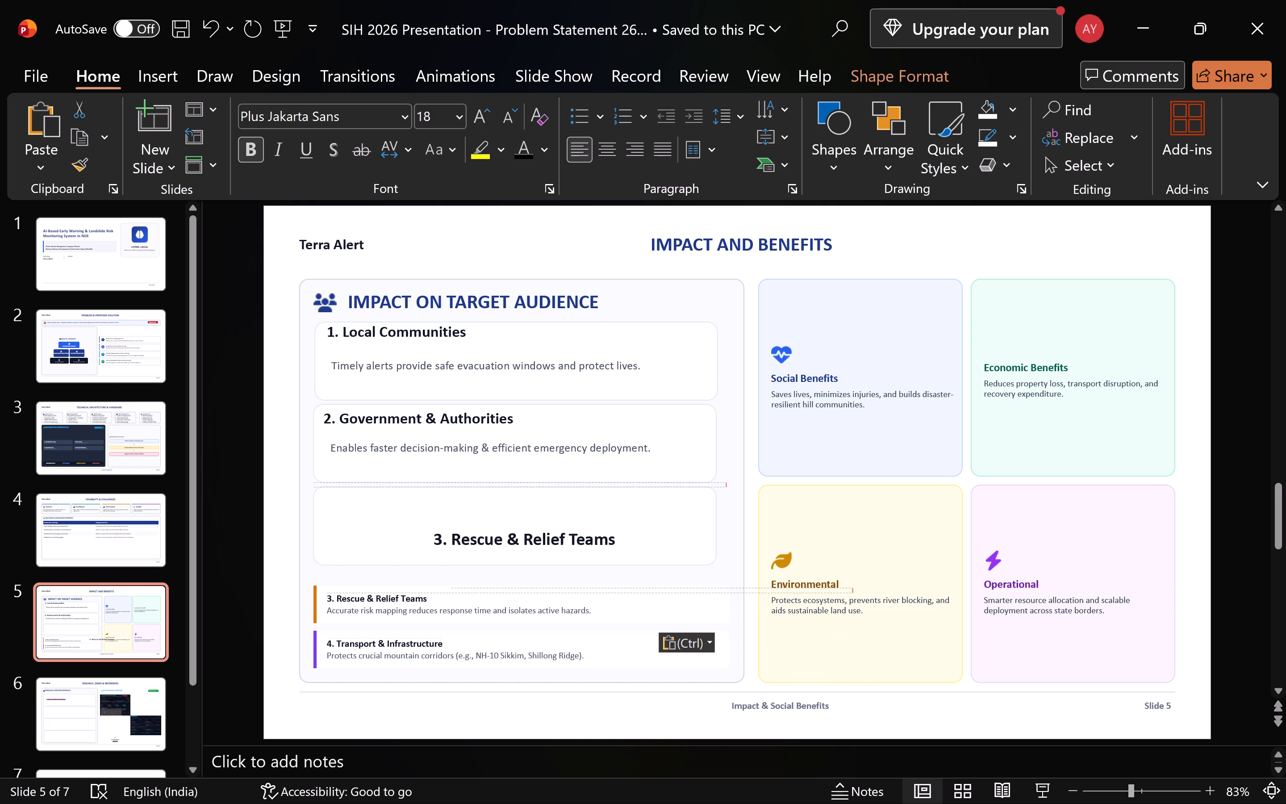
{"action": "left_click_drag", "start_coordinate": [493, 524], "coordinate": [394, 490]}
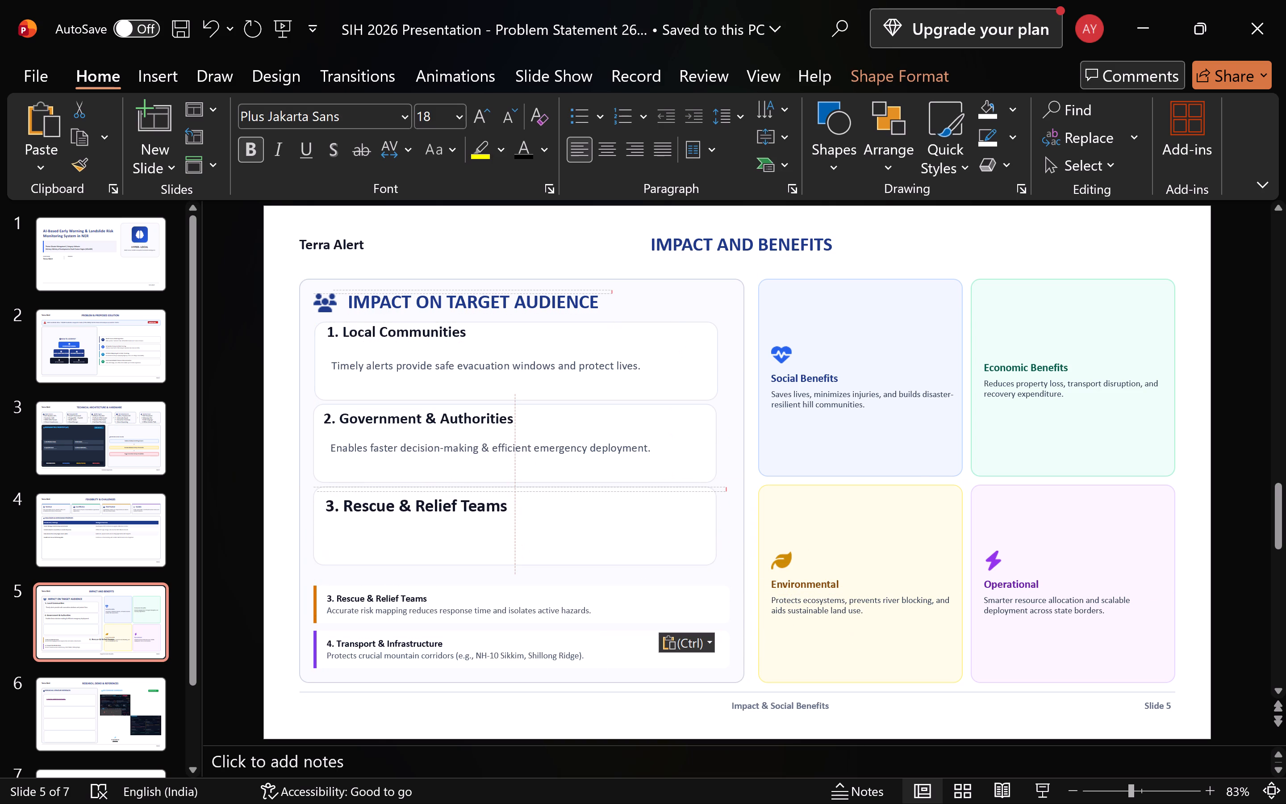
{"action": "left_click_drag", "start_coordinate": [394, 490], "coordinate": [395, 490]}
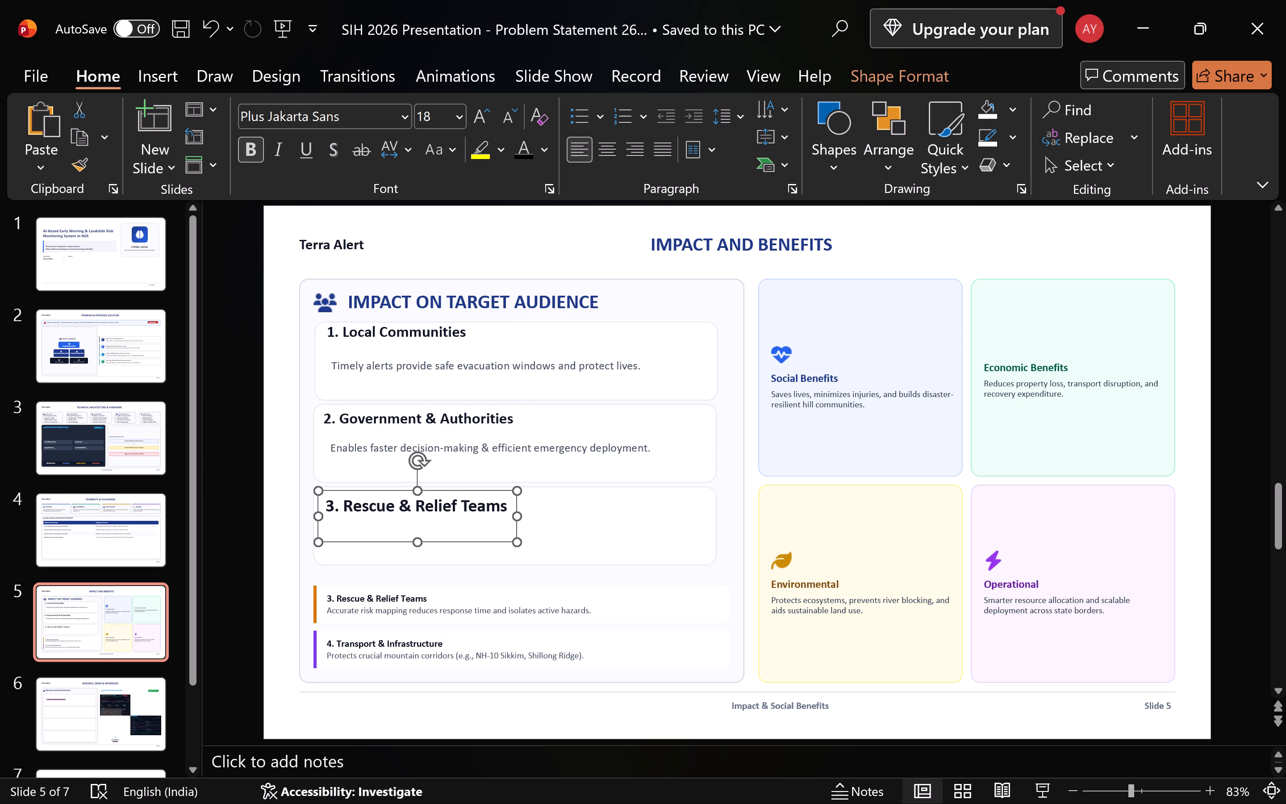
Set the whole new "3. Rescue & Relief Teams" heading to font size 16, matching the Government & Authorities heading.
{"action": "left_click", "coordinate": [374, 420]}
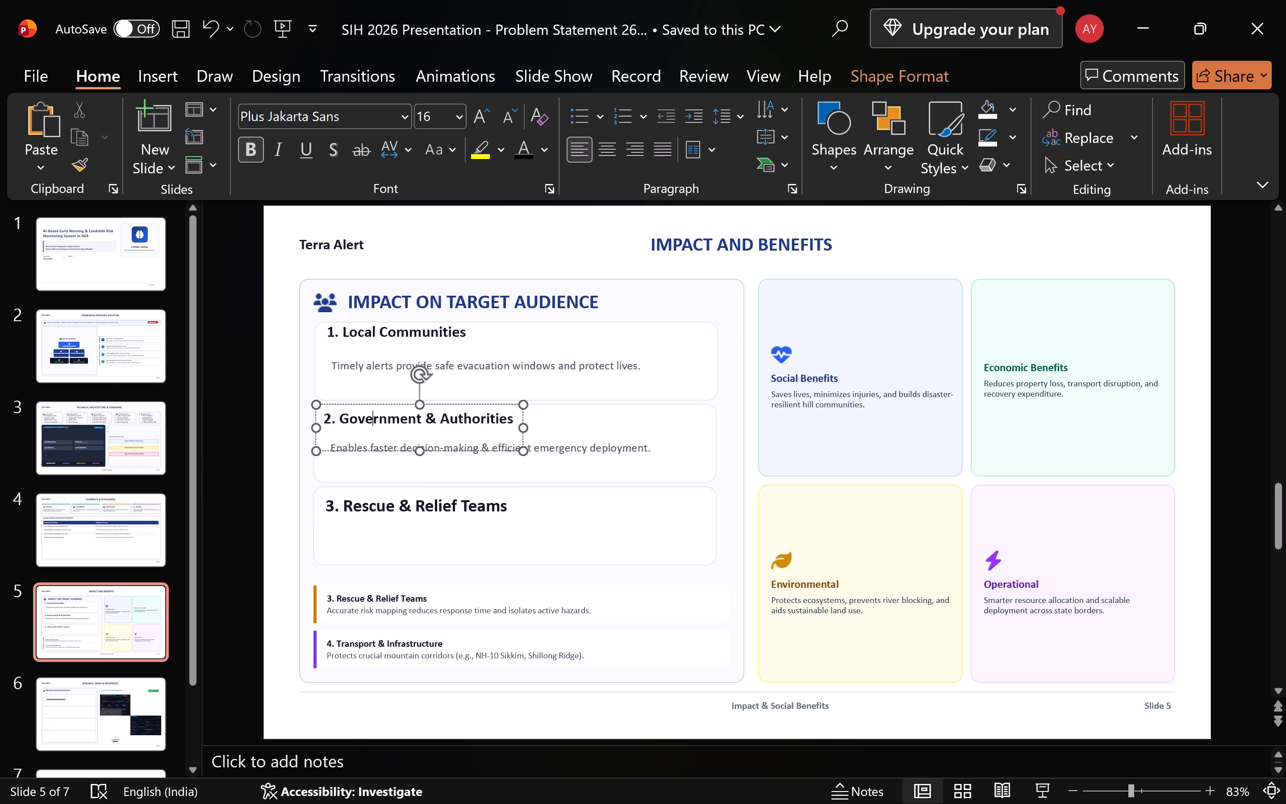
{"action": "left_click", "coordinate": [363, 509]}
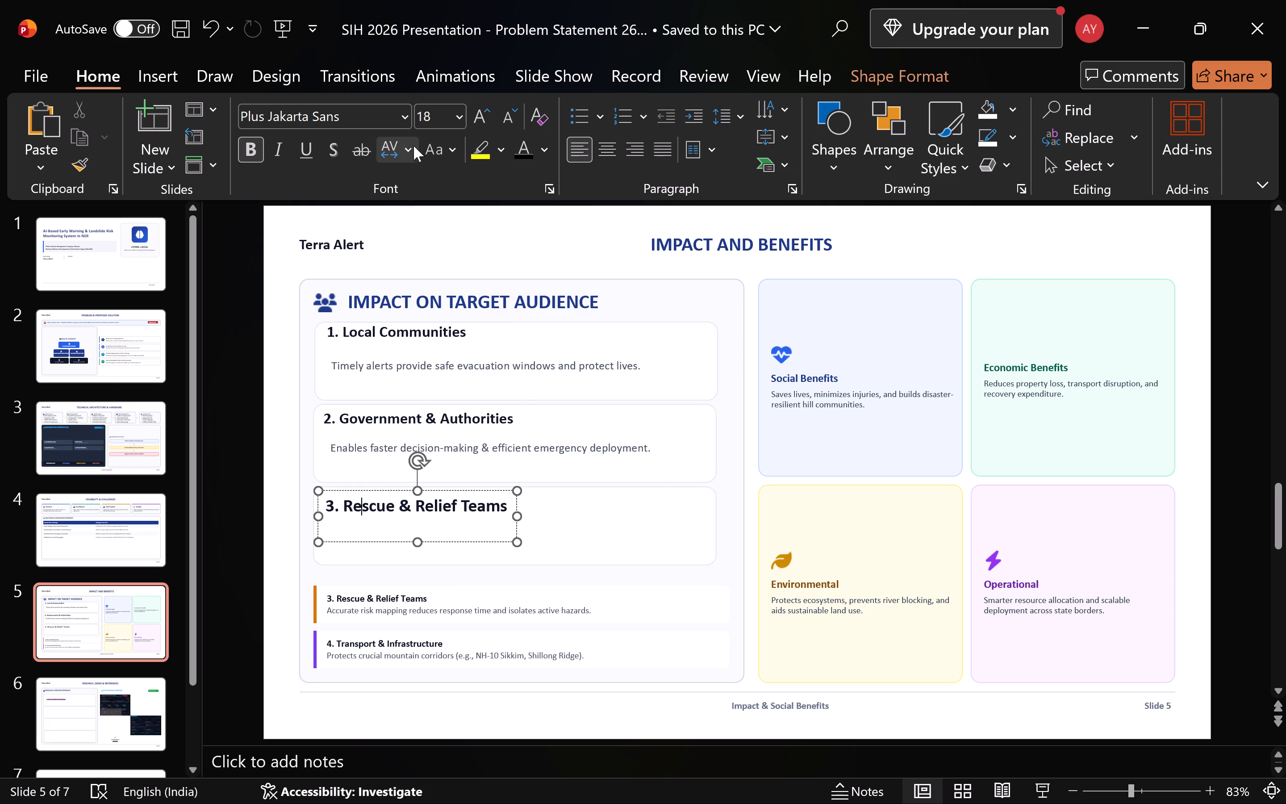
{"action": "left_click", "coordinate": [441, 113]}
{"action": "type", "text": "16"}
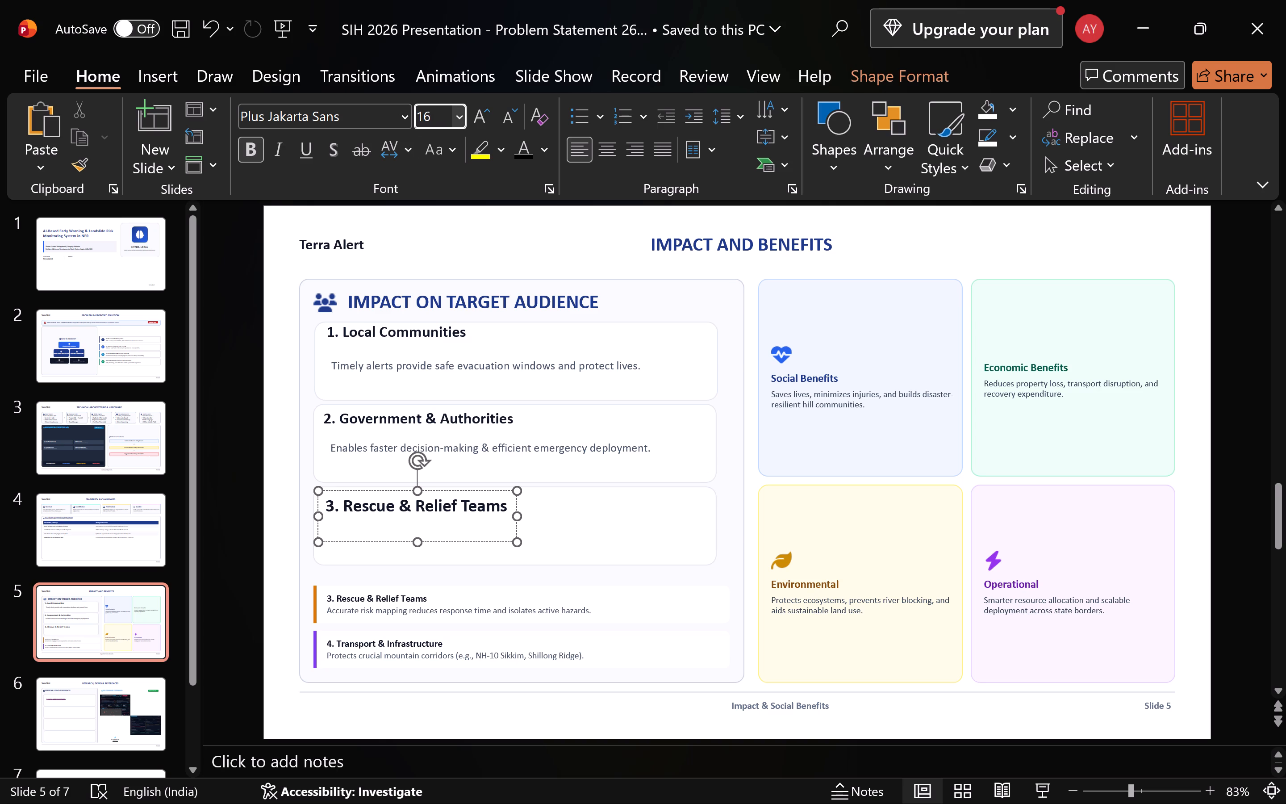
{"action": "left_click", "coordinate": [392, 501]}
{"action": "key", "text": "ctrl+a"}
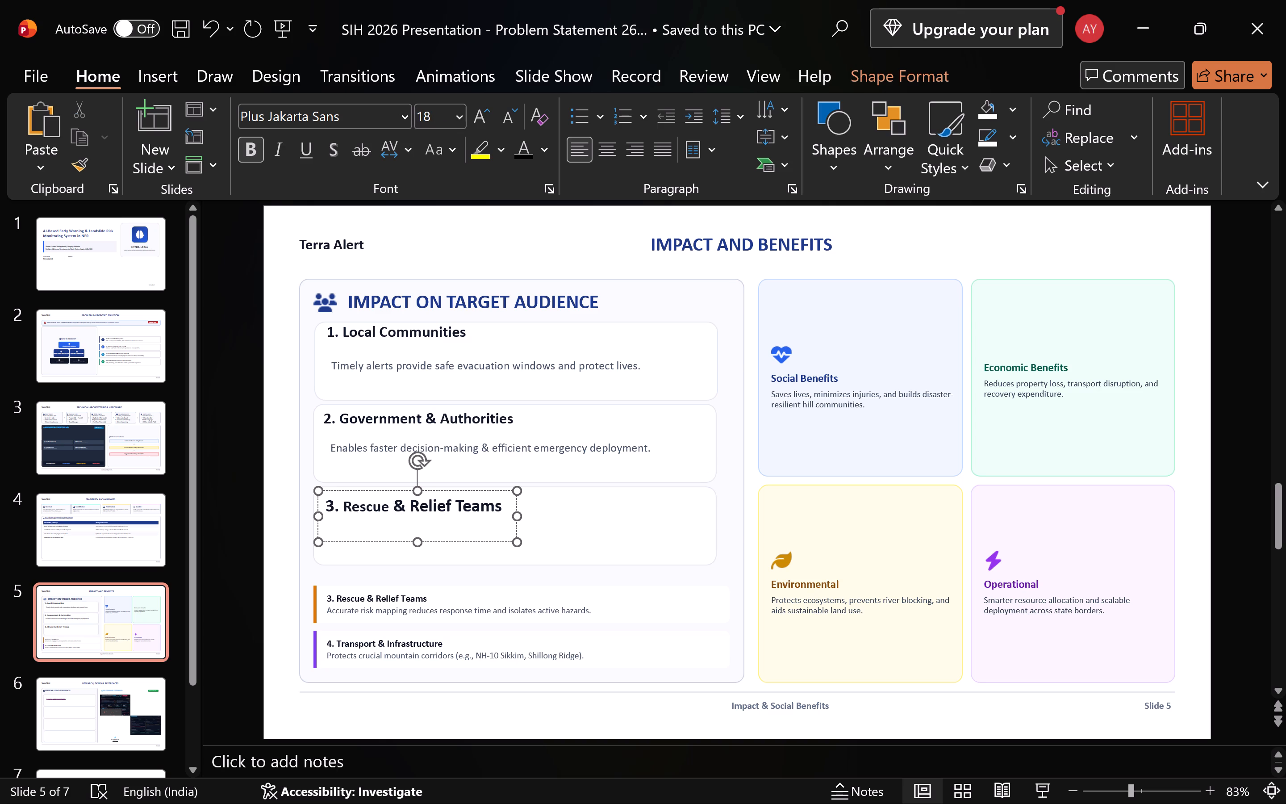
{"action": "left_click", "coordinate": [442, 118]}
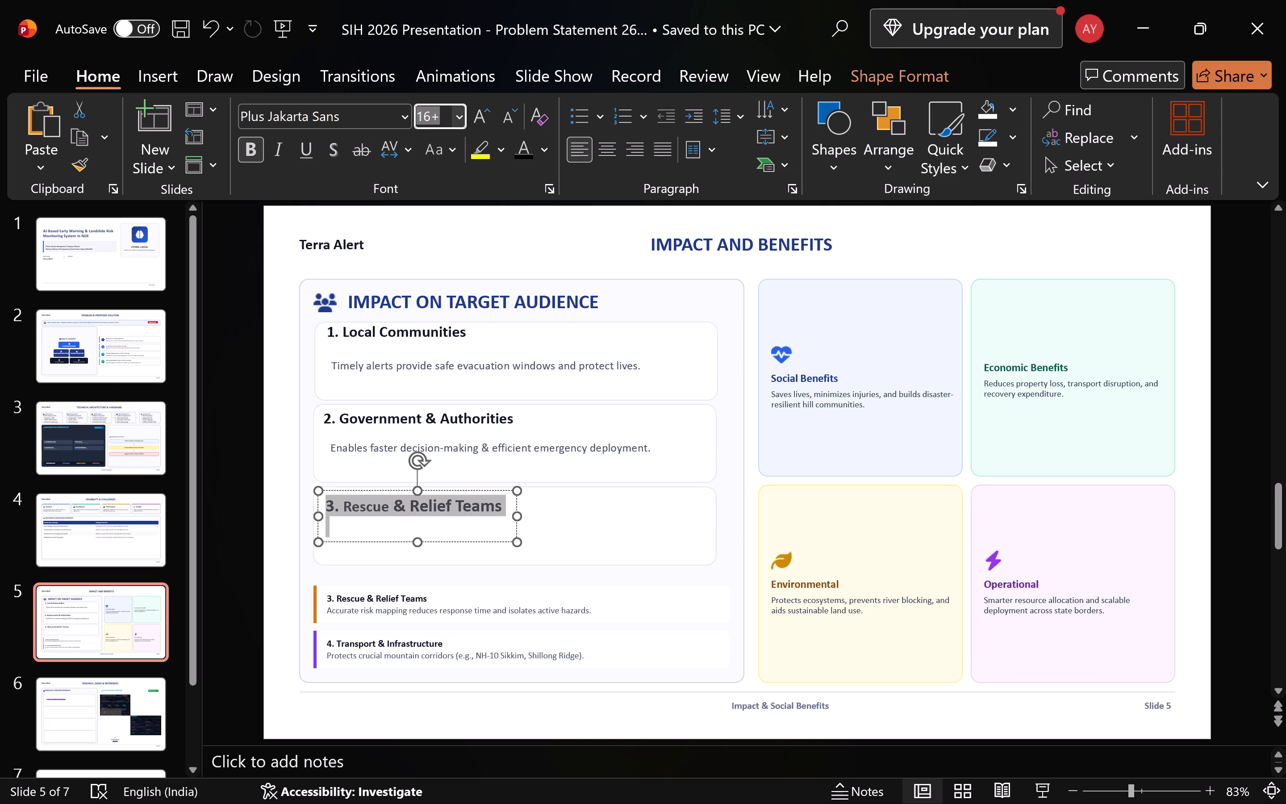
{"action": "type", "text": "16"}
{"action": "key", "text": "Return"}
{"action": "left_click", "coordinate": [551, 521]}
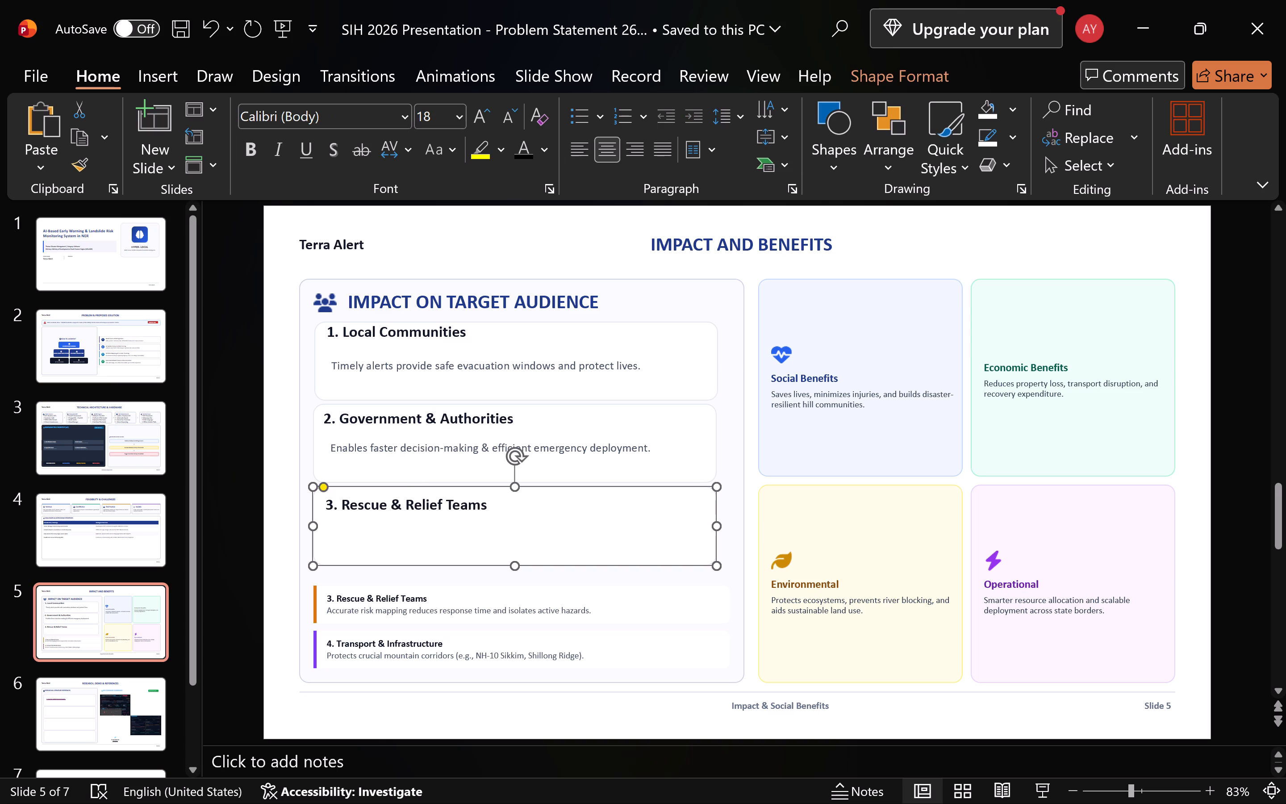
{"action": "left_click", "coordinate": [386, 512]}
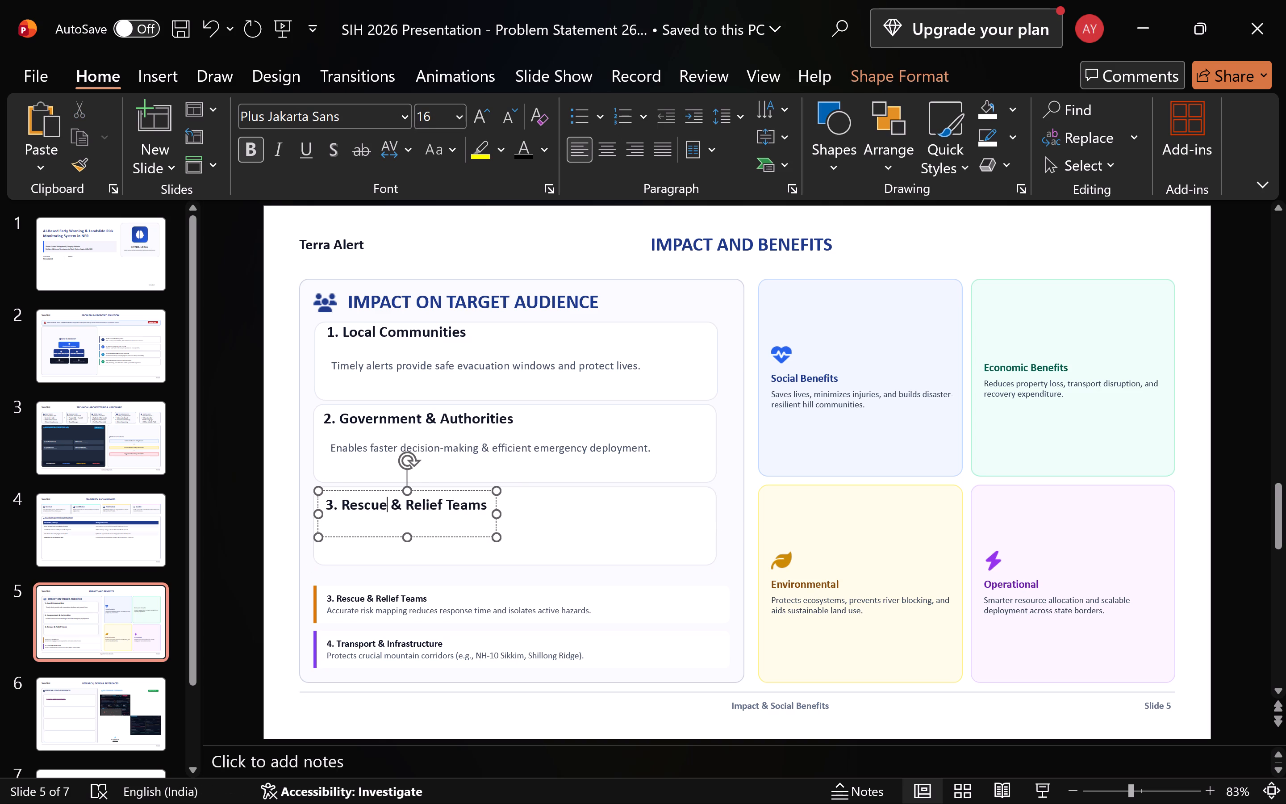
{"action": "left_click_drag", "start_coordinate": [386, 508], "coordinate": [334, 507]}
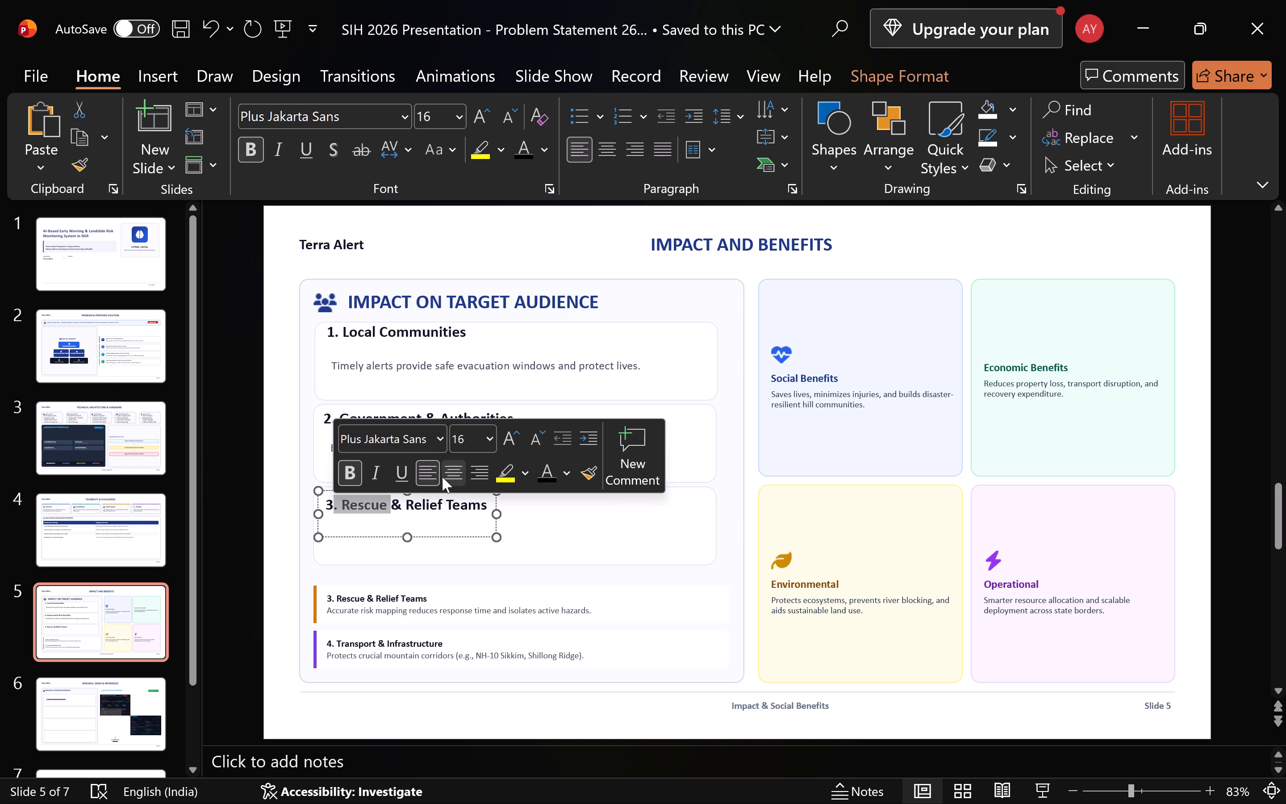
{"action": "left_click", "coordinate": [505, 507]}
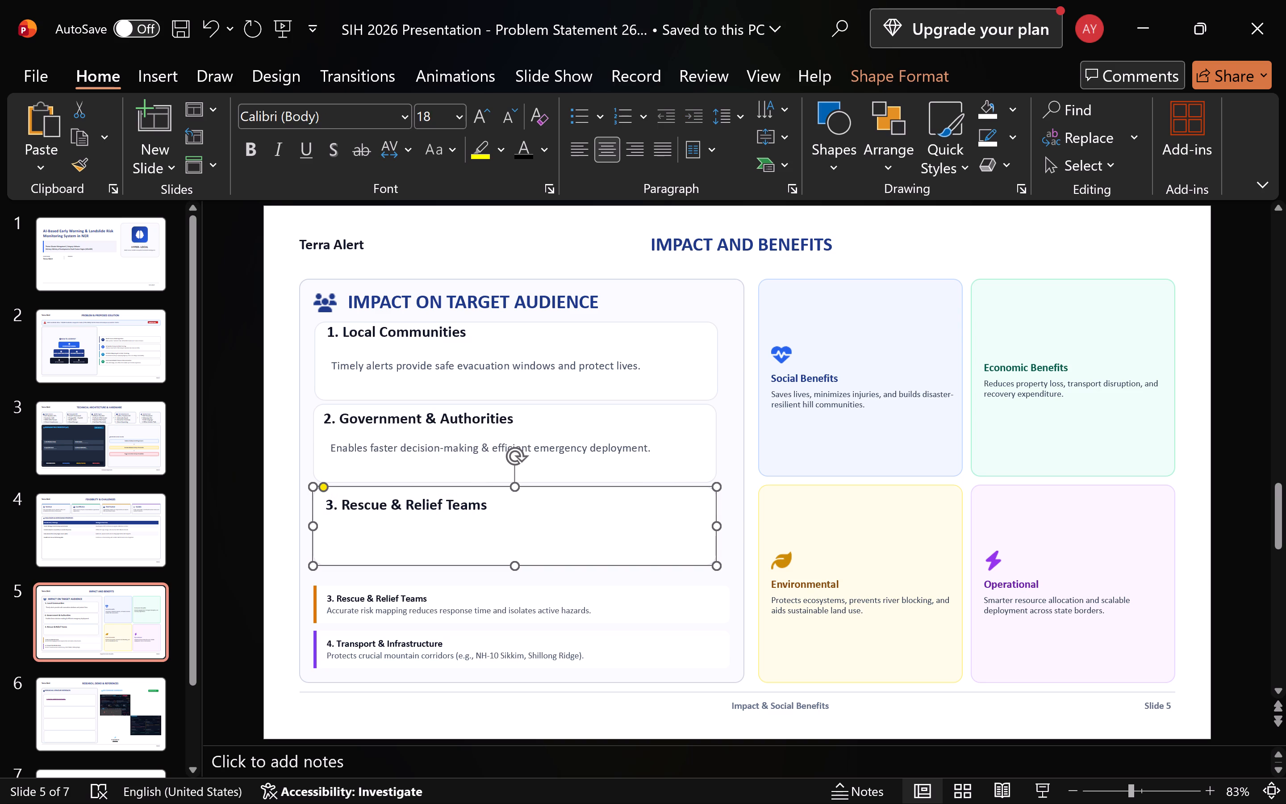
Copy the old Rescue & Relief Teams description, "Accurate risk mapping reduces response time and isolates active hazards.".
{"action": "left_click", "coordinate": [446, 608]}
{"action": "key", "text": "ctrl+a"}
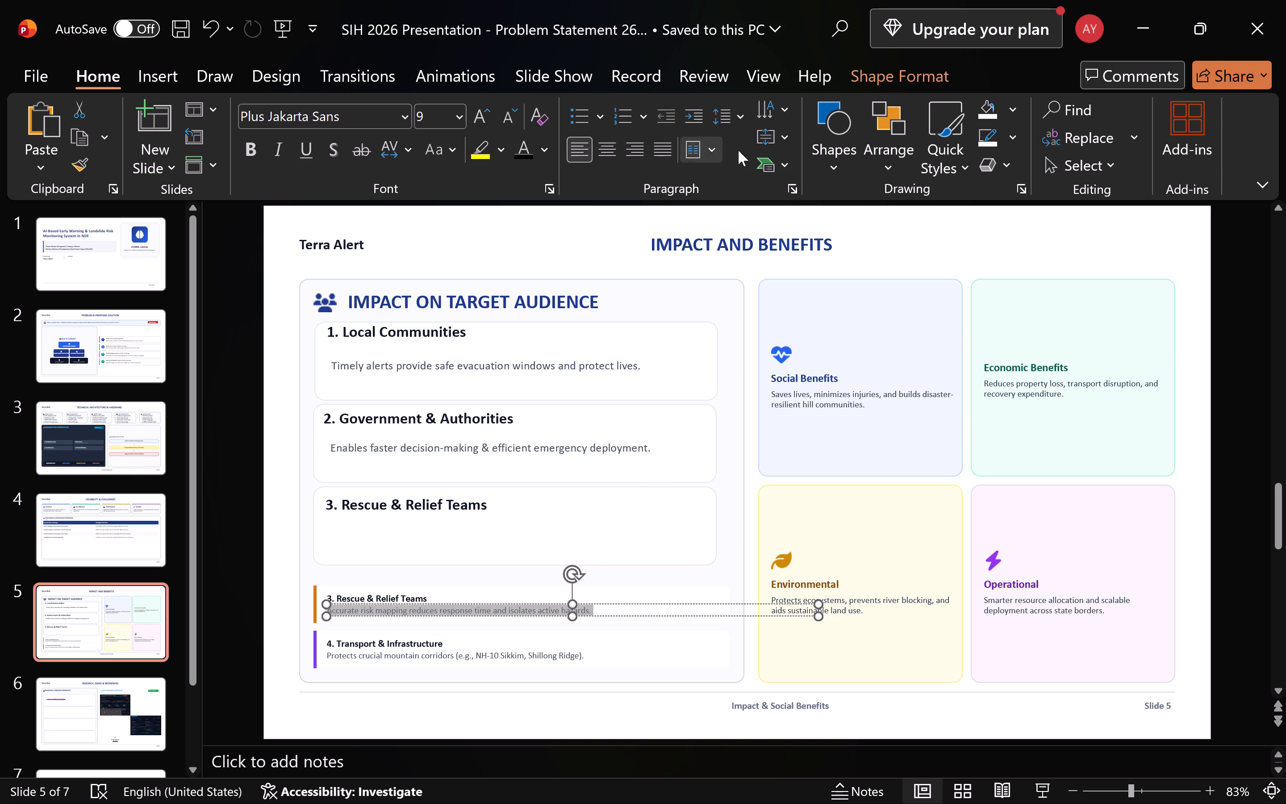
{"action": "left_click", "coordinate": [814, 154]}
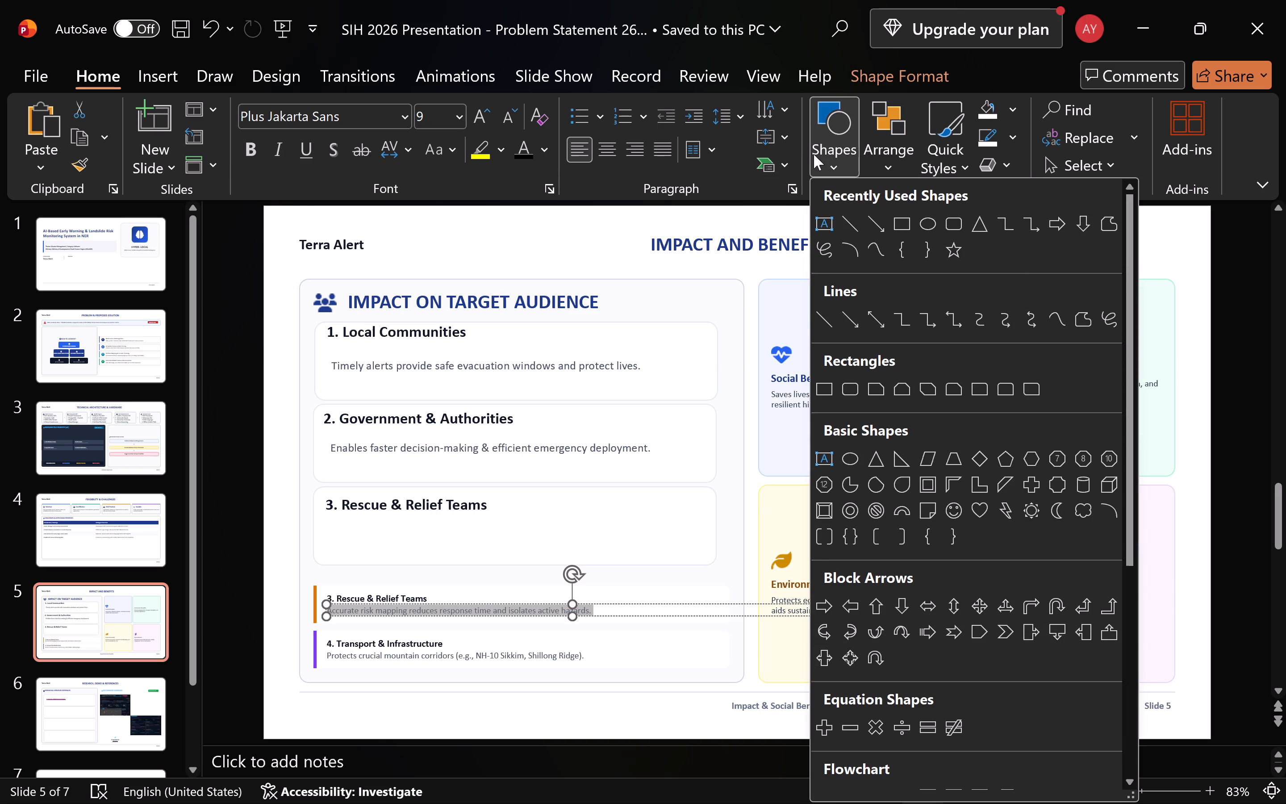
{"action": "left_click", "coordinate": [694, 476]}
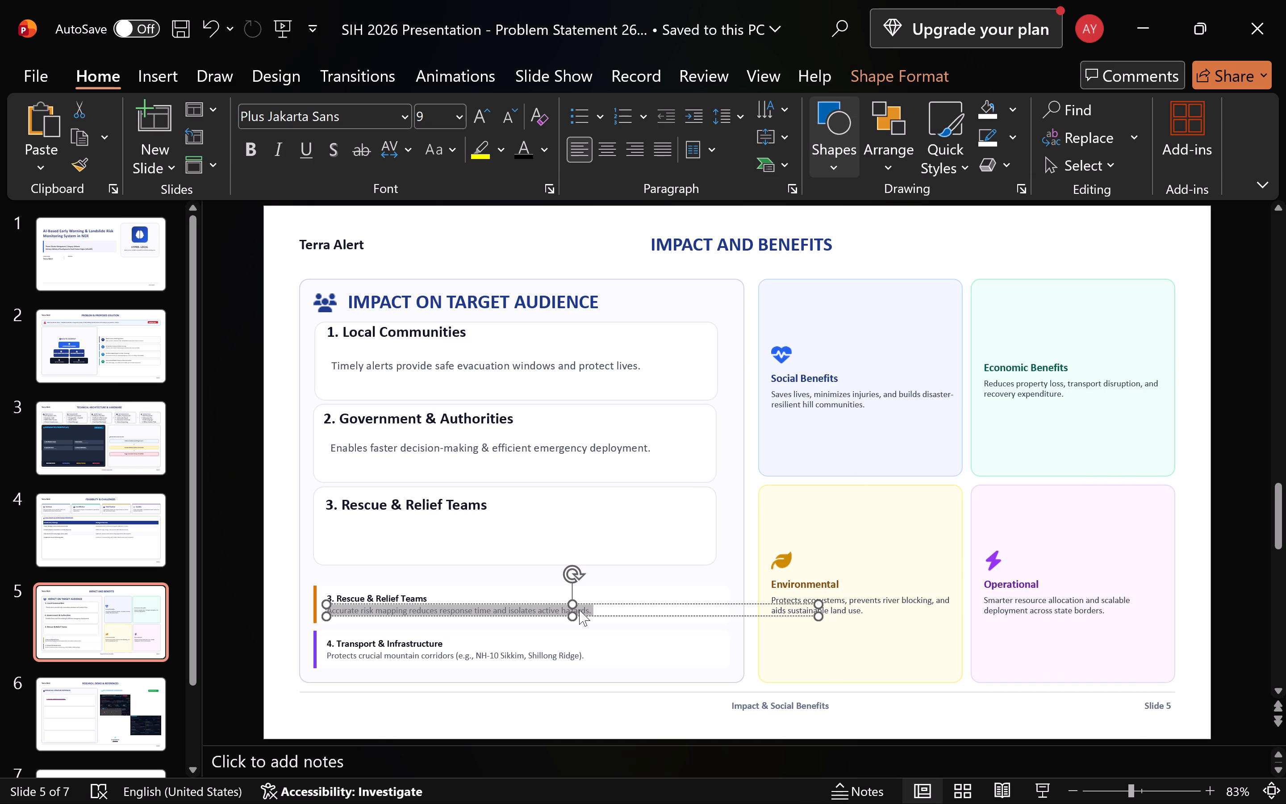
{"action": "left_click", "coordinate": [579, 610]}
{"action": "left_click", "coordinate": [579, 610]}
{"action": "key", "text": "ctrl+a"}
{"action": "key", "text": "ctrl+c"}
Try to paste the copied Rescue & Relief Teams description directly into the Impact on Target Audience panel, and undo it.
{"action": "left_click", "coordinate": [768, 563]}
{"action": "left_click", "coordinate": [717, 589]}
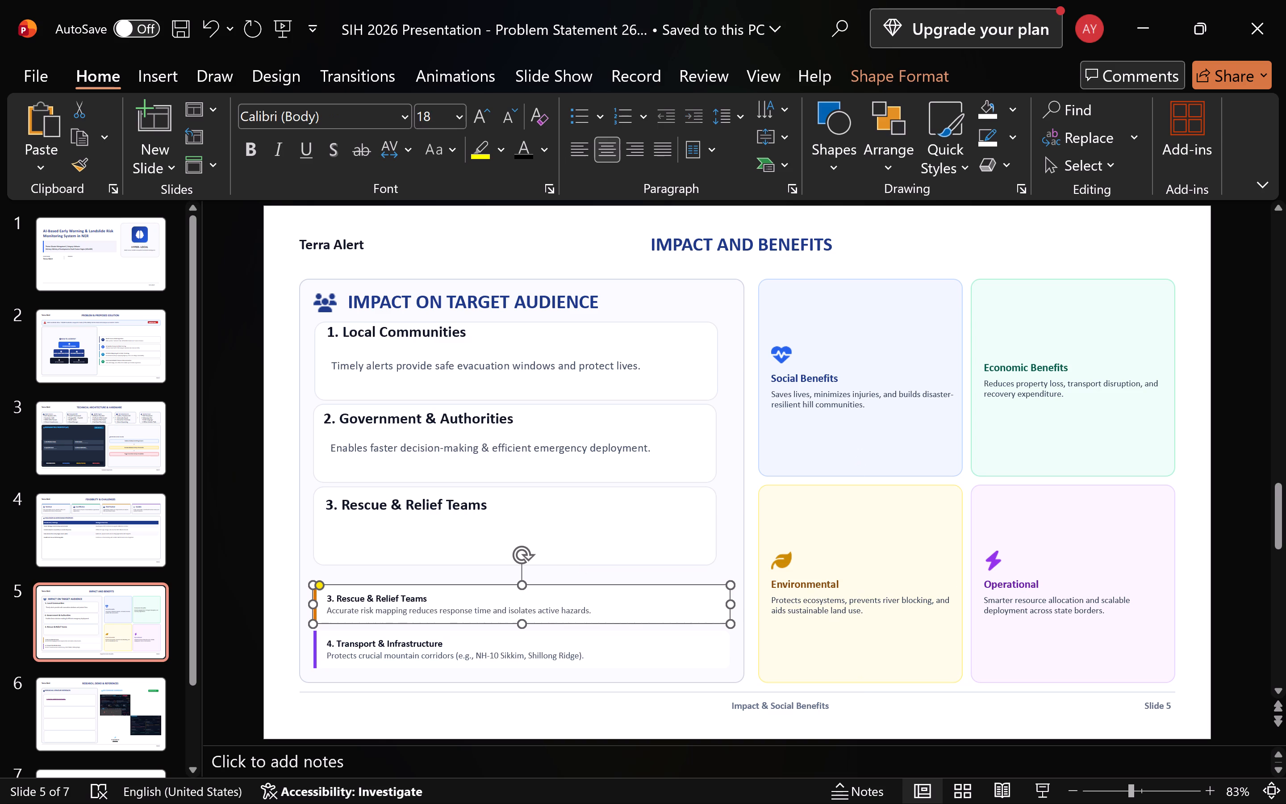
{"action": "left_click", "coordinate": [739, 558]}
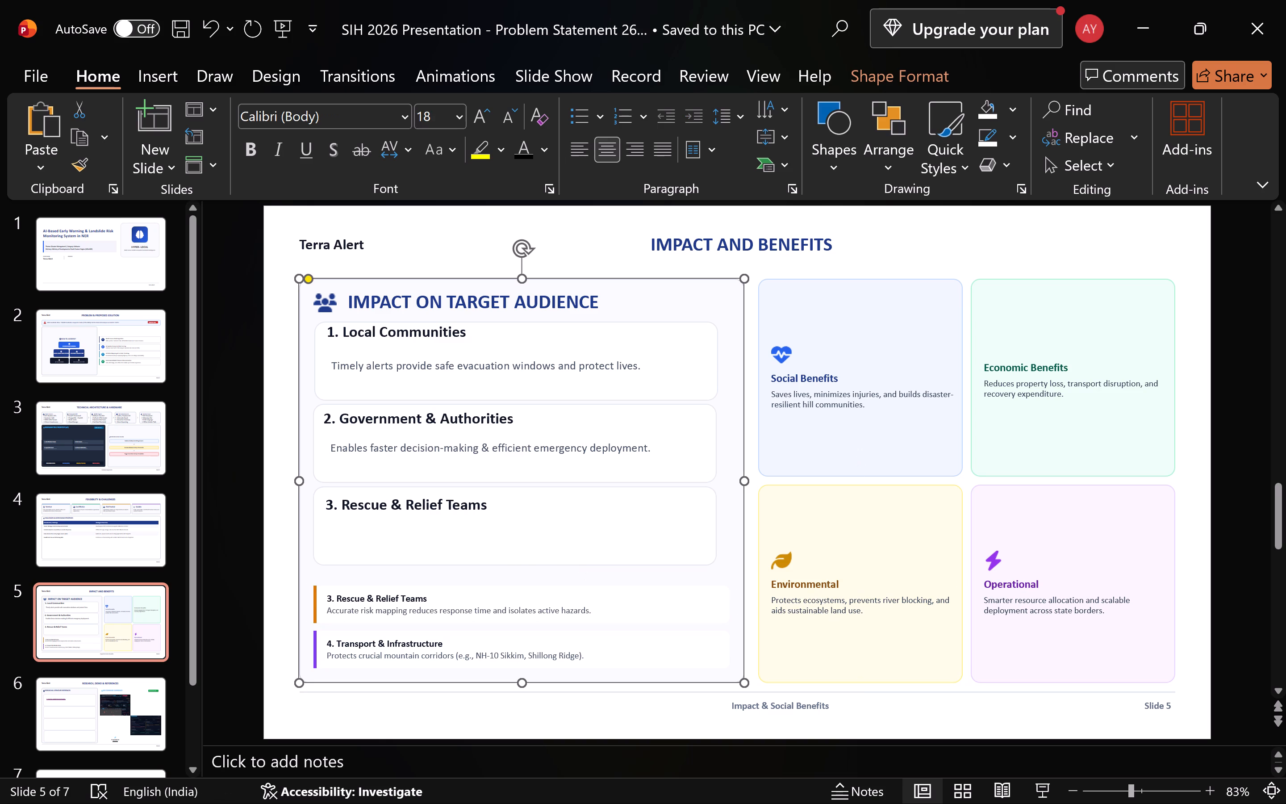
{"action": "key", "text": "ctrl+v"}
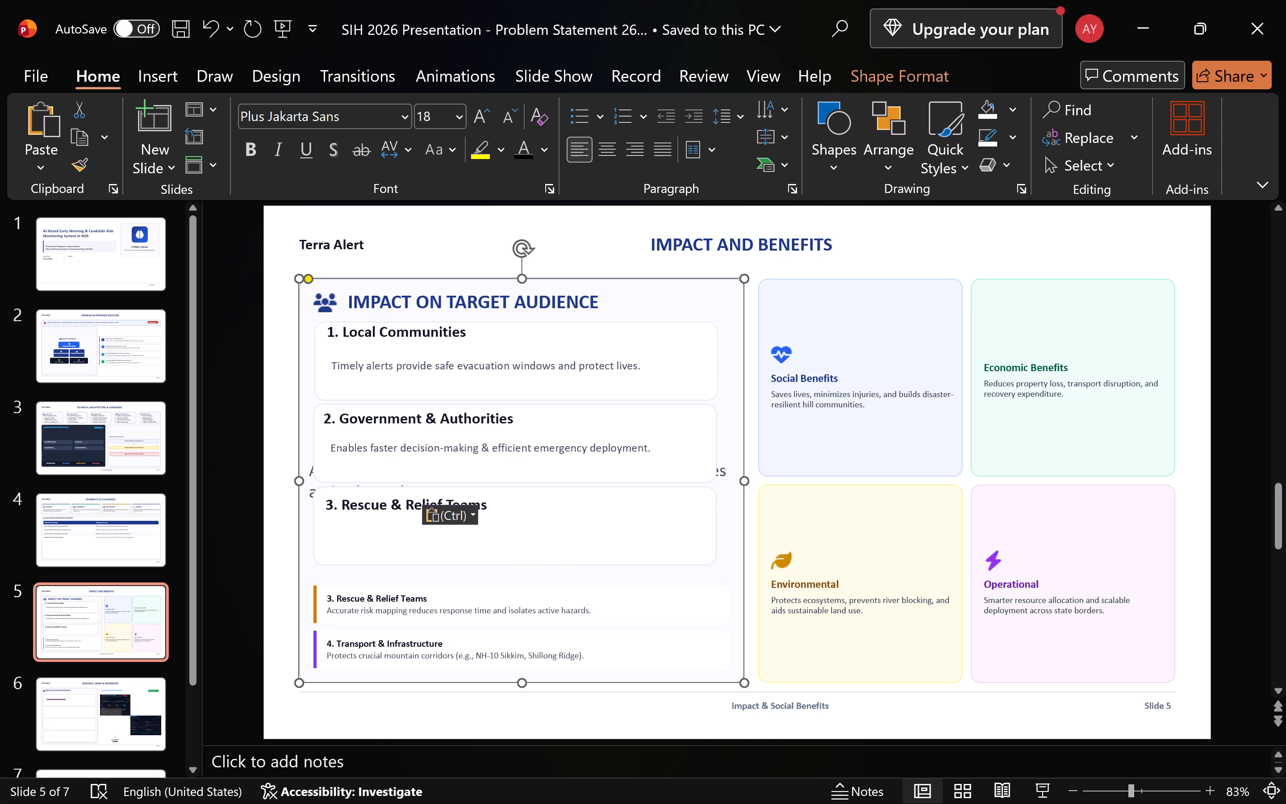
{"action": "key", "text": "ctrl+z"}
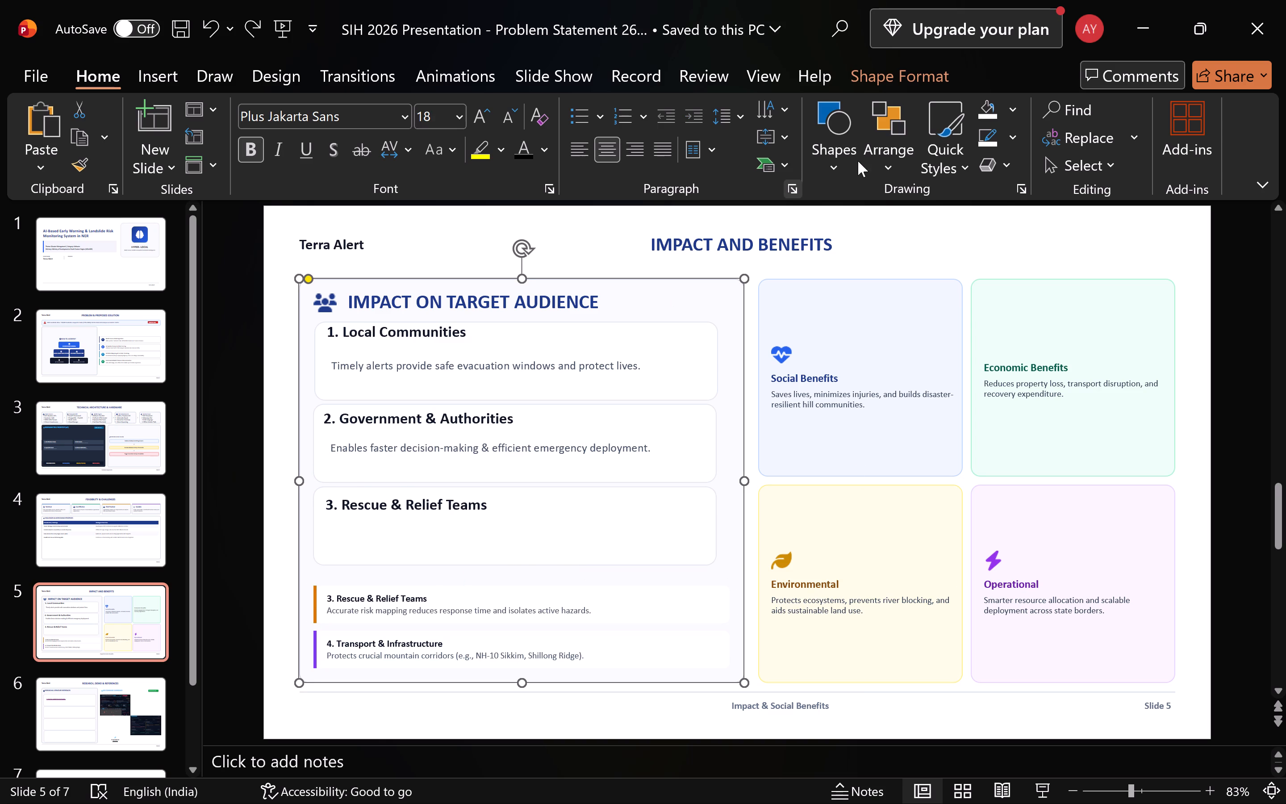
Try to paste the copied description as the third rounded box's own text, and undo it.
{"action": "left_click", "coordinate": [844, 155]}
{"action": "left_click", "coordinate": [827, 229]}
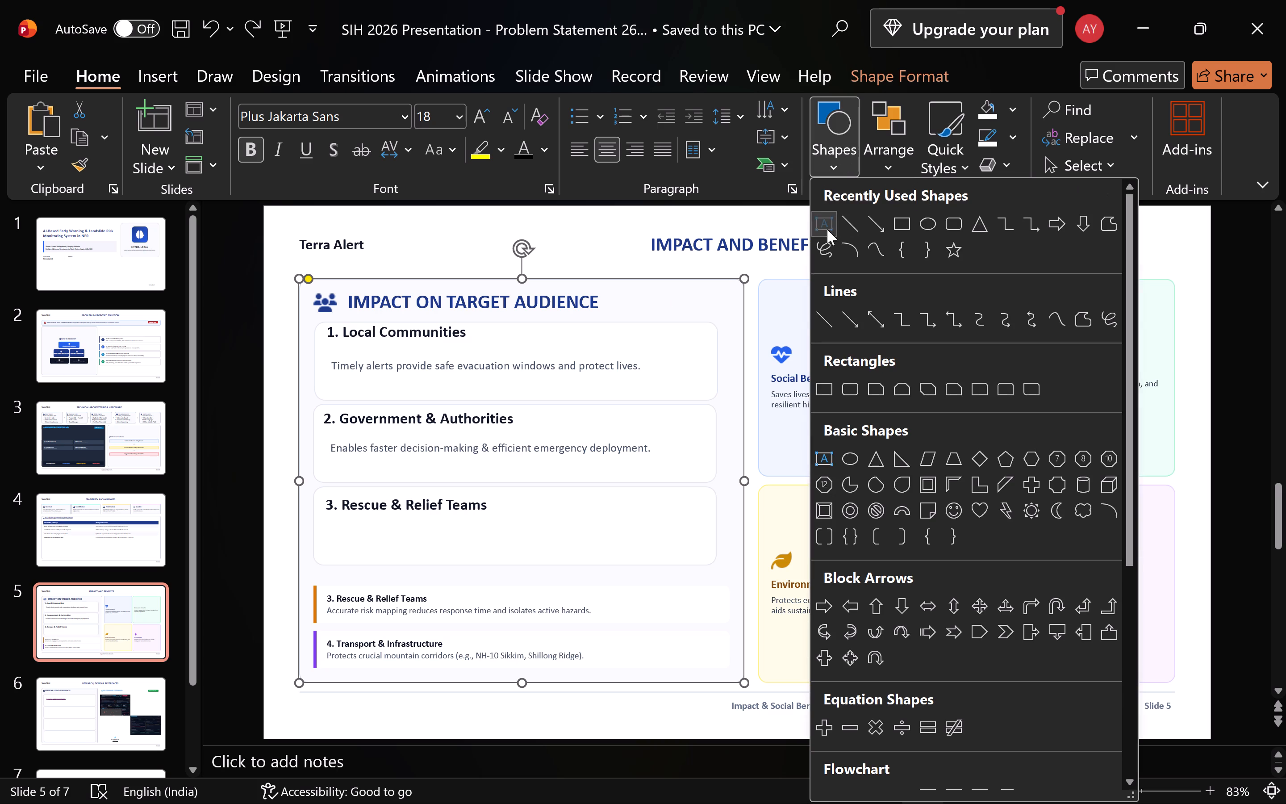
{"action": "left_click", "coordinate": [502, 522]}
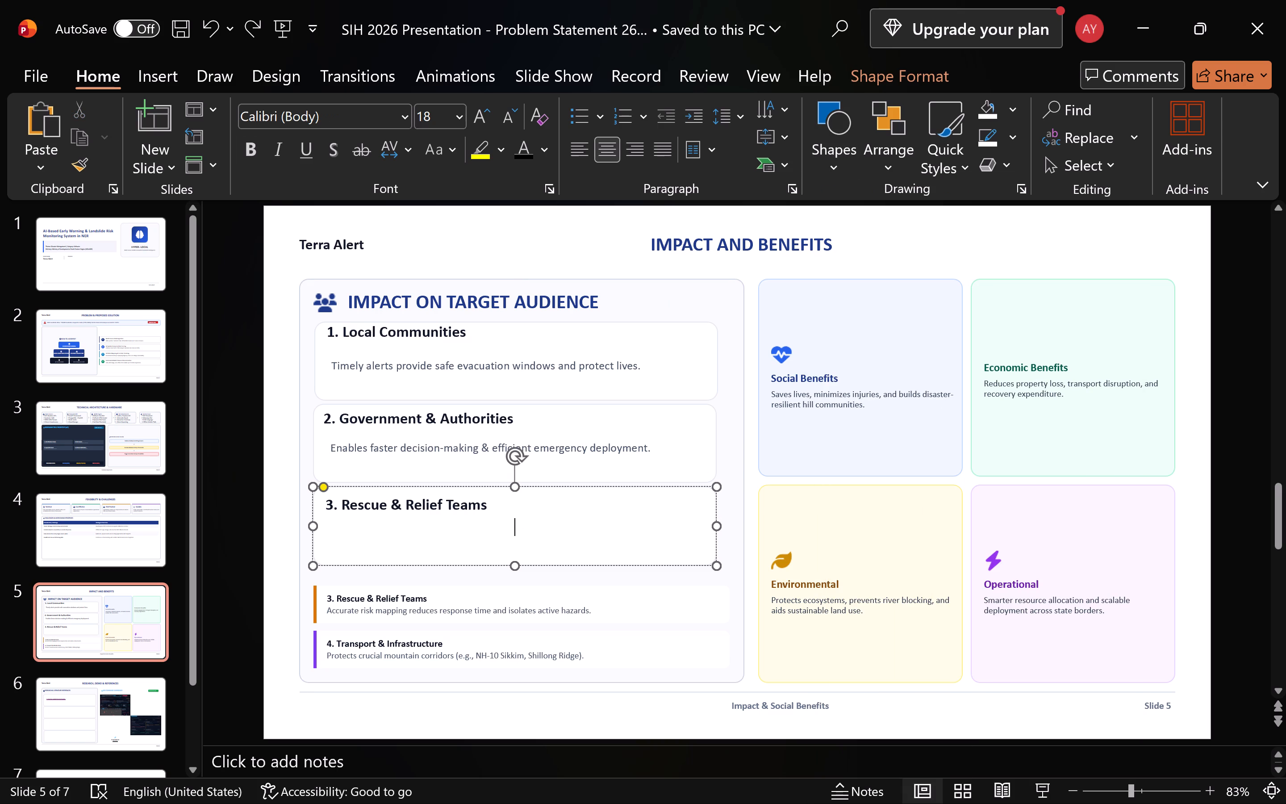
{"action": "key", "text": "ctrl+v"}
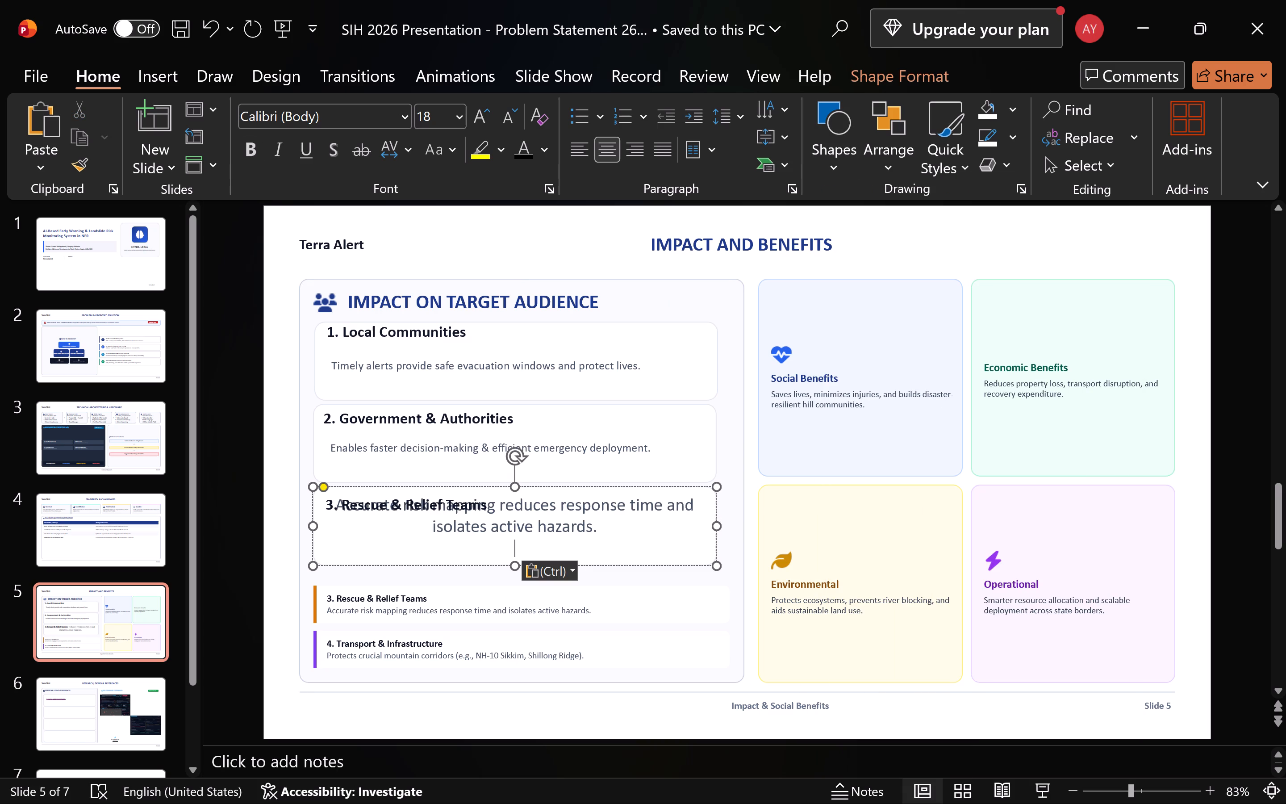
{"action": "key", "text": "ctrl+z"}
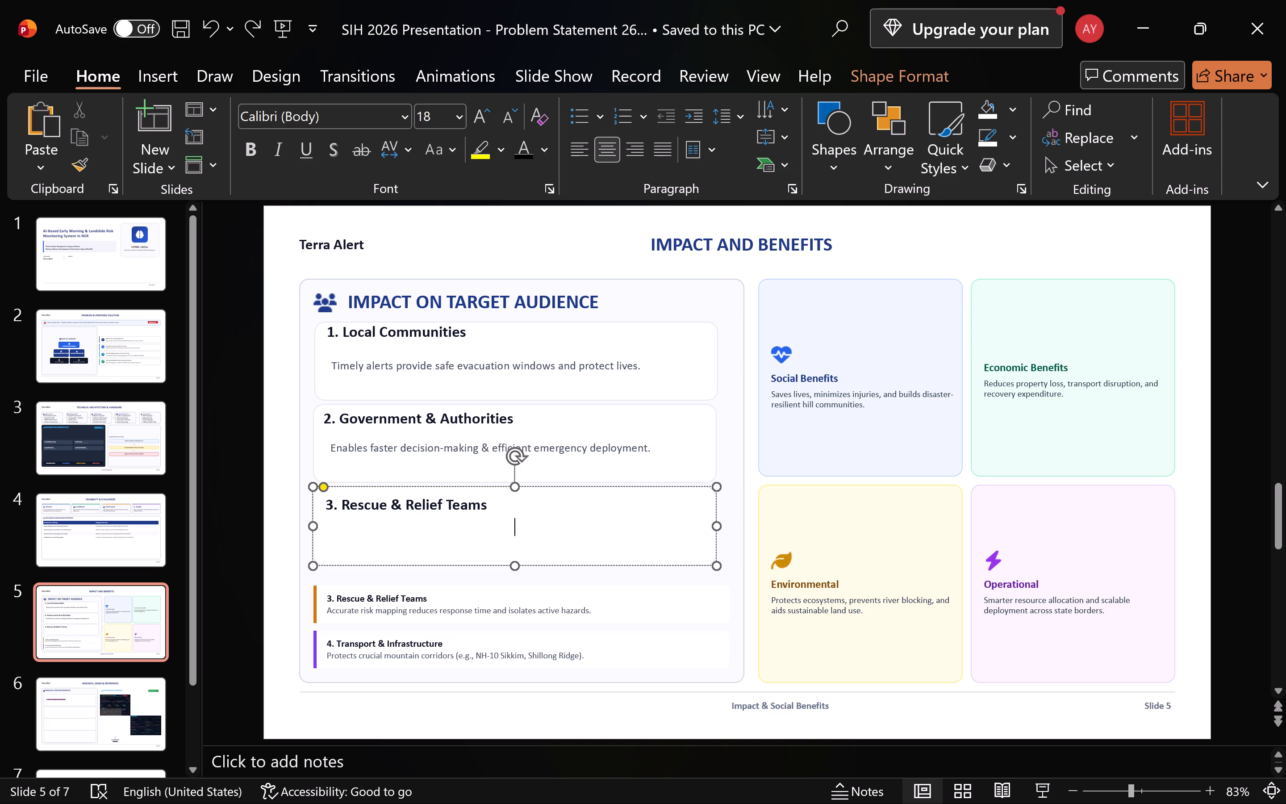
Insert a new text box beside the old Rescue & Relief Teams item and paste the copied description into it.
{"action": "left_click", "coordinate": [646, 738]}
{"action": "left_click", "coordinate": [858, 152]}
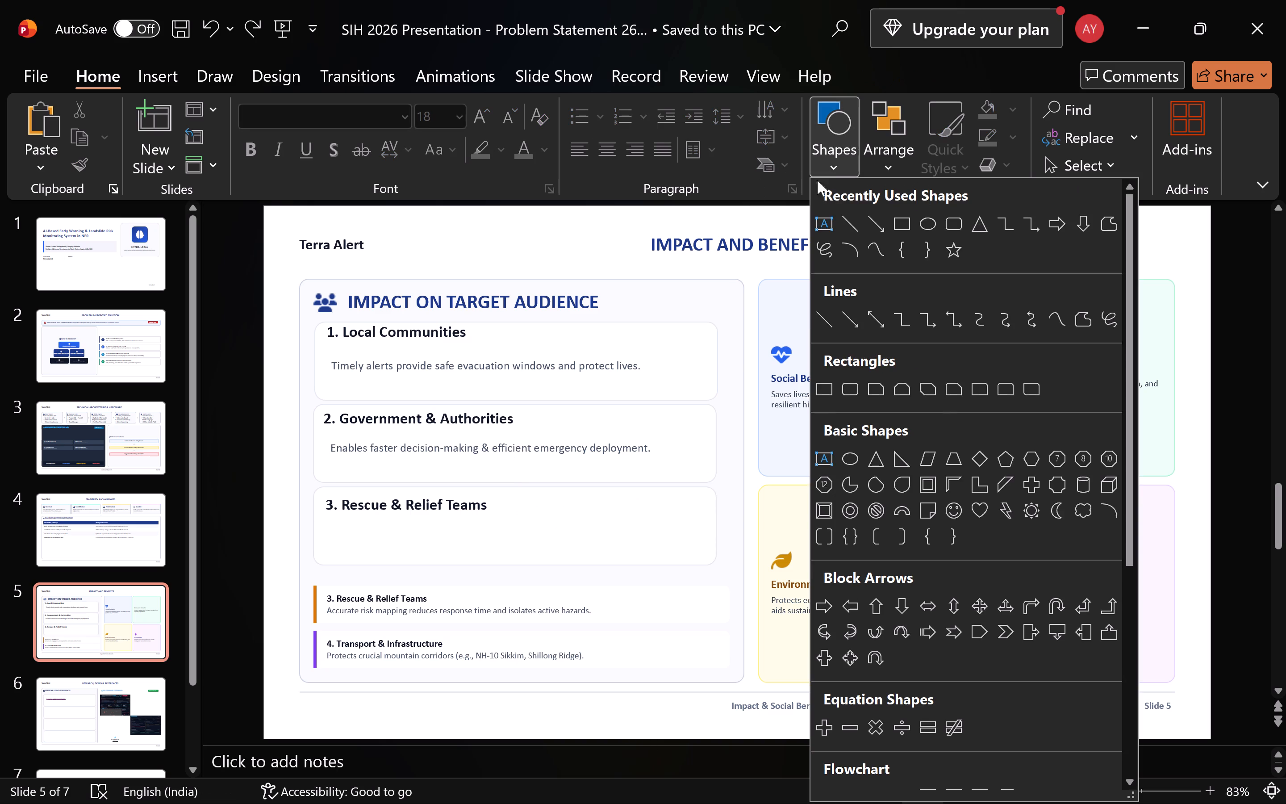
{"action": "left_click", "coordinate": [829, 219]}
{"action": "left_click", "coordinate": [697, 594]}
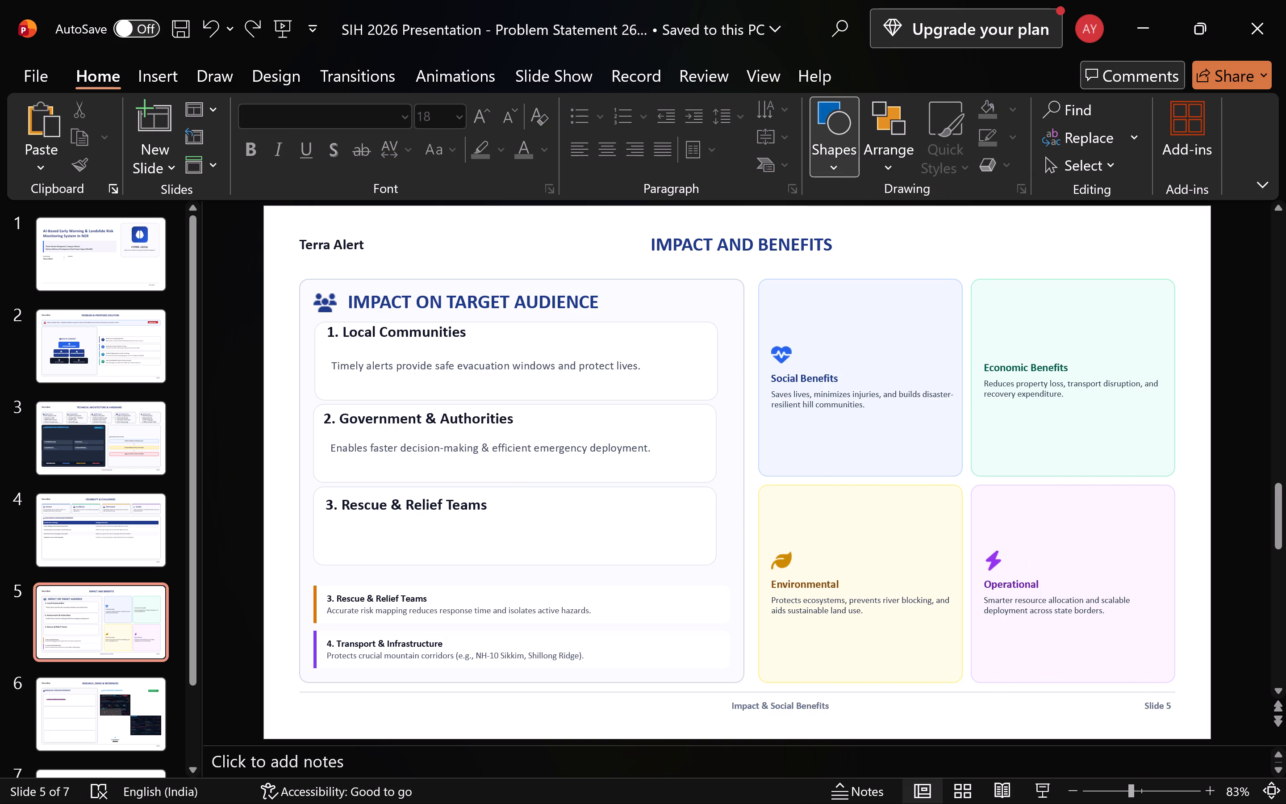
{"action": "key", "text": "ctrl+v"}
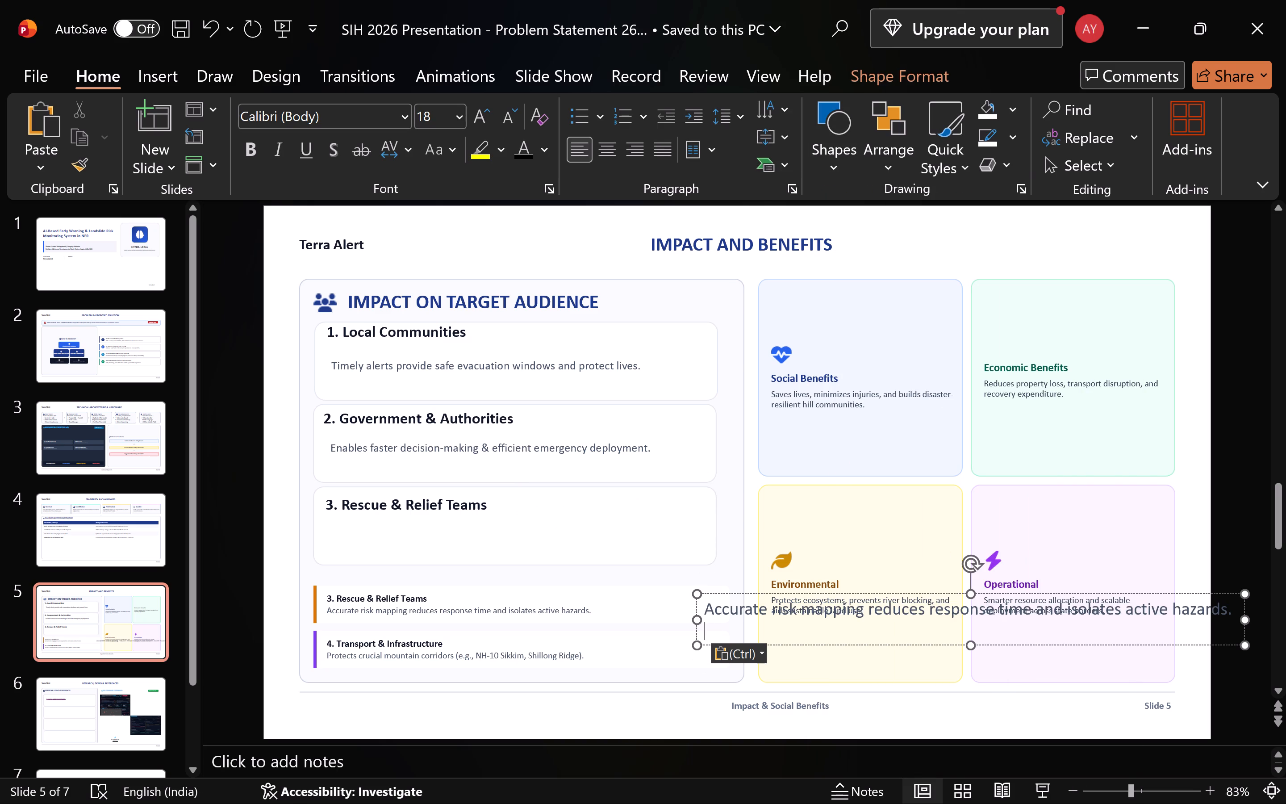
Set the whole pasted Rescue & Relief Teams description to font size 12.
{"action": "double_click", "coordinate": [744, 605]}
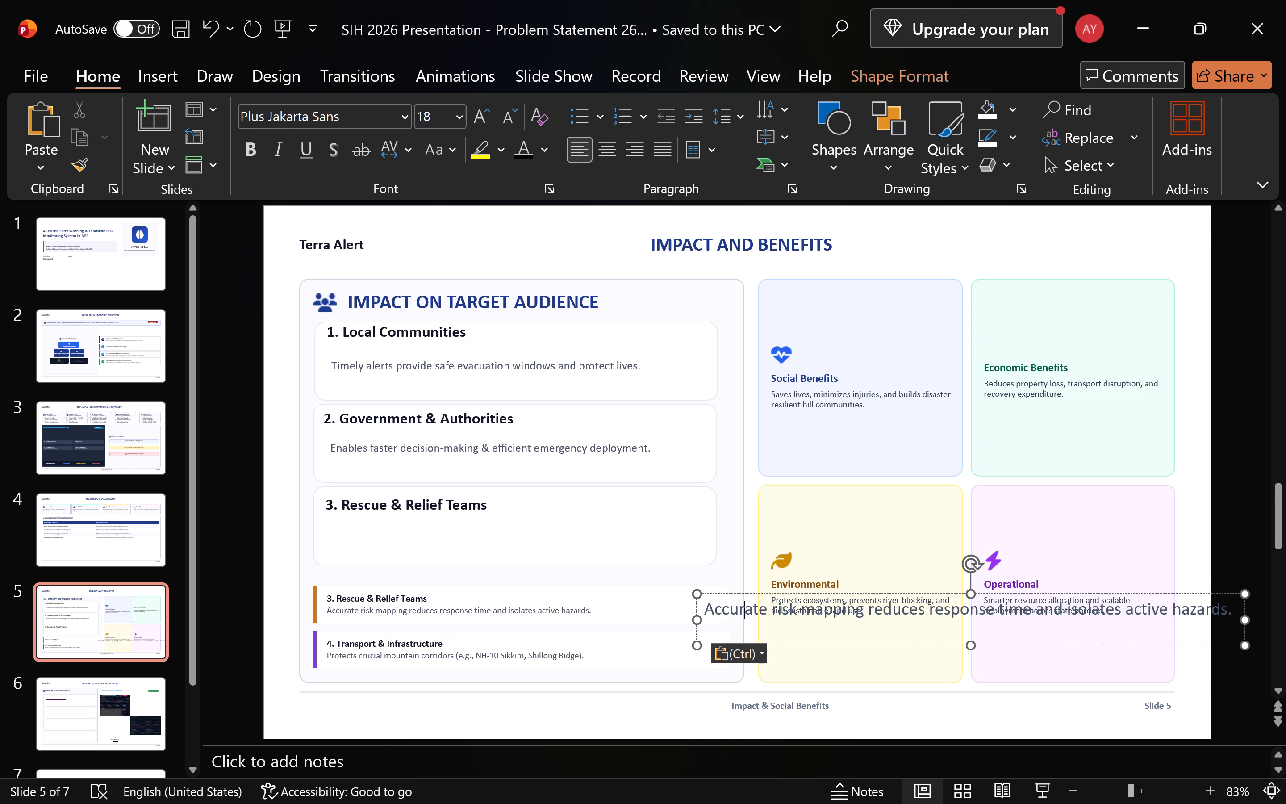
{"action": "key", "text": "ctrl+a"}
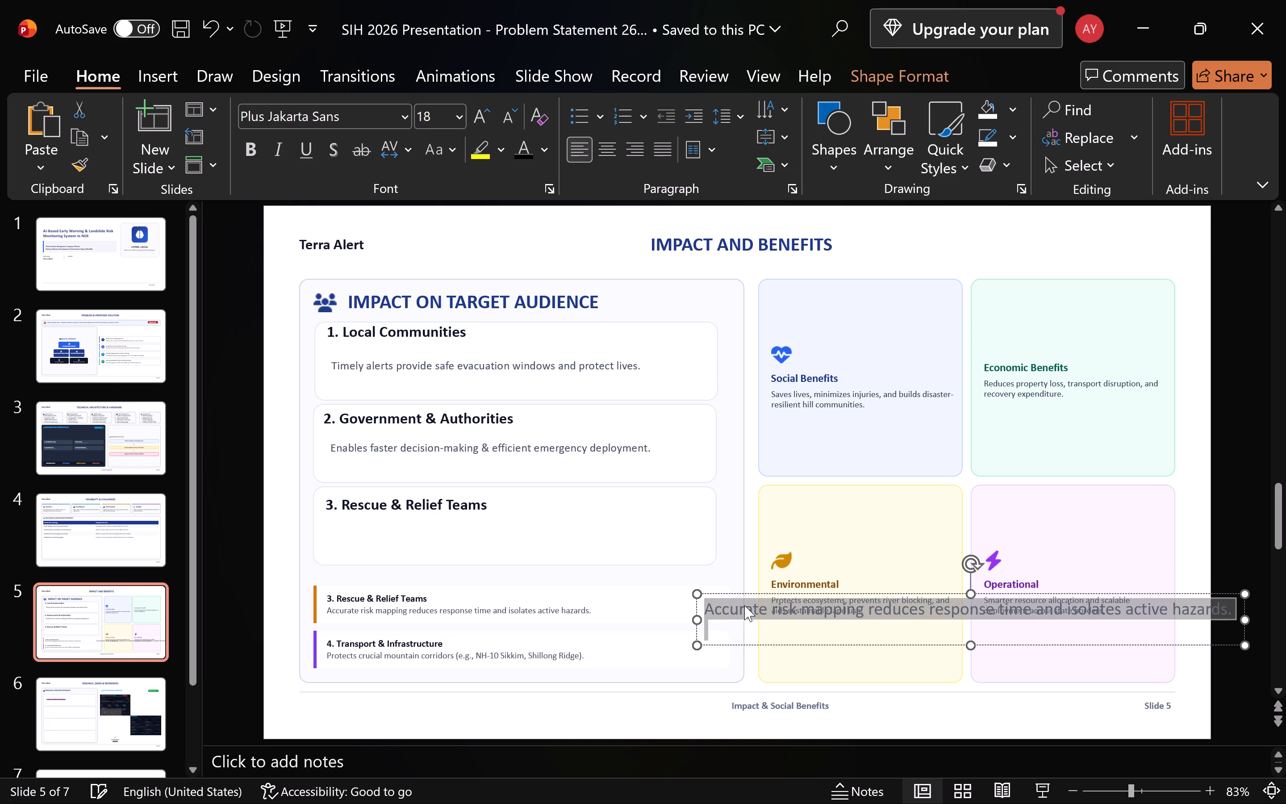
{"action": "left_click", "coordinate": [439, 117]}
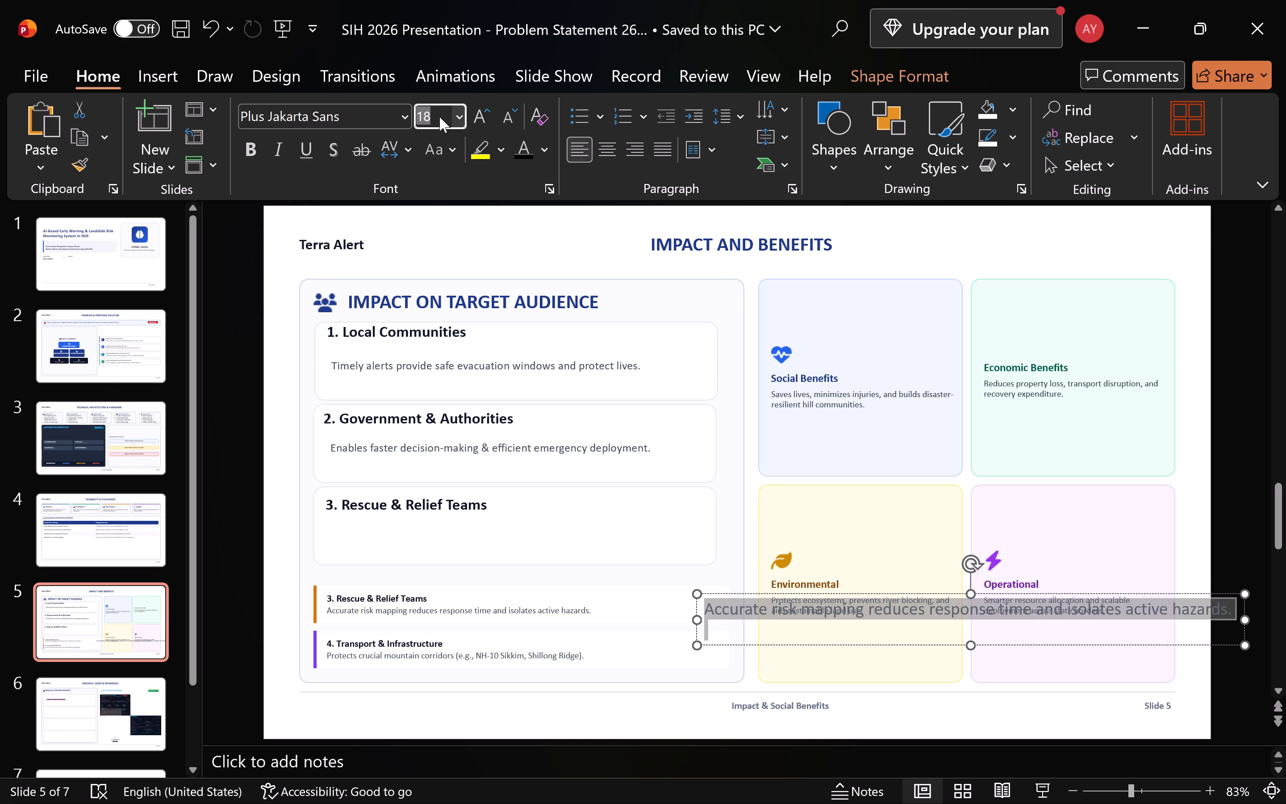
{"action": "type", "text": "12"}
{"action": "key", "text": "Return"}
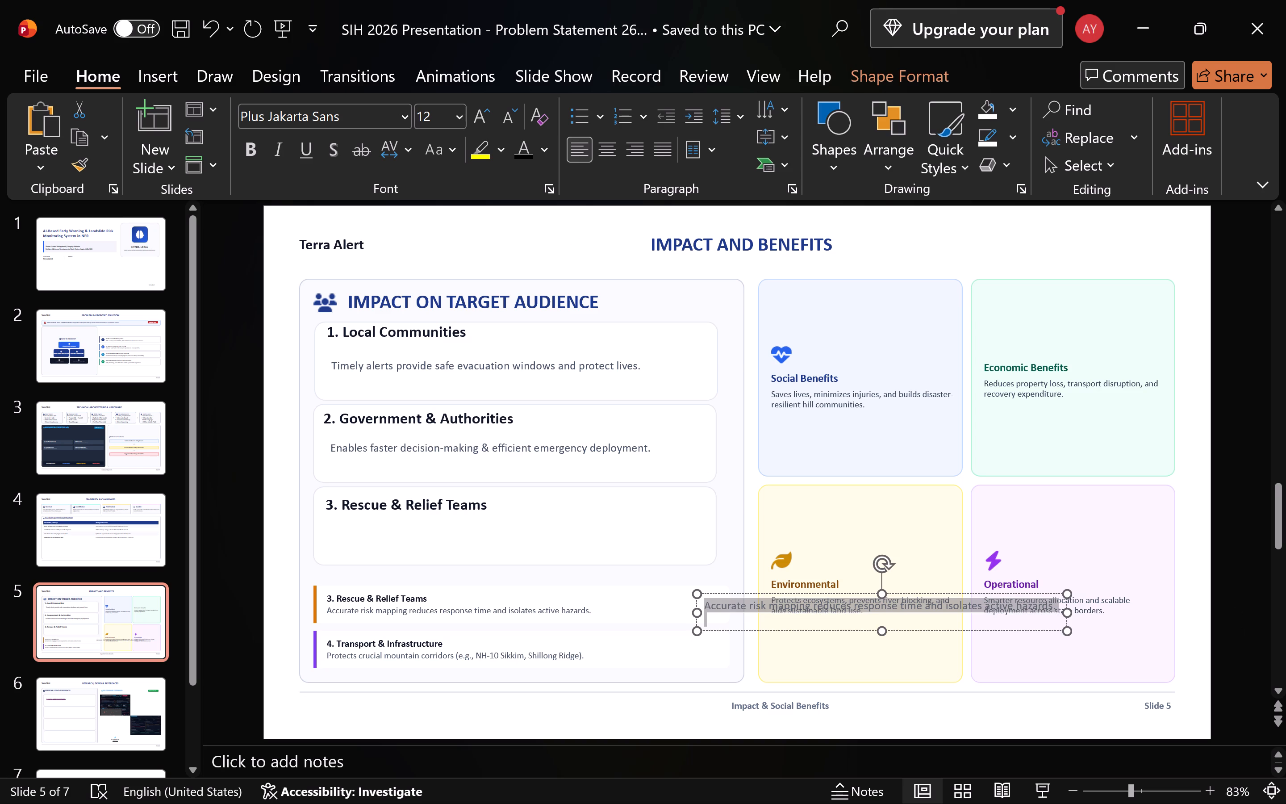
Move the new description into the third rounded box, just below the "3. Rescue & Relief Teams" heading and aligned with the descriptions above.
{"action": "left_click", "coordinate": [734, 591]}
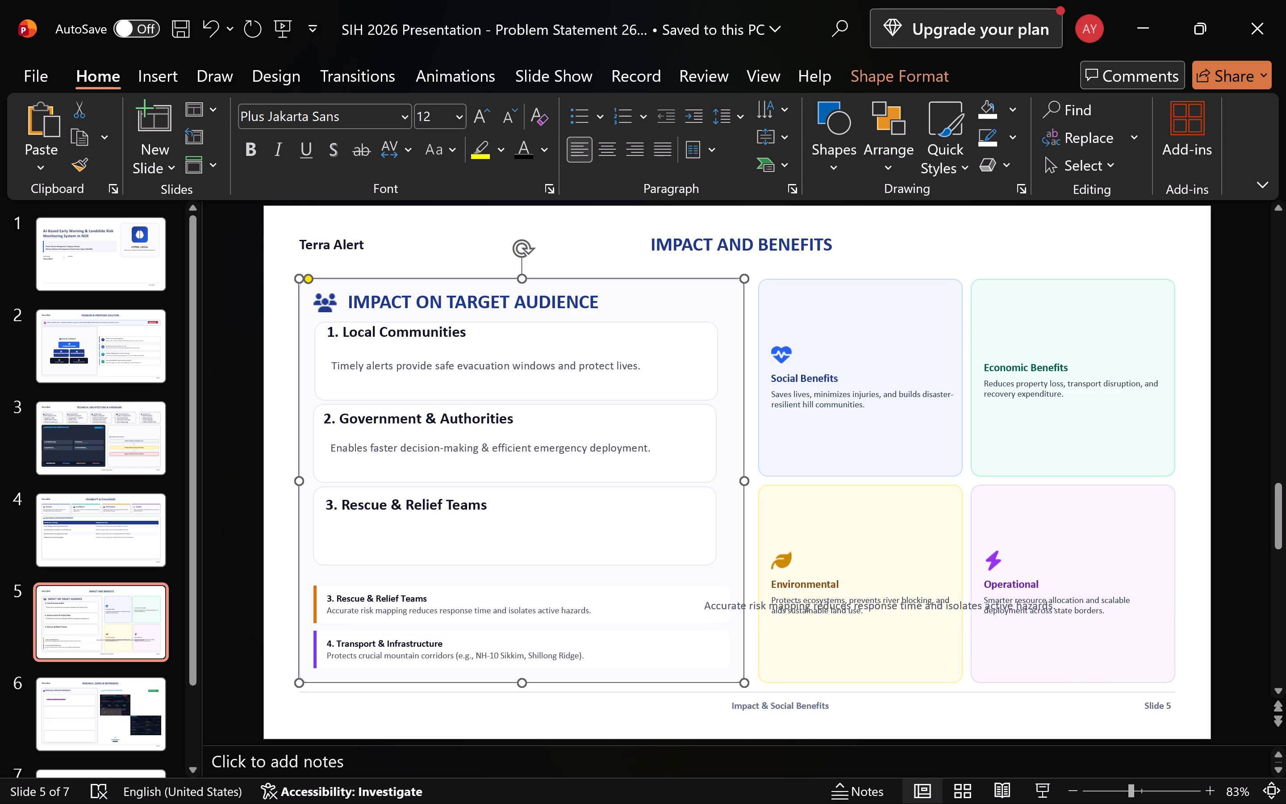
{"action": "left_click", "coordinate": [781, 611]}
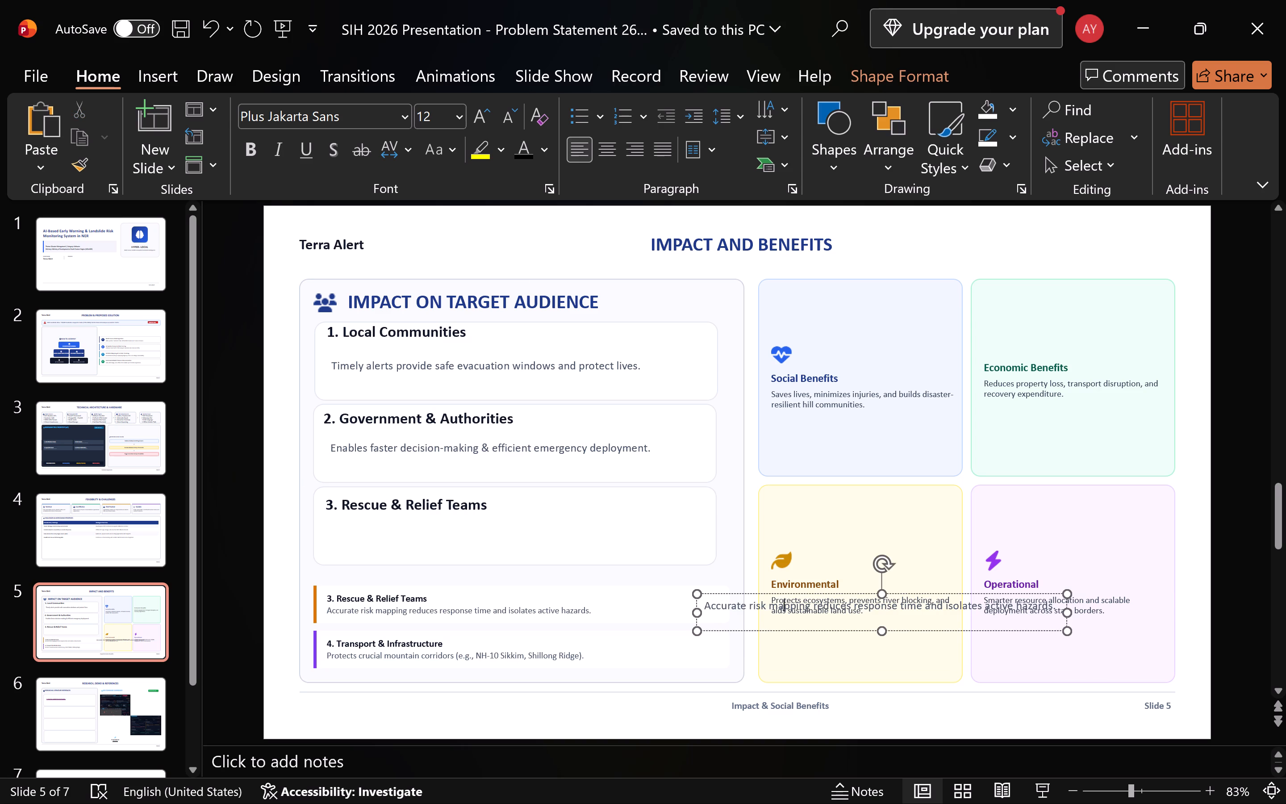
{"action": "left_click_drag", "start_coordinate": [748, 593], "coordinate": [371, 523]}
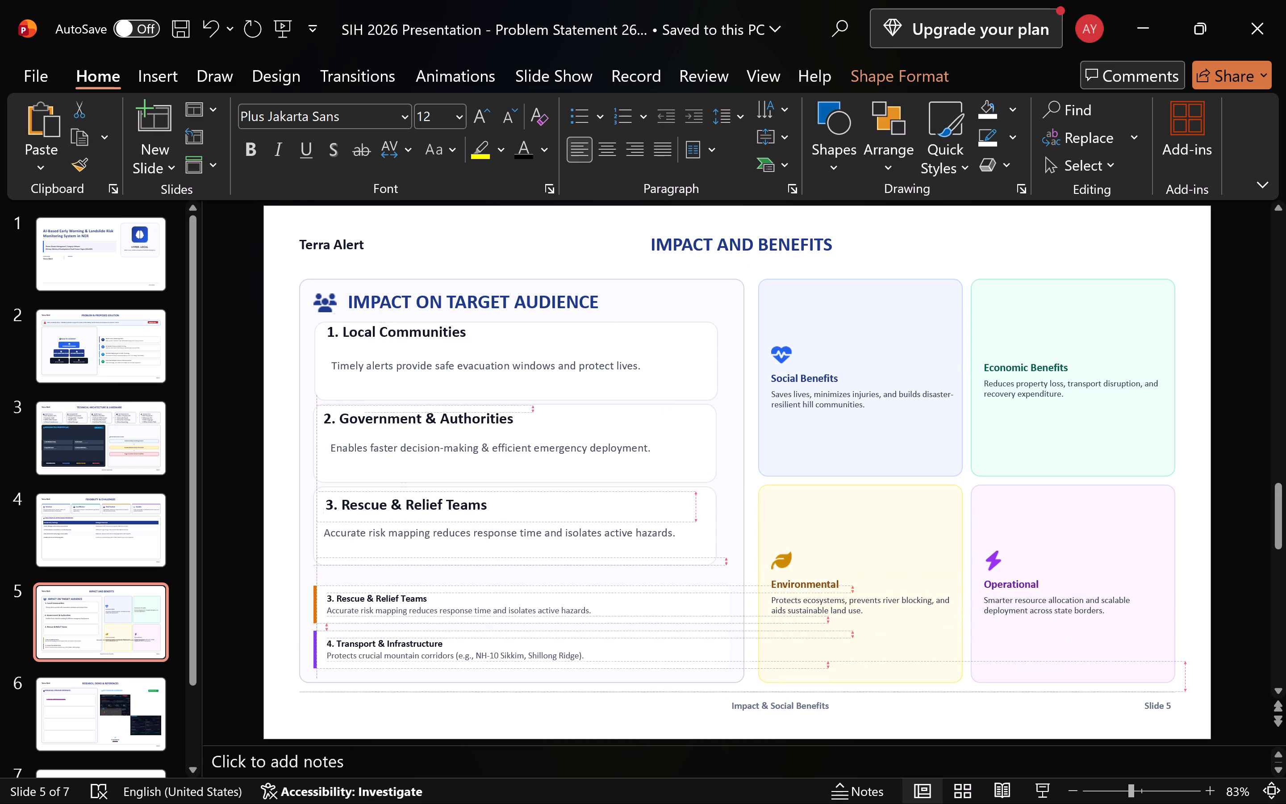
{"action": "left_click_drag", "start_coordinate": [371, 523], "coordinate": [374, 525]}
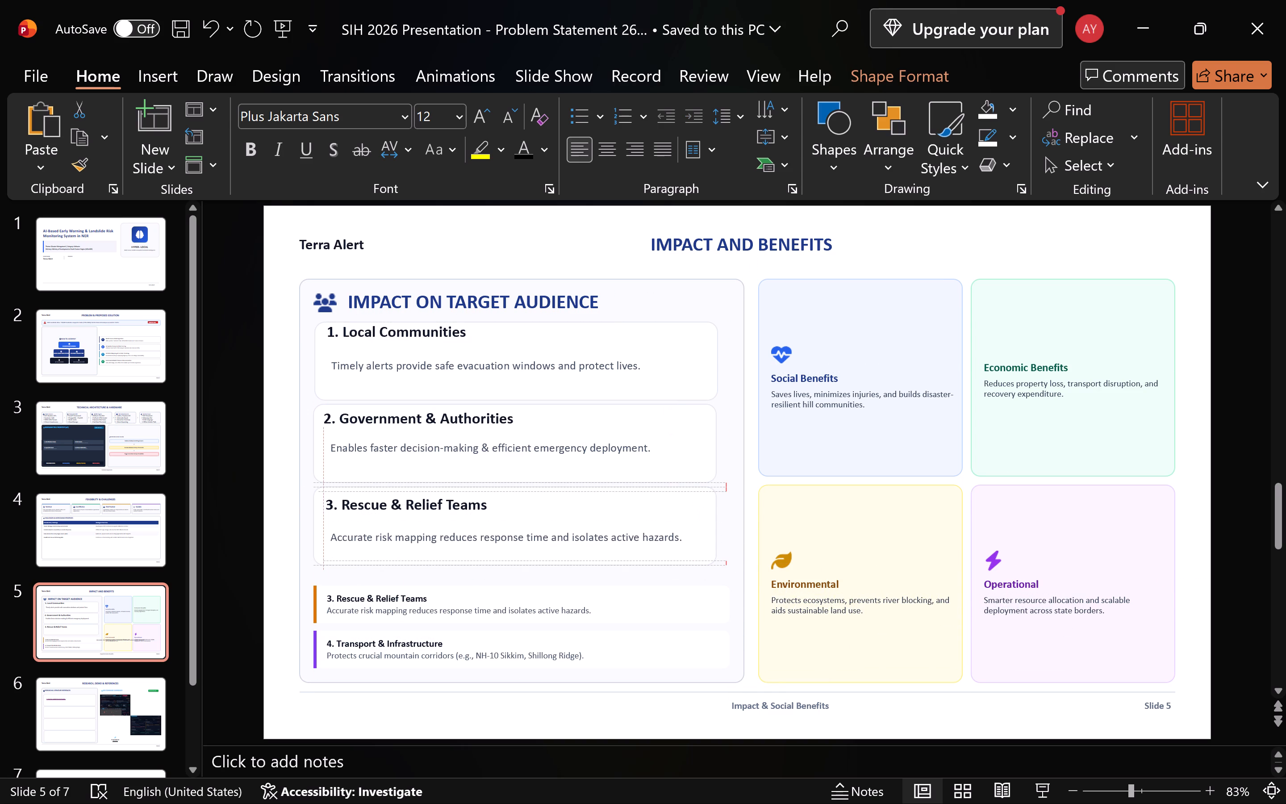
{"action": "left_click_drag", "start_coordinate": [374, 525], "coordinate": [375, 525]}
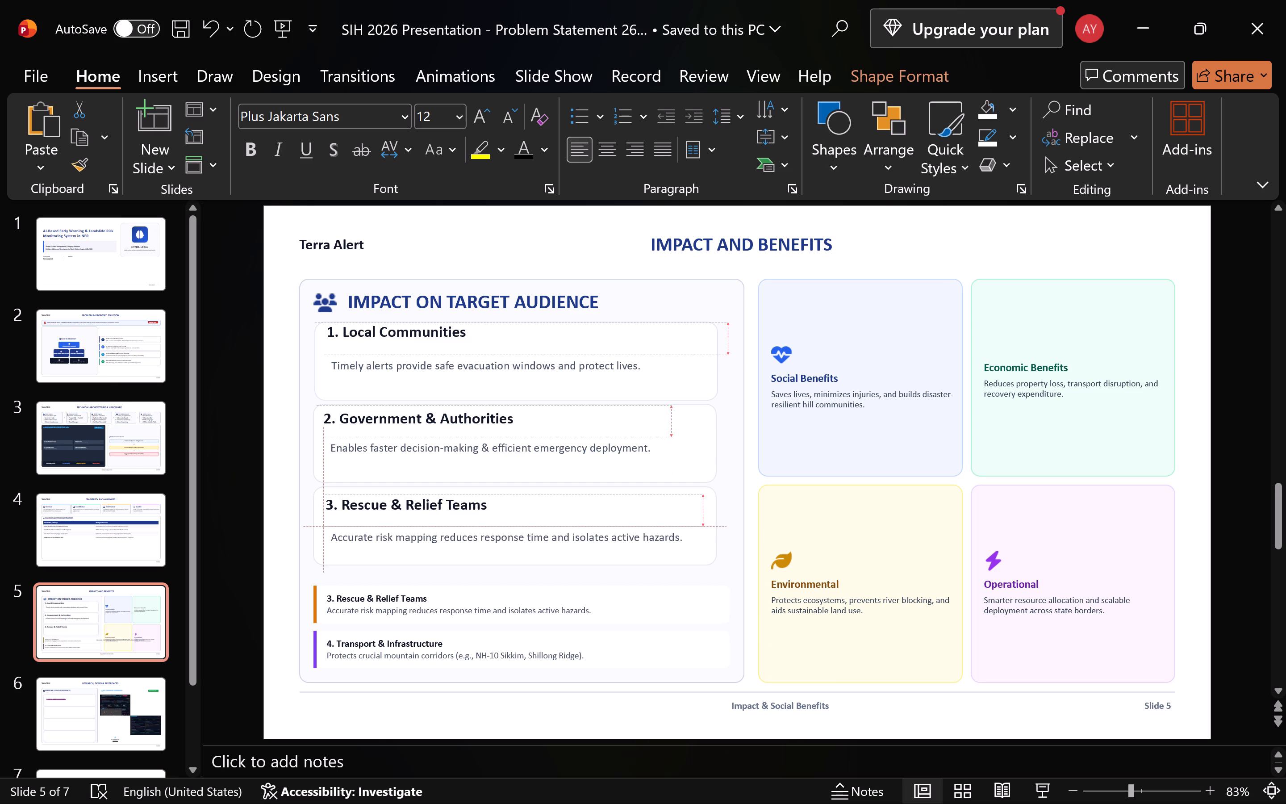
{"action": "left_click_drag", "start_coordinate": [375, 525], "coordinate": [375, 525]}
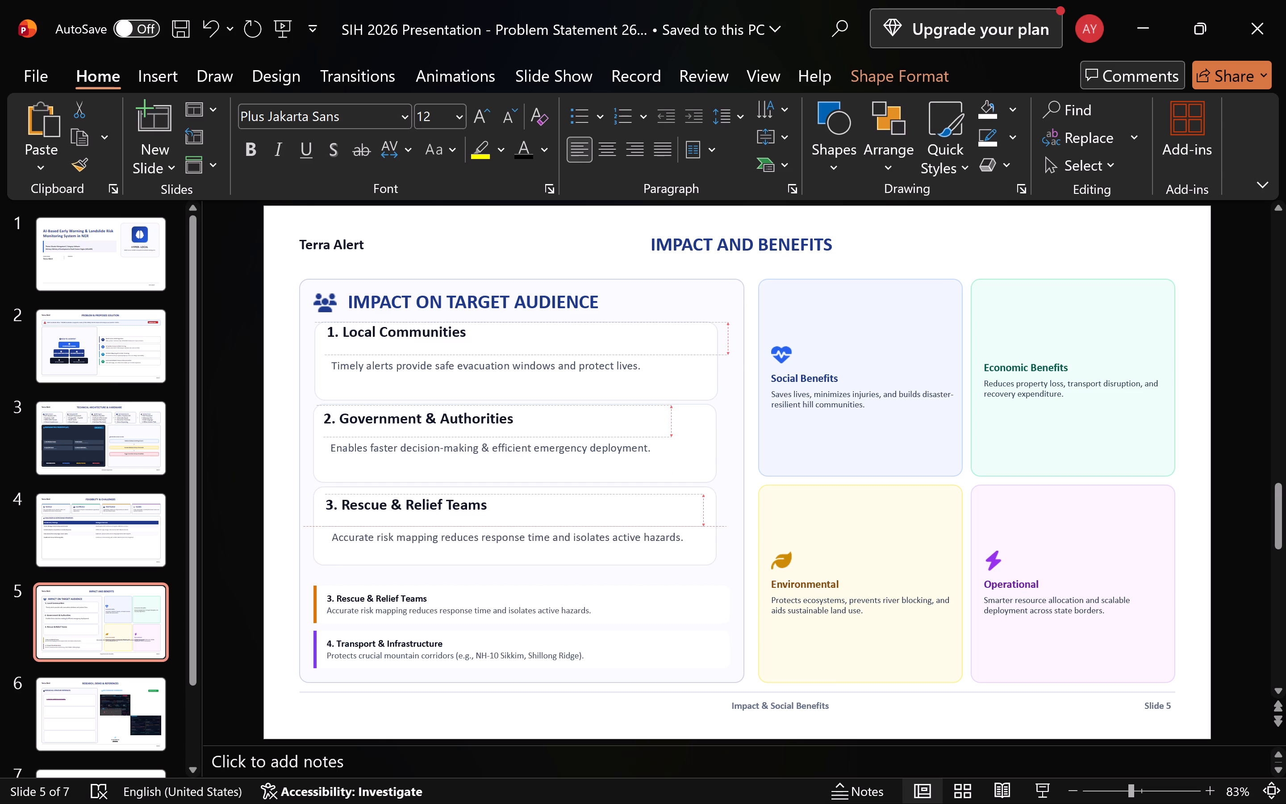
{"action": "left_click_drag", "start_coordinate": [375, 525], "coordinate": [375, 522]}
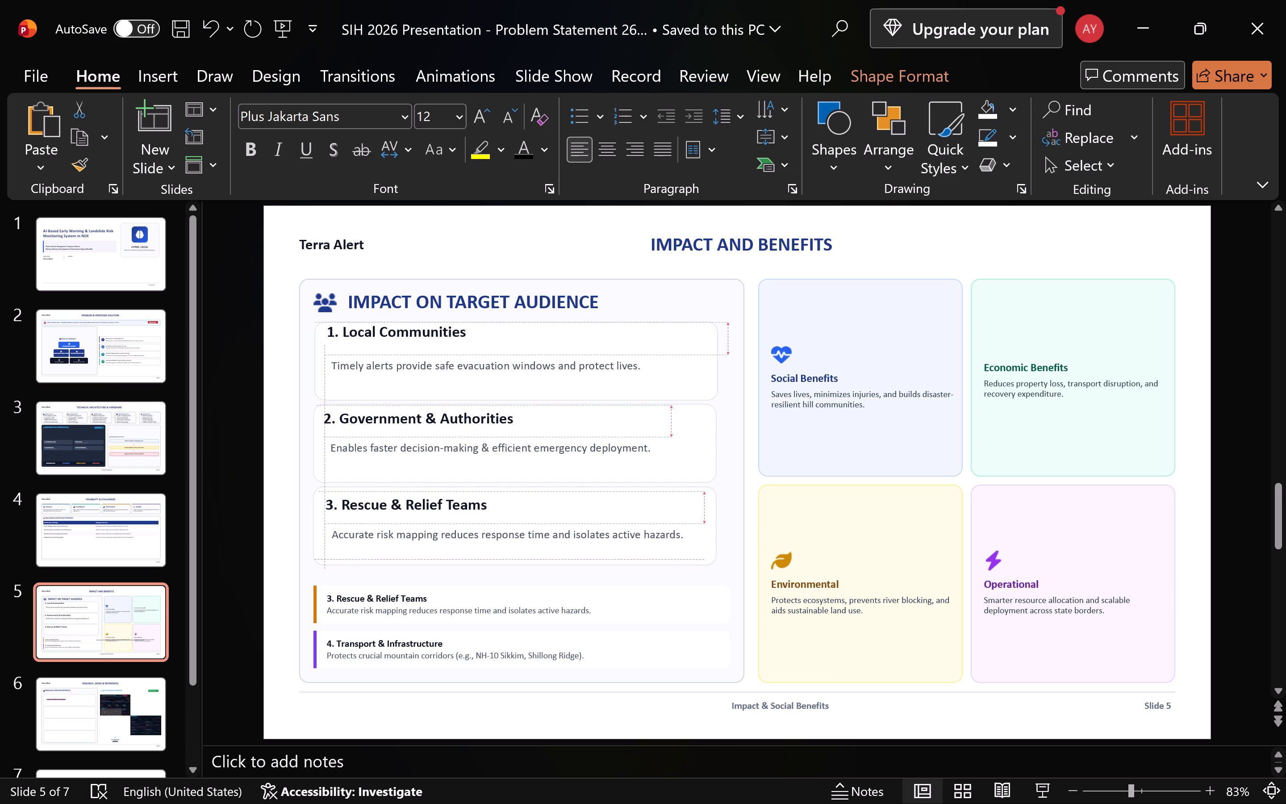
{"action": "left_click_drag", "start_coordinate": [375, 522], "coordinate": [374, 520]}
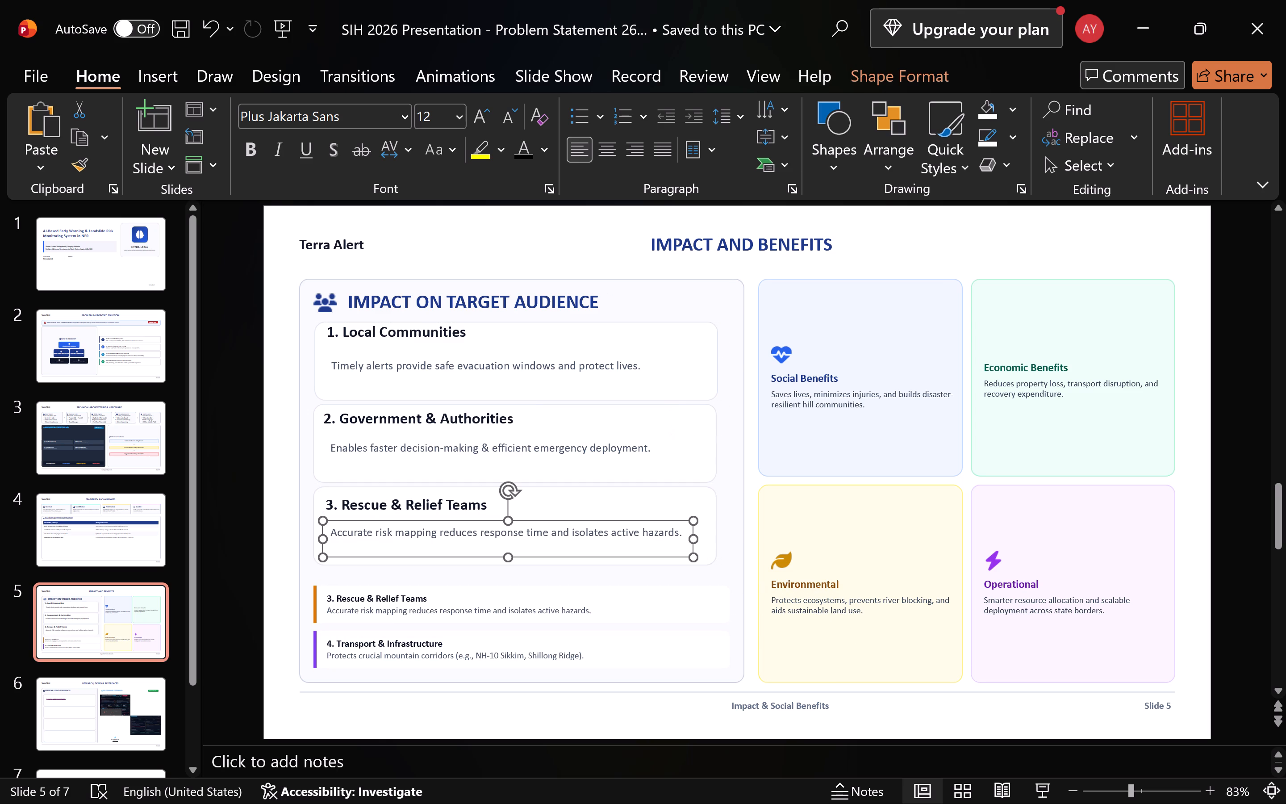
Delete the heading and description text of the old small Rescue & Relief Teams item.
{"action": "left_click", "coordinate": [451, 616]}
{"action": "left_click", "coordinate": [467, 608]}
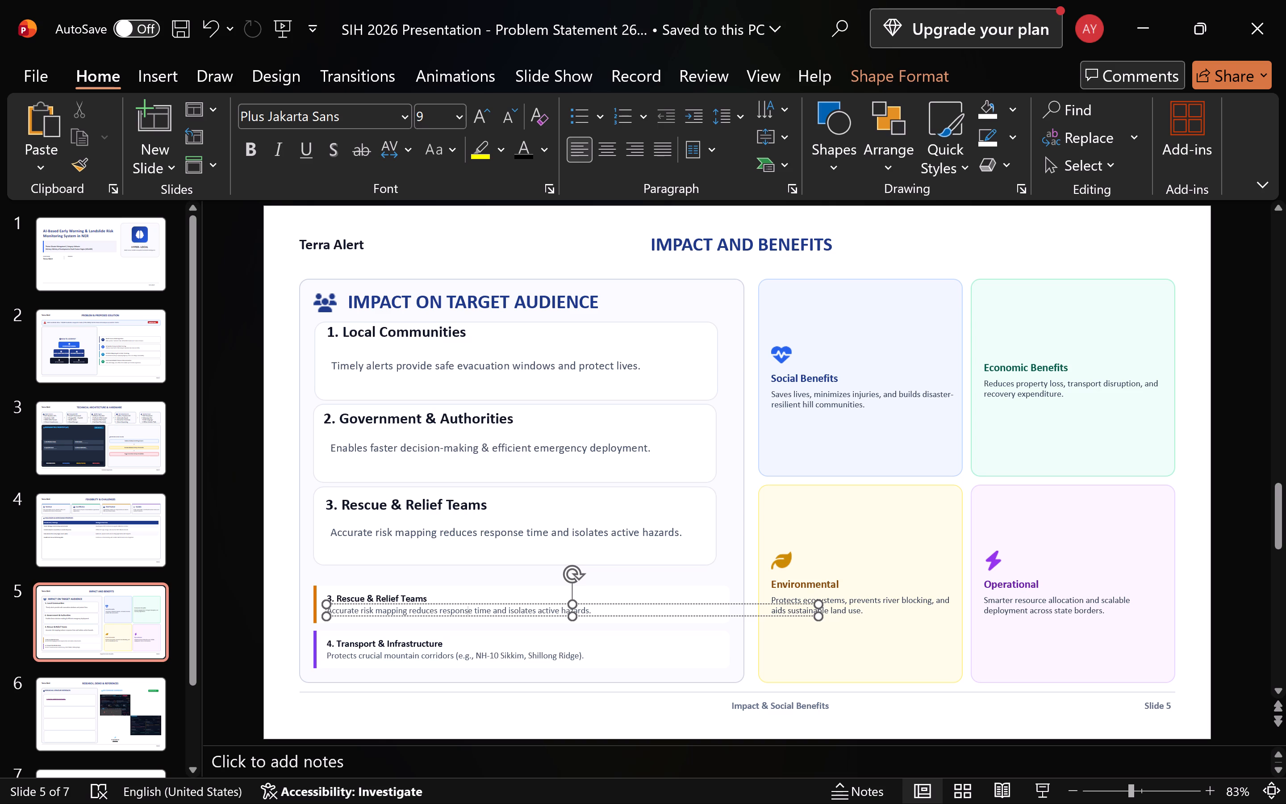
{"action": "key", "text": "ctrl+a"}
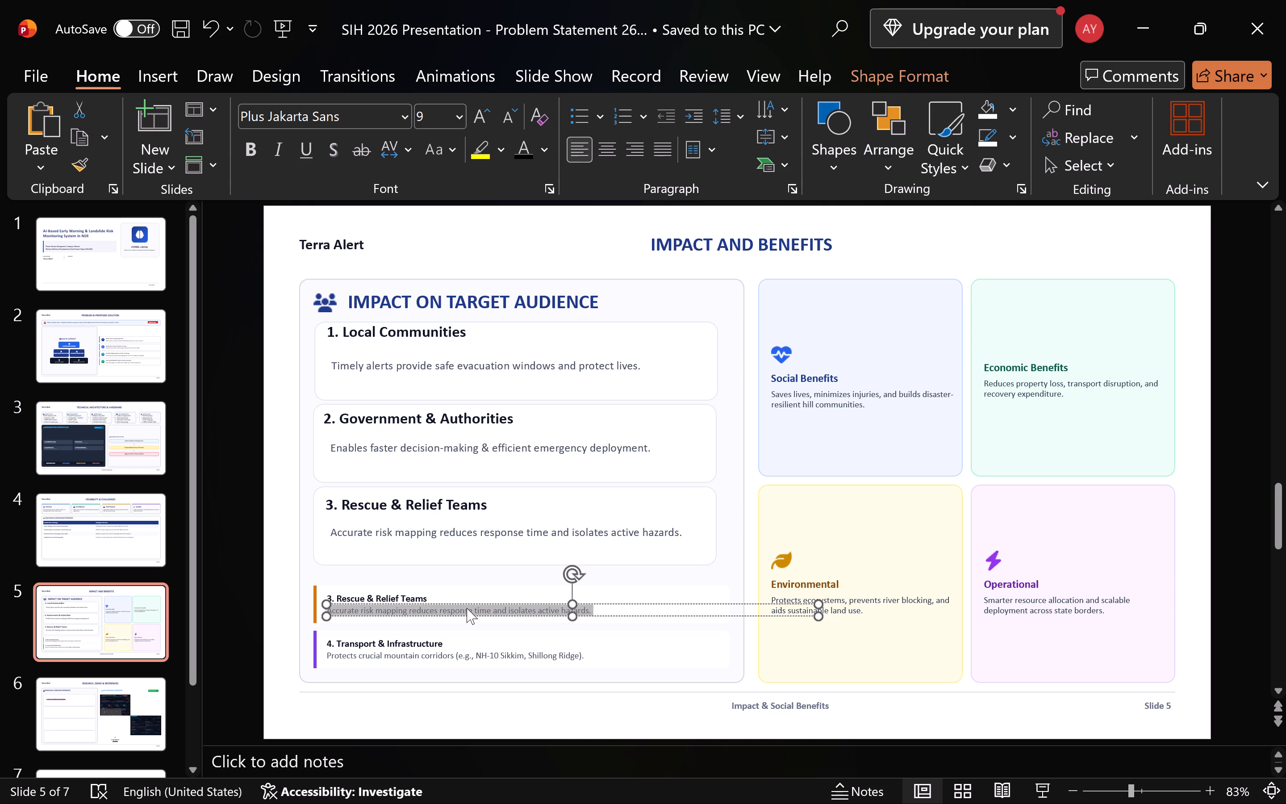
{"action": "left_click", "coordinate": [410, 600]}
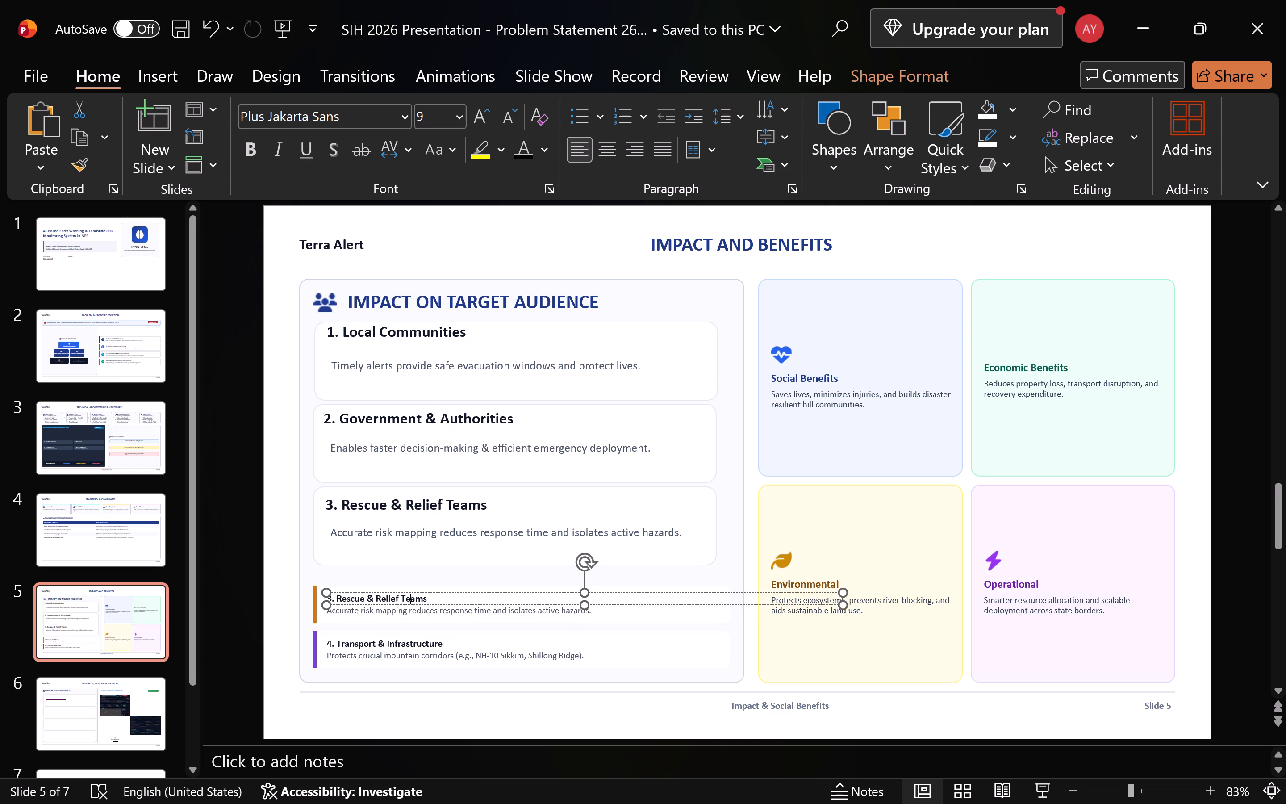
{"action": "key", "text": "ctrl+a"}
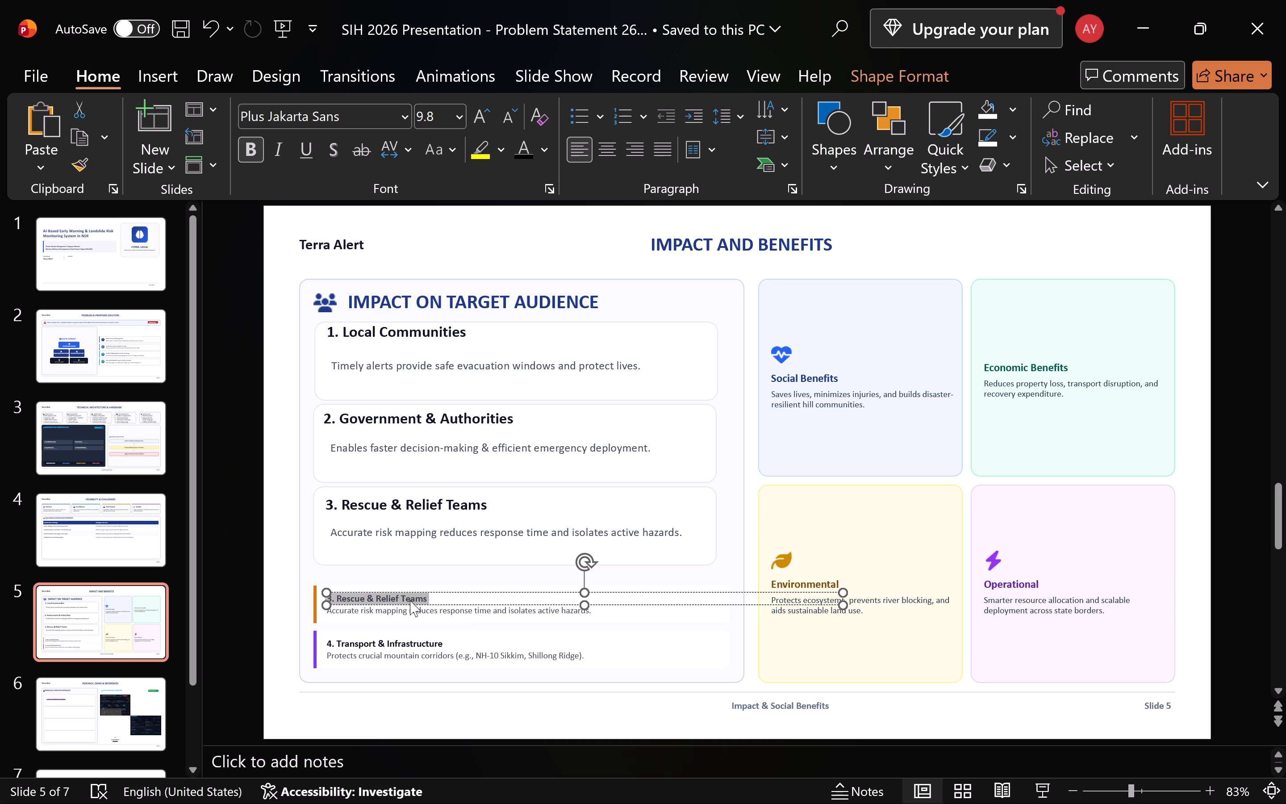
{"action": "key", "text": "ctrl+c"}
{"action": "key", "text": "Delete"}
{"action": "left_click", "coordinate": [563, 612]}
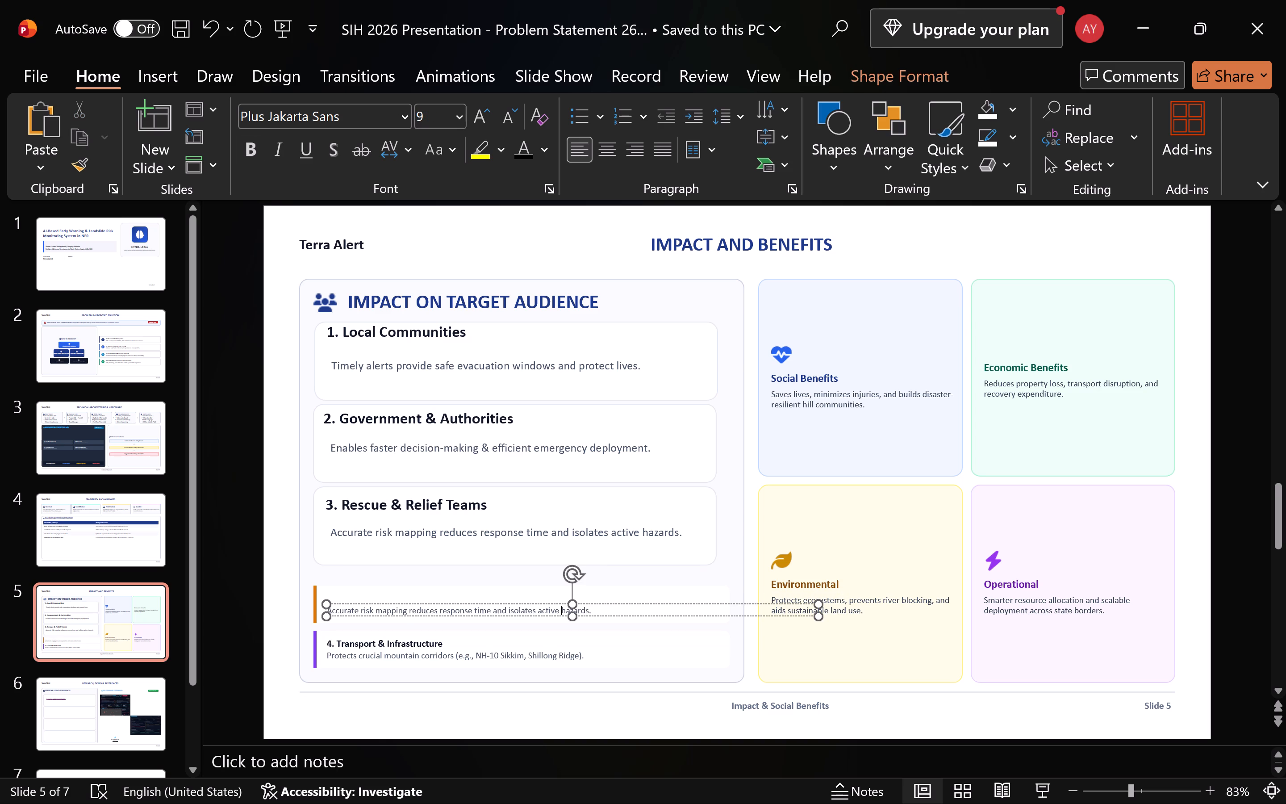
{"action": "key", "text": "ctrl+a"}
{"action": "key", "text": "Delete"}
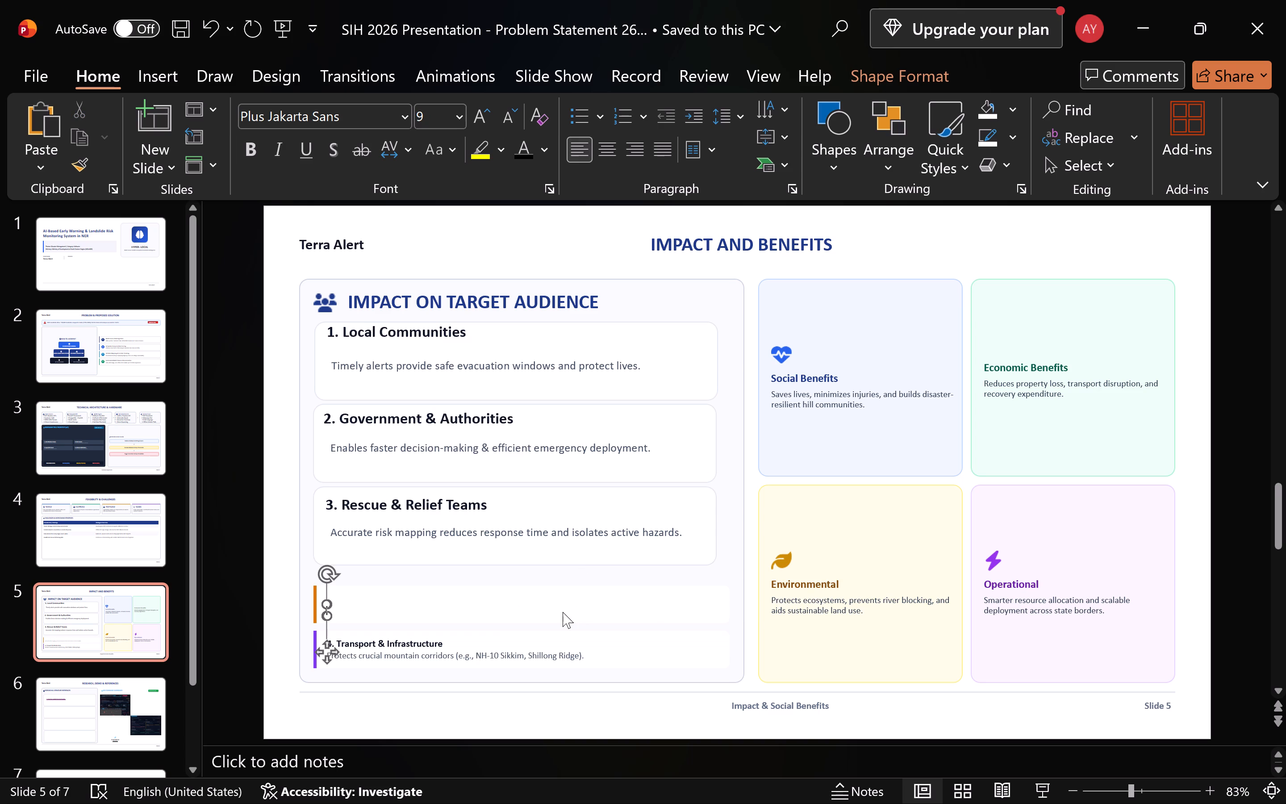
Delete the old Rescue & Relief Teams item's empty background box and its orange accent bar.
{"action": "left_click", "coordinate": [526, 603]}
{"action": "key", "text": "Delete"}
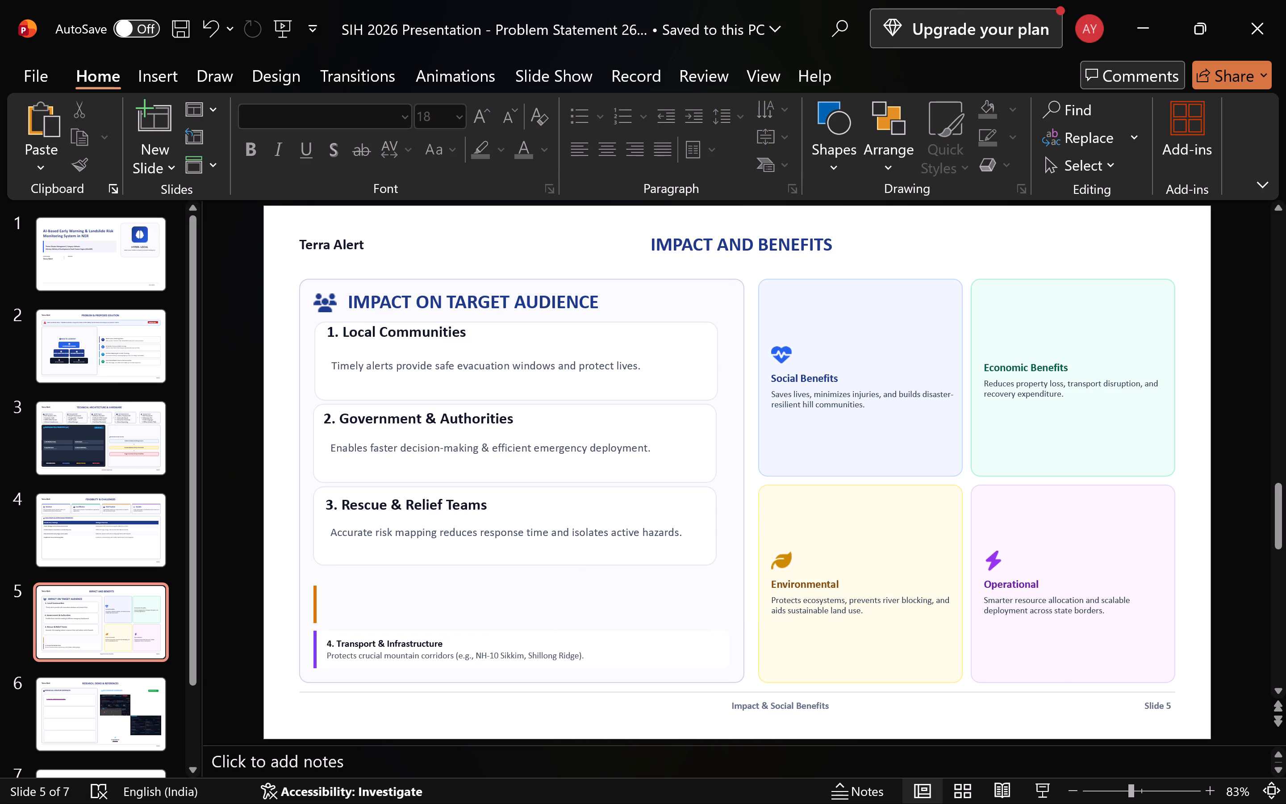
{"action": "left_click", "coordinate": [317, 604]}
{"action": "left_click", "coordinate": [314, 604]}
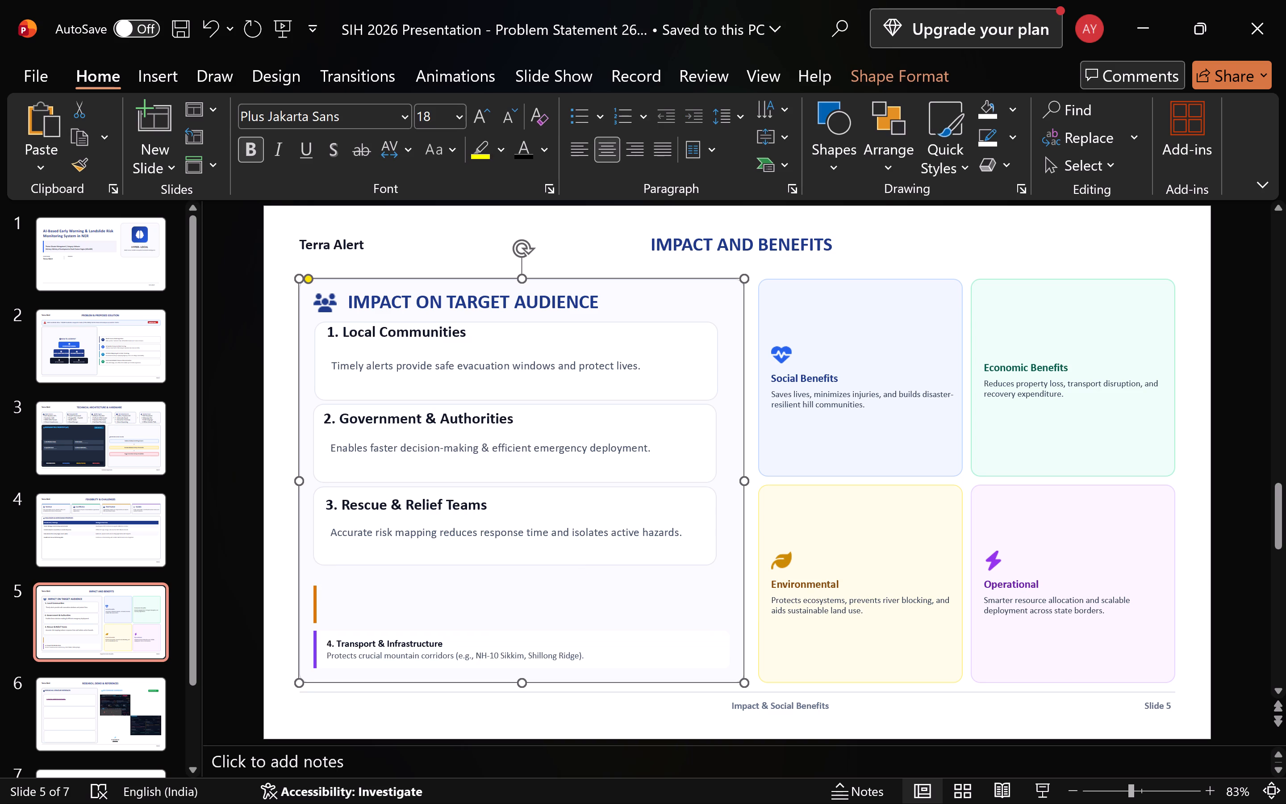
{"action": "key", "text": "Delete"}
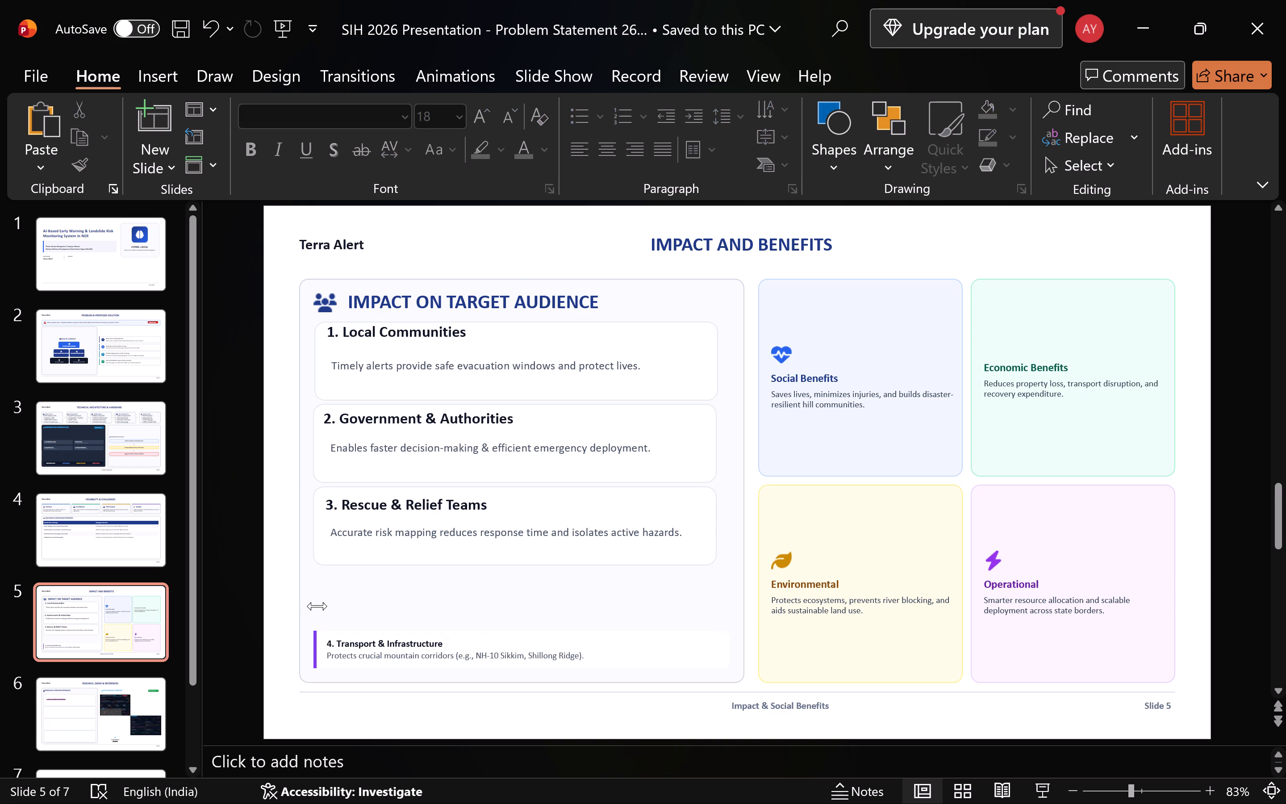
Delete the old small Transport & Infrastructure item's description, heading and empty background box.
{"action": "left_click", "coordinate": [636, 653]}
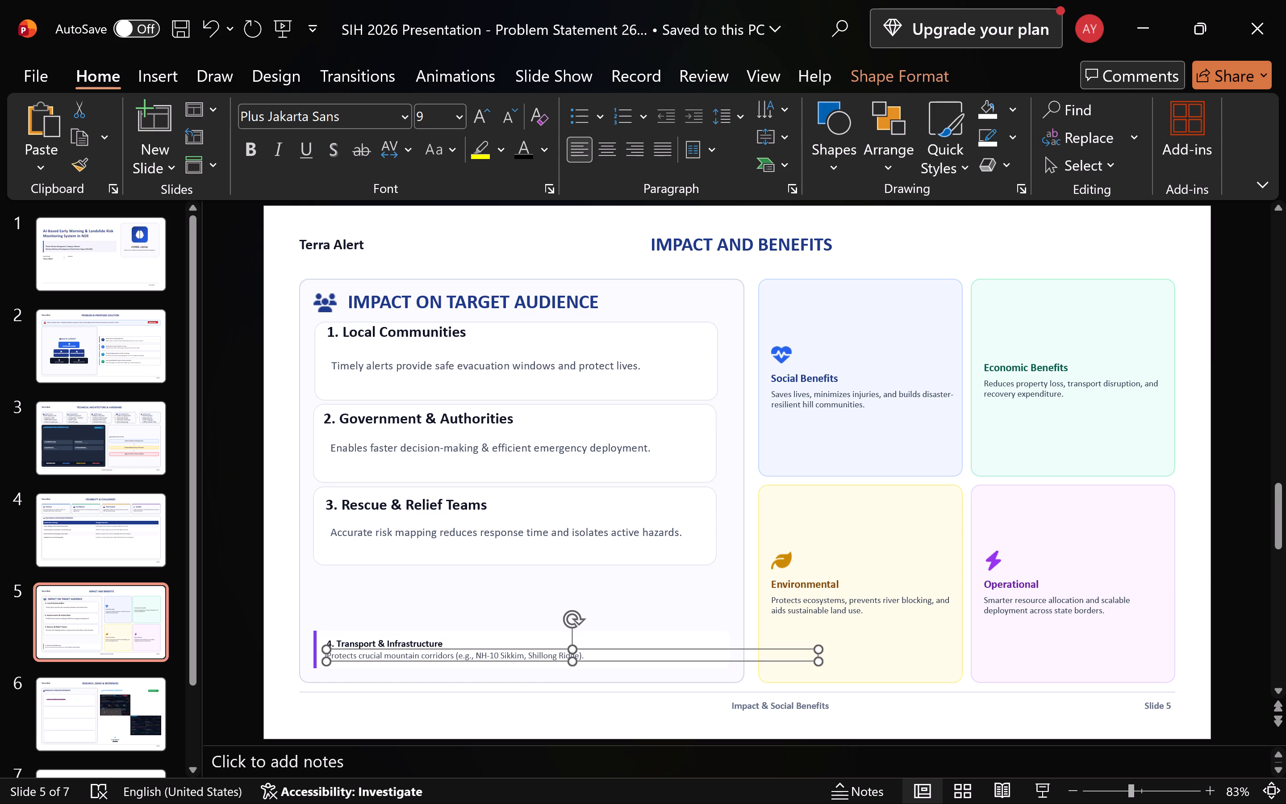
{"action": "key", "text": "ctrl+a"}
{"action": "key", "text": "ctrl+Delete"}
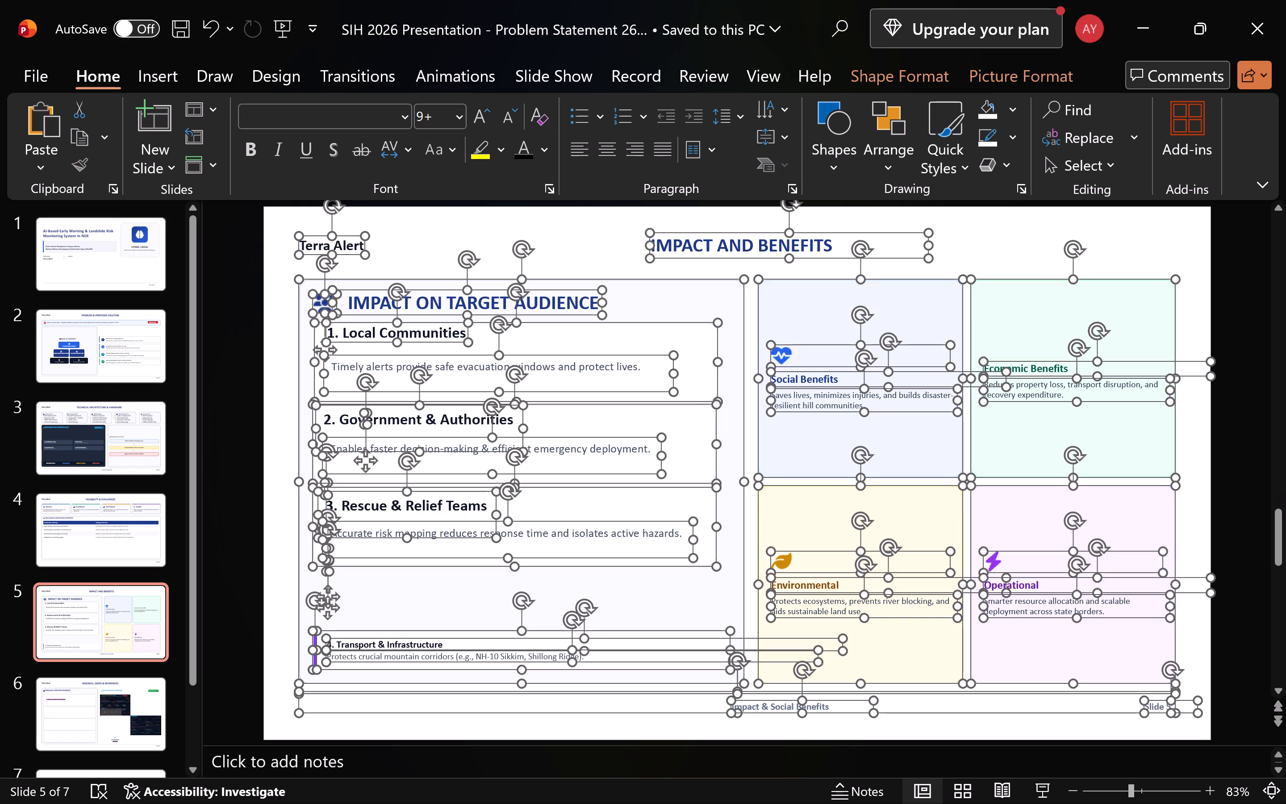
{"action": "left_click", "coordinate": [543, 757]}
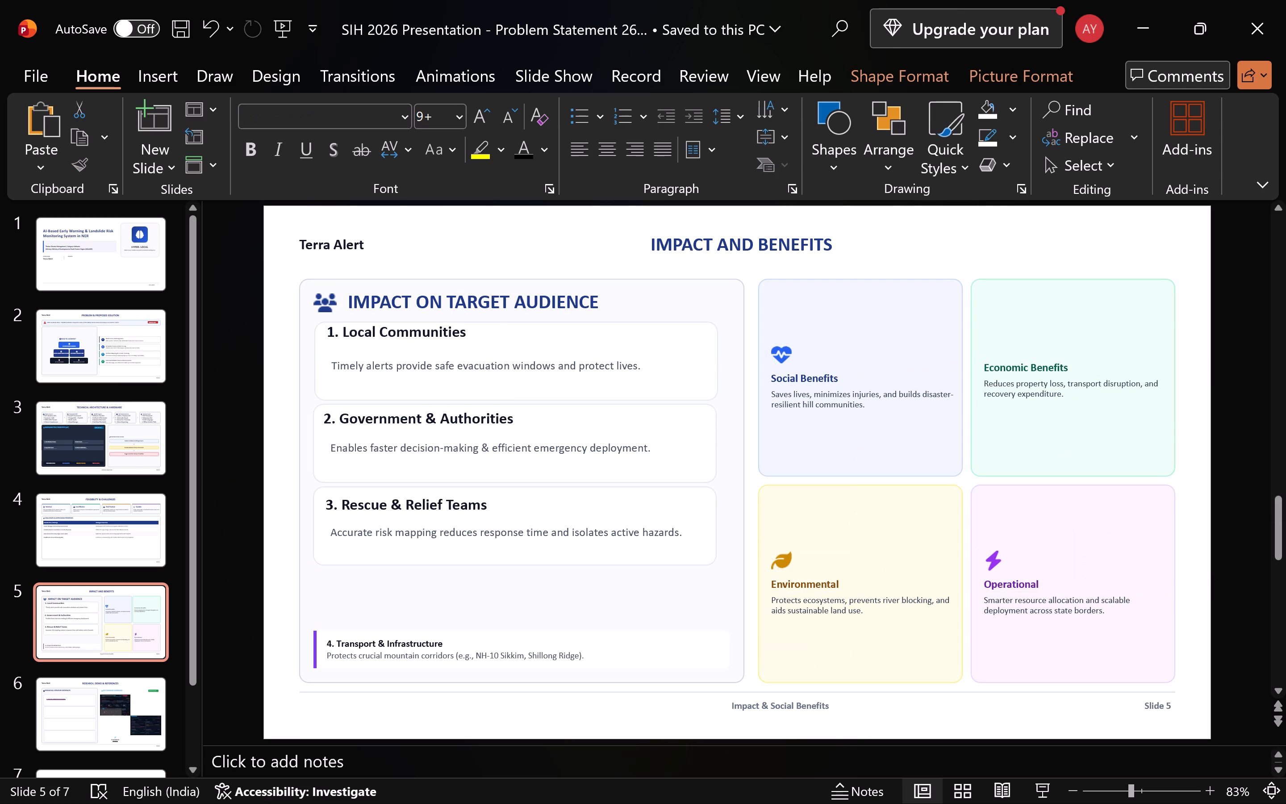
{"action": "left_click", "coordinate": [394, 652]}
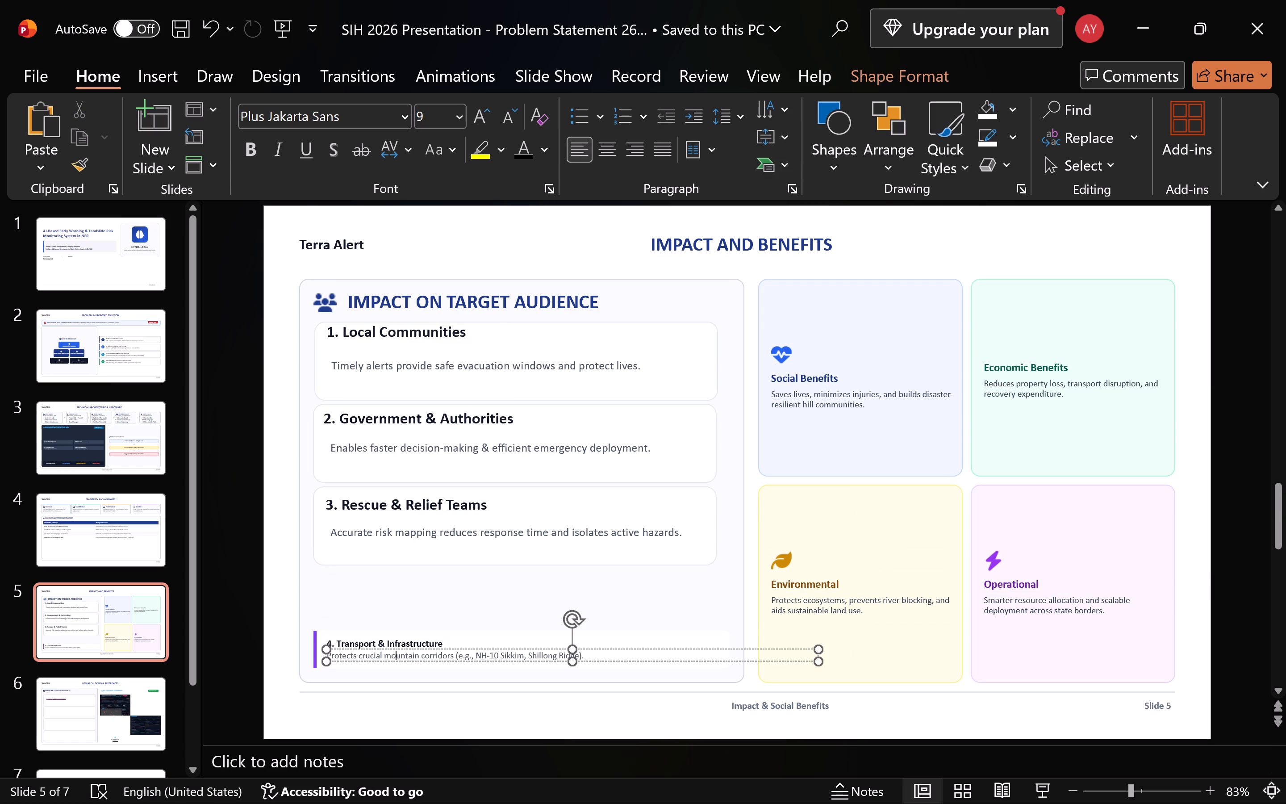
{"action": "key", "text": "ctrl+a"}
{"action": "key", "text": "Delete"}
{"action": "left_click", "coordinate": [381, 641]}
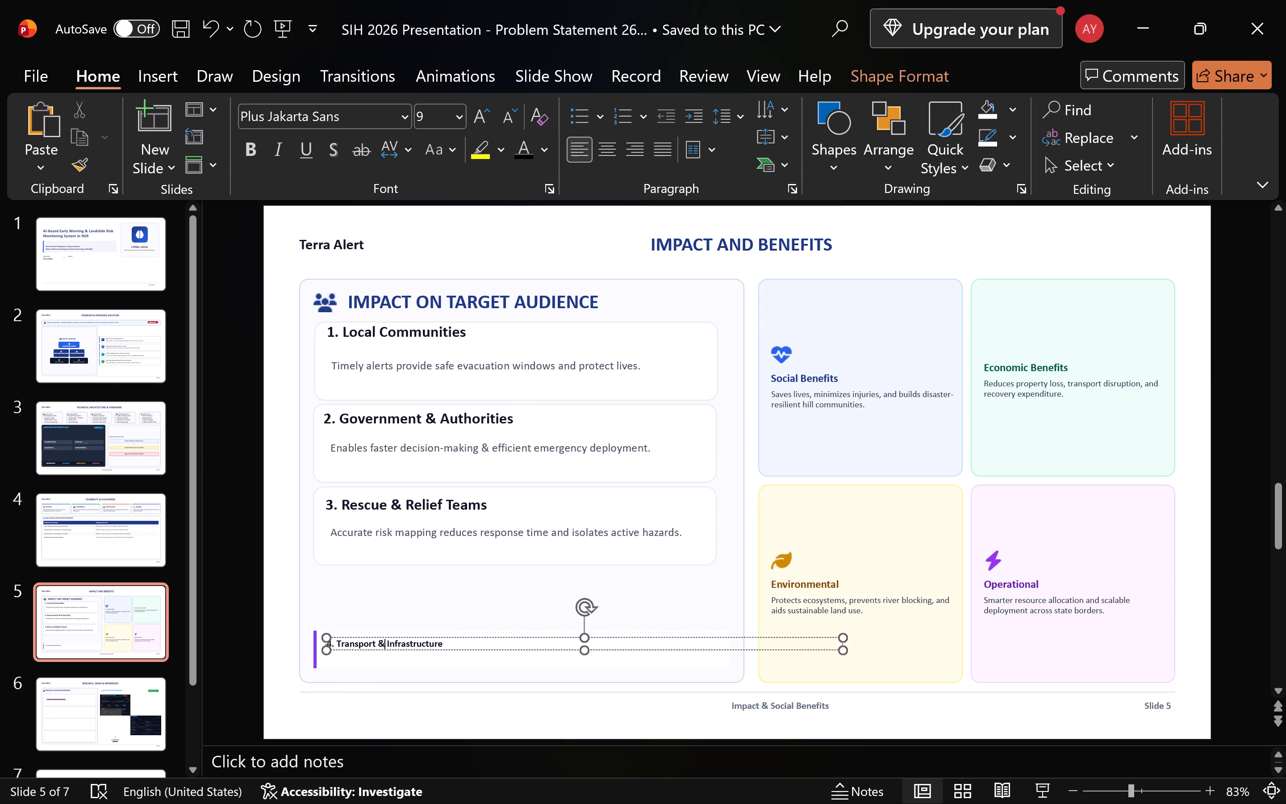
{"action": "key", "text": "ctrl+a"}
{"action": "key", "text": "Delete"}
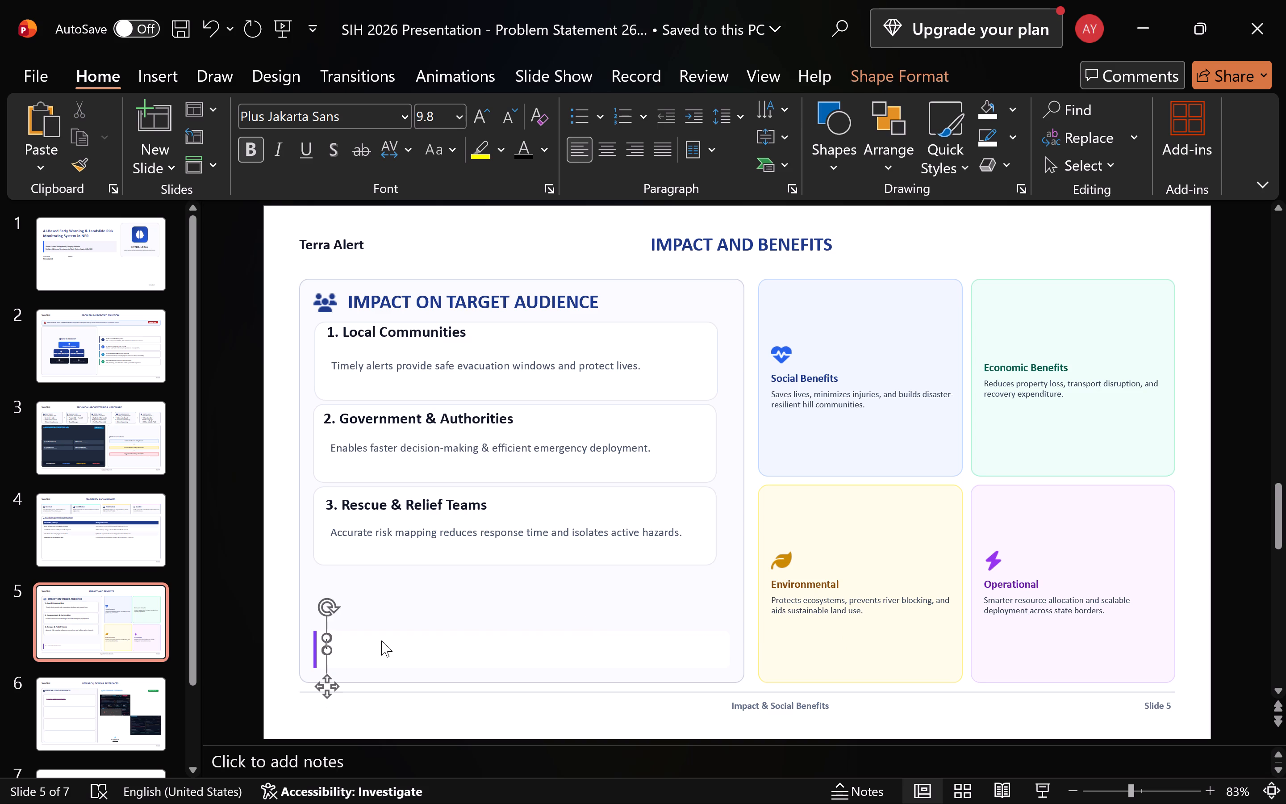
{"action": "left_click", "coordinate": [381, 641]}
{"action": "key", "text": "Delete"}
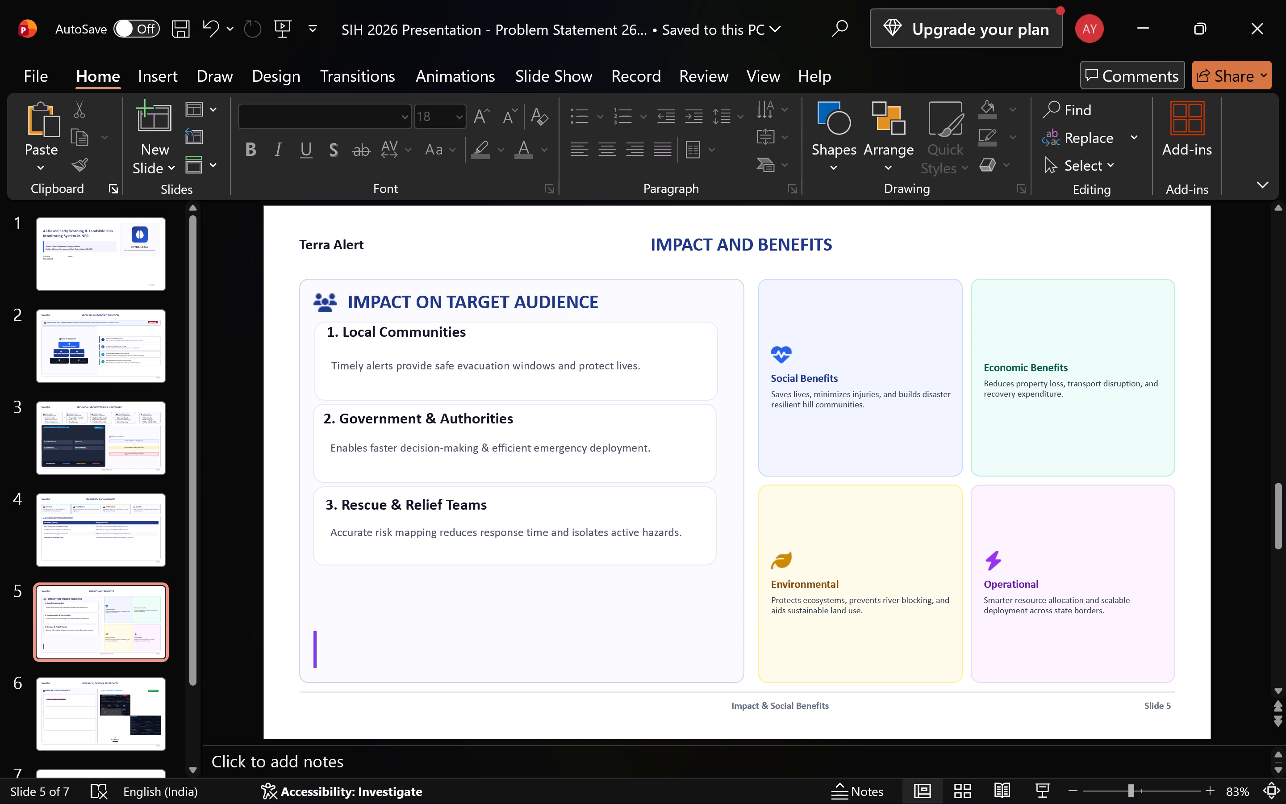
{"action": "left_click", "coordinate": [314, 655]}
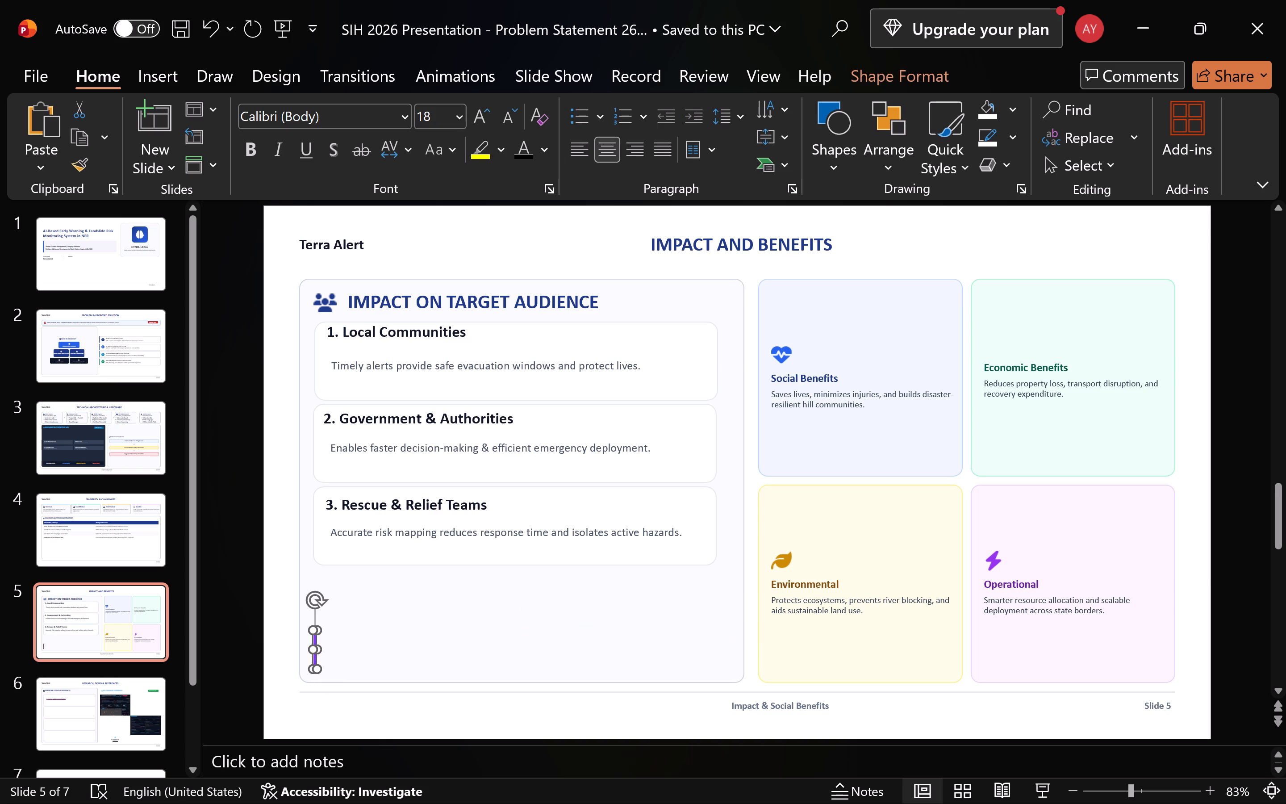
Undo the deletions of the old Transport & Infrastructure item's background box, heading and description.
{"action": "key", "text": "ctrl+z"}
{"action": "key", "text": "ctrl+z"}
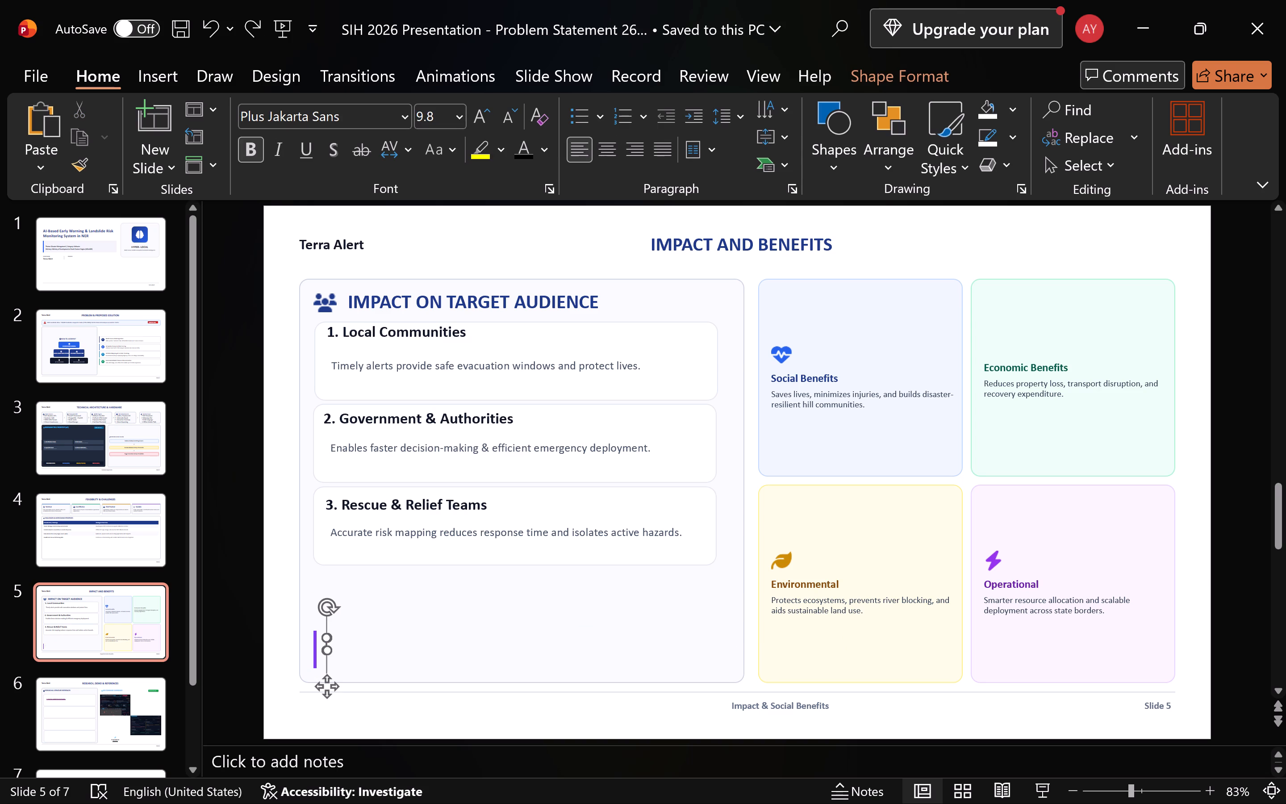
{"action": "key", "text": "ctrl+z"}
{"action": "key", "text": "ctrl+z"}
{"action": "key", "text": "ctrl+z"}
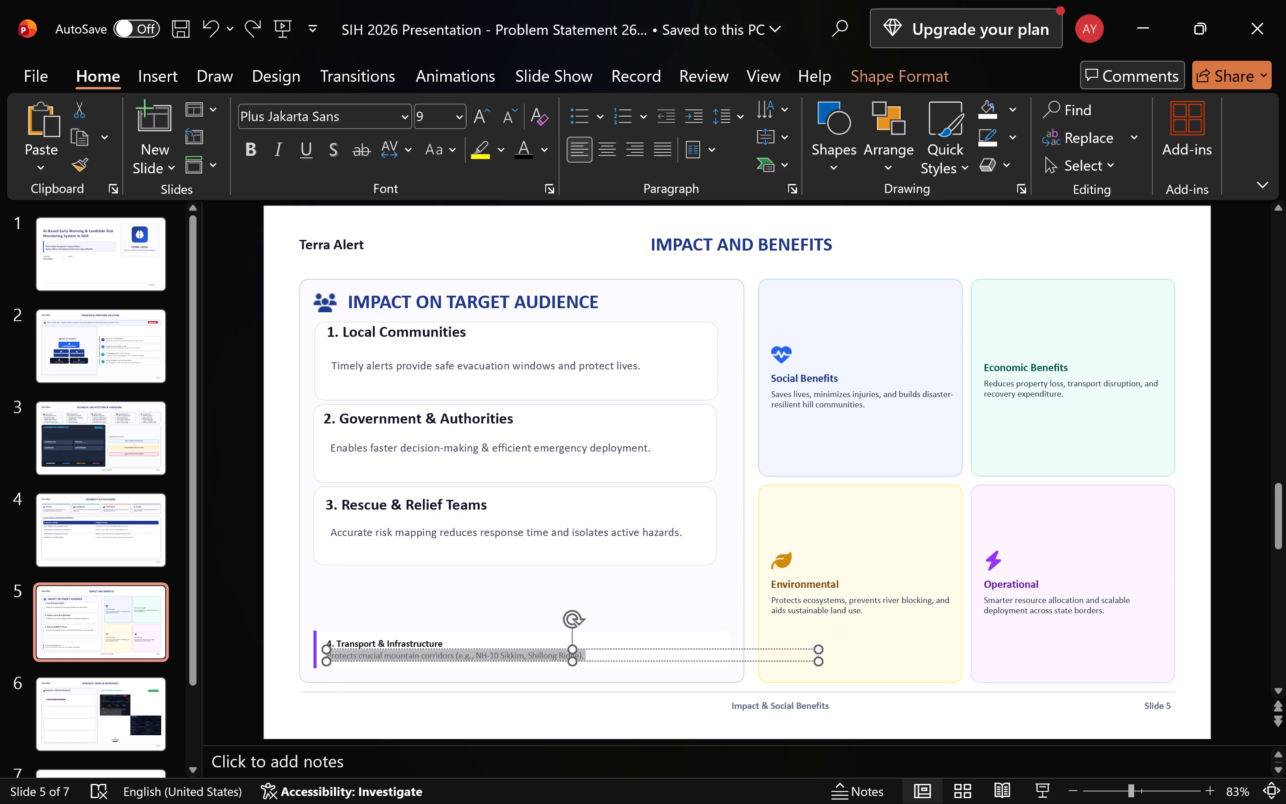
Duplicate the rounded box behind the Rescue & Relief Teams item for a fourth target audience item.
{"action": "left_click", "coordinate": [534, 612]}
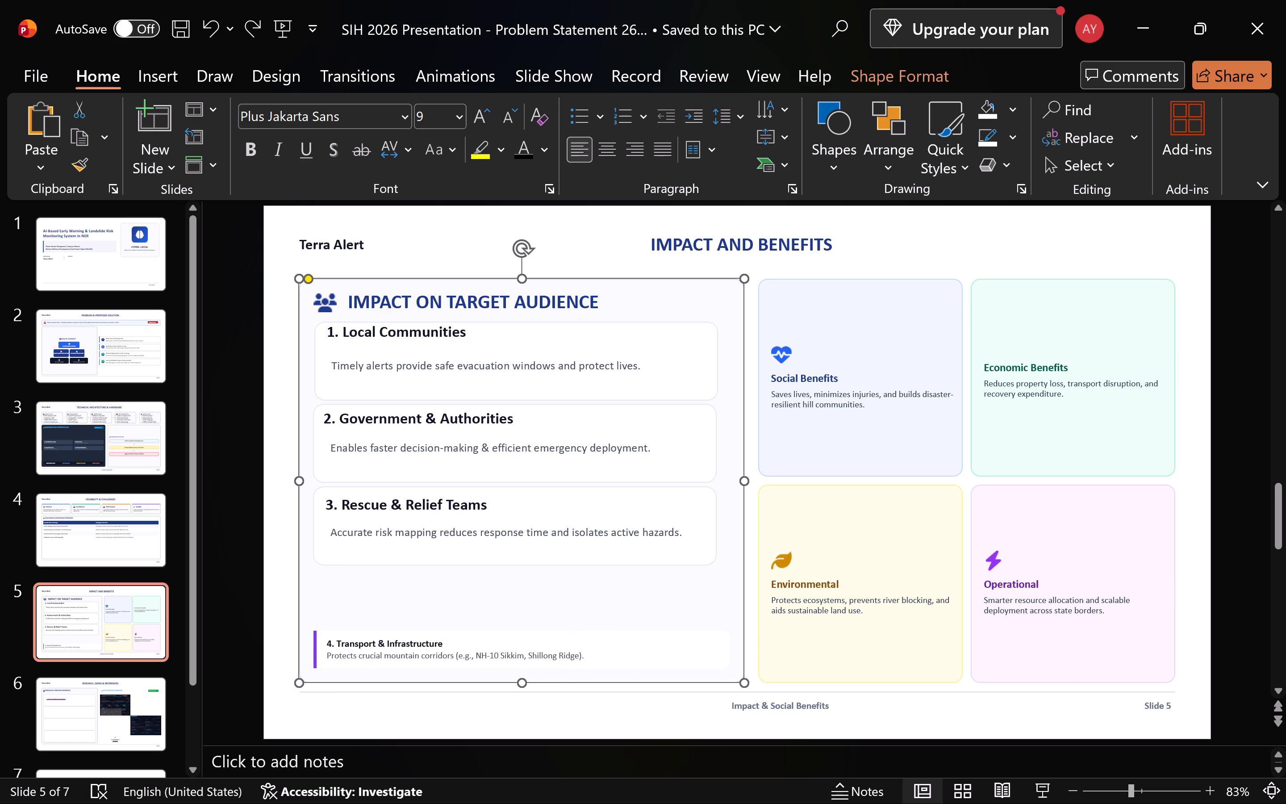
{"action": "left_click", "coordinate": [682, 551]}
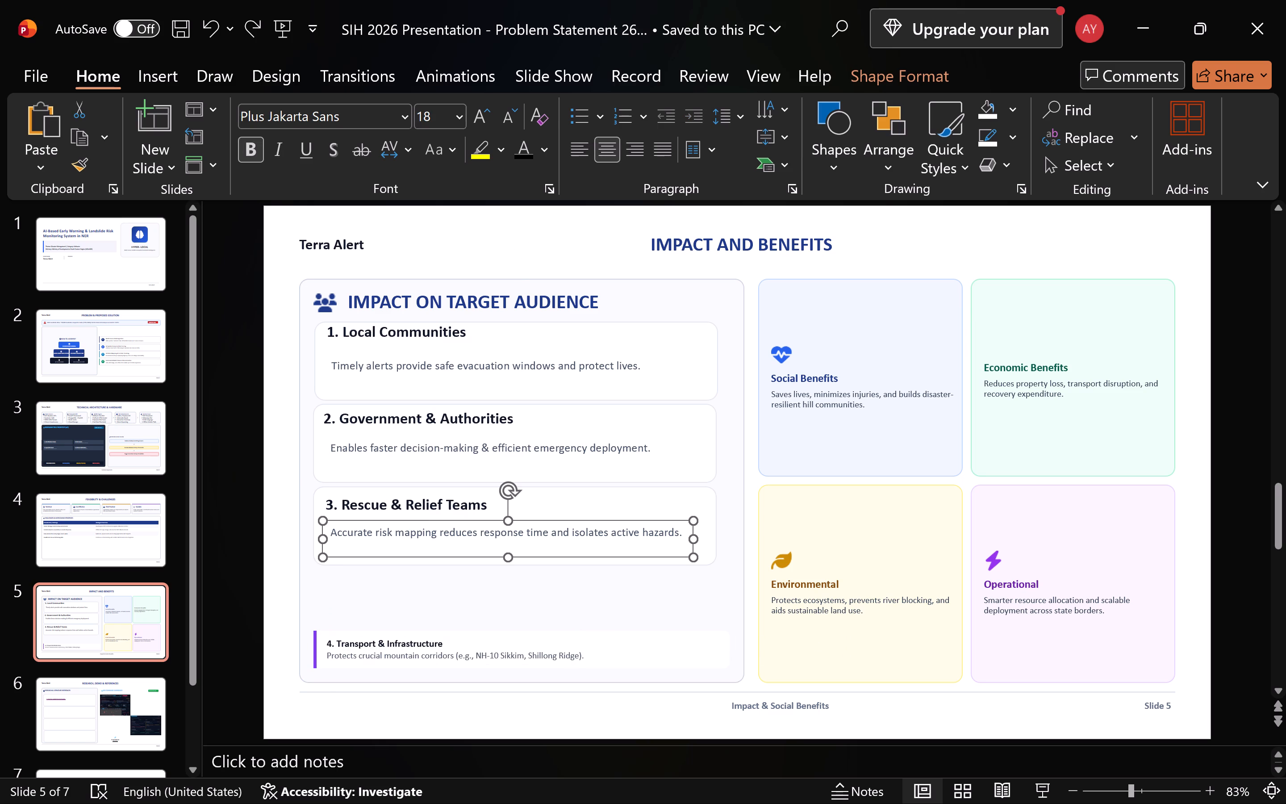
{"action": "left_click", "coordinate": [708, 500]}
{"action": "key", "text": "ctrl+c"}
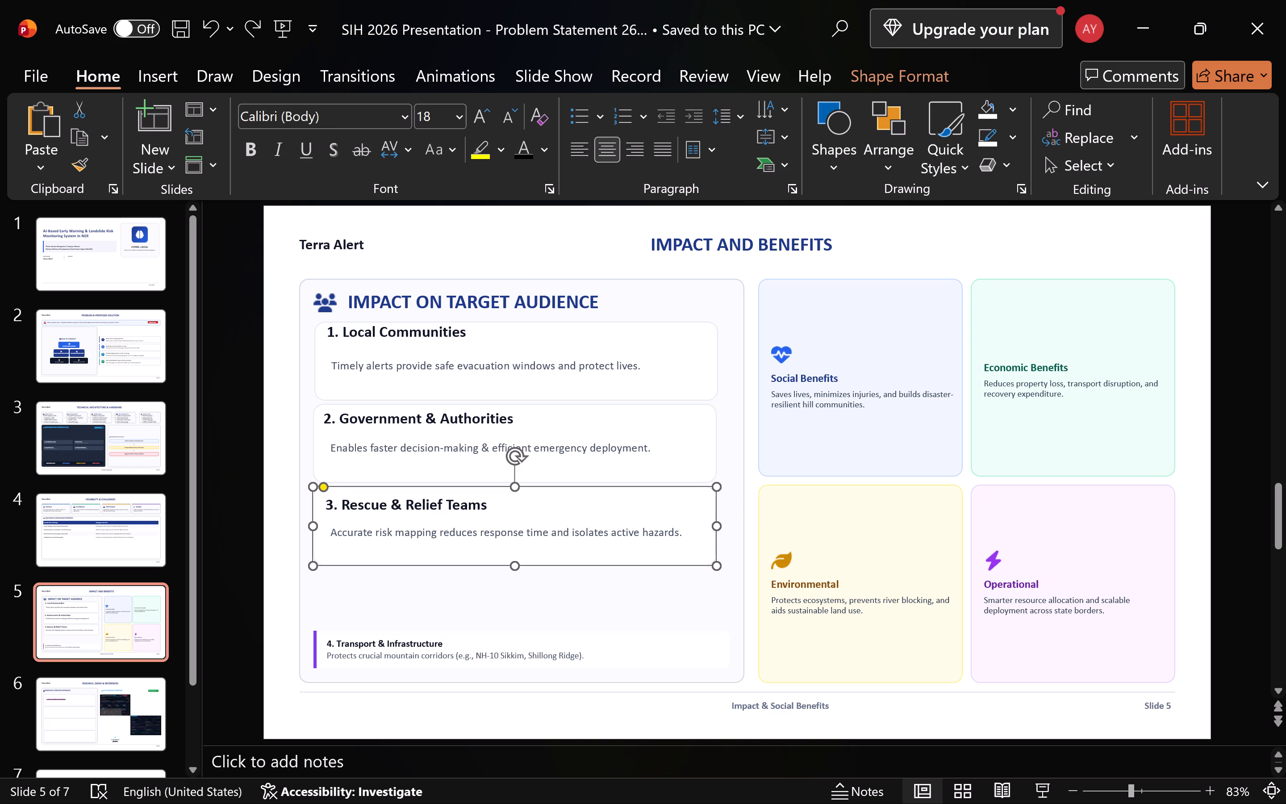
{"action": "key", "text": "ctrl+v"}
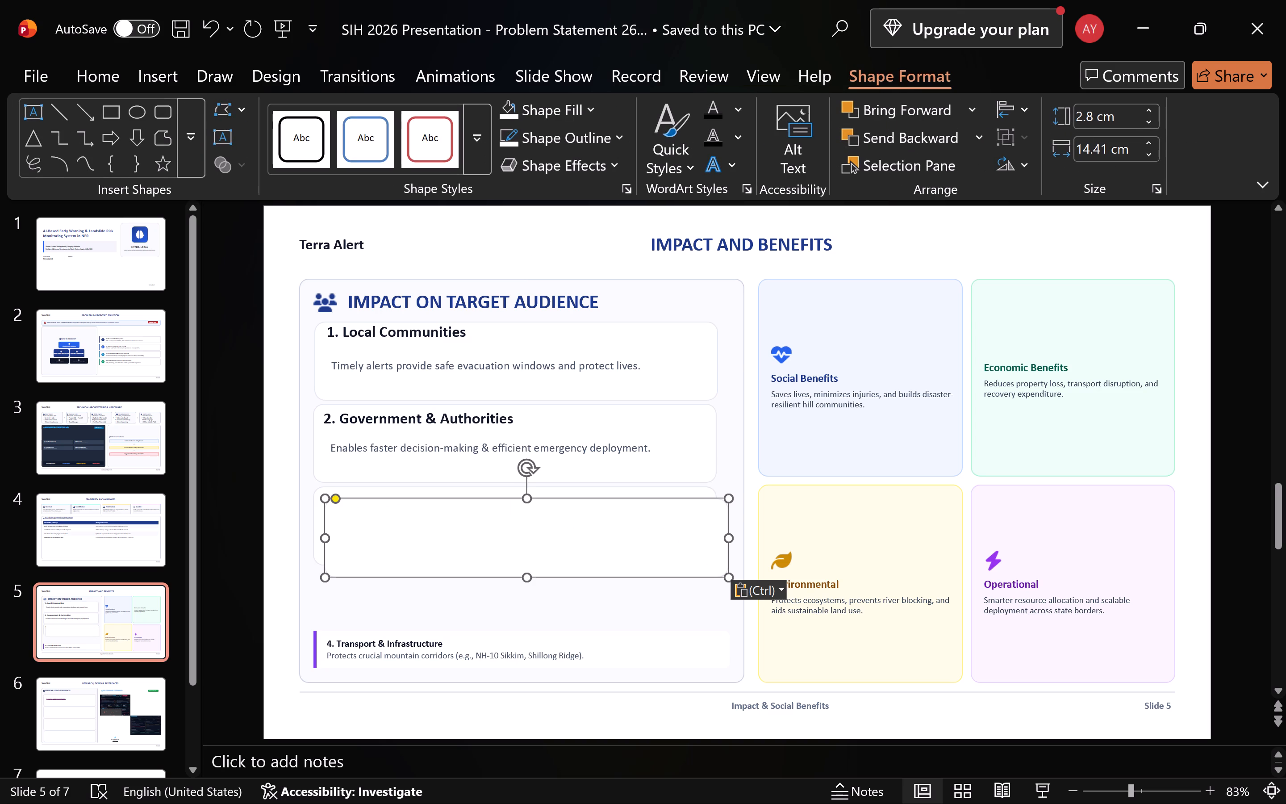
Copy the "4. Transport & Infrastructure" heading from the old small item into the duplicated rounded box.
{"action": "left_click", "coordinate": [416, 638]}
{"action": "key", "text": "ctrl+a"}
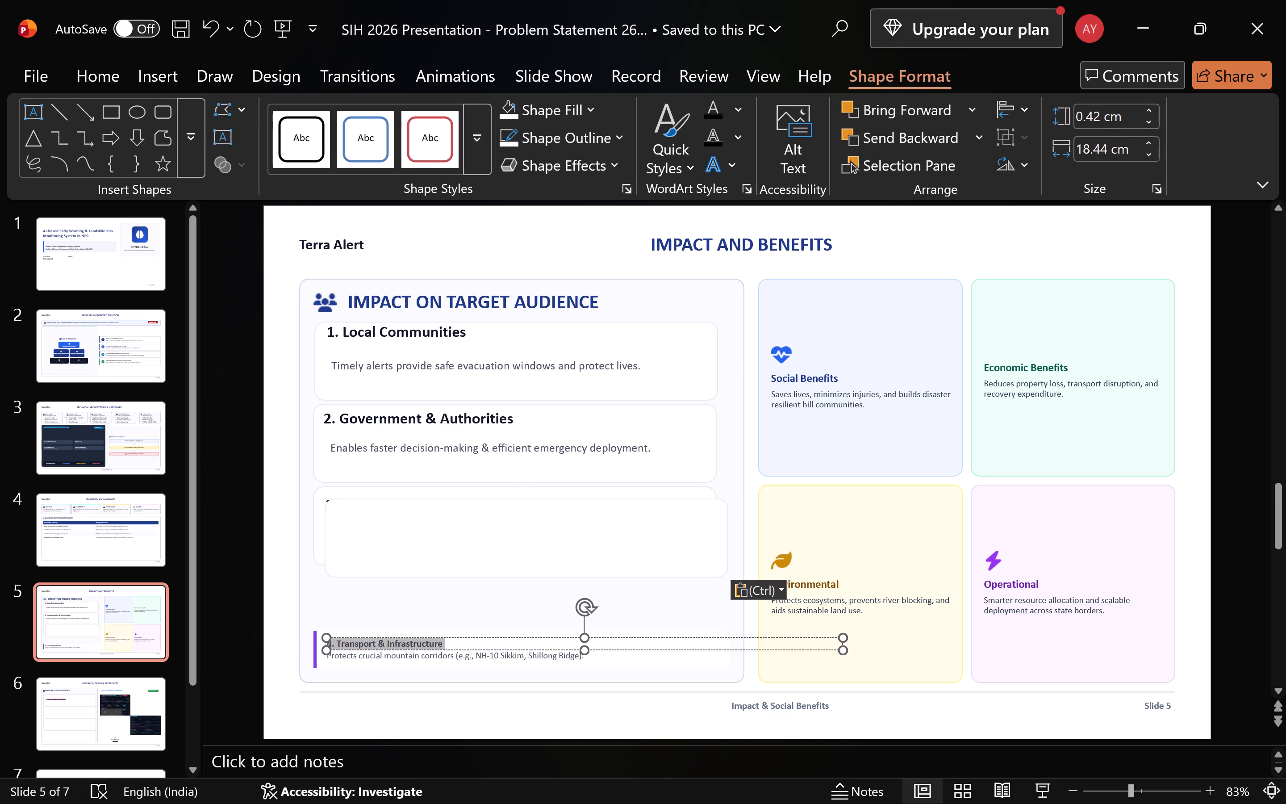
{"action": "key", "text": "ctrl+c"}
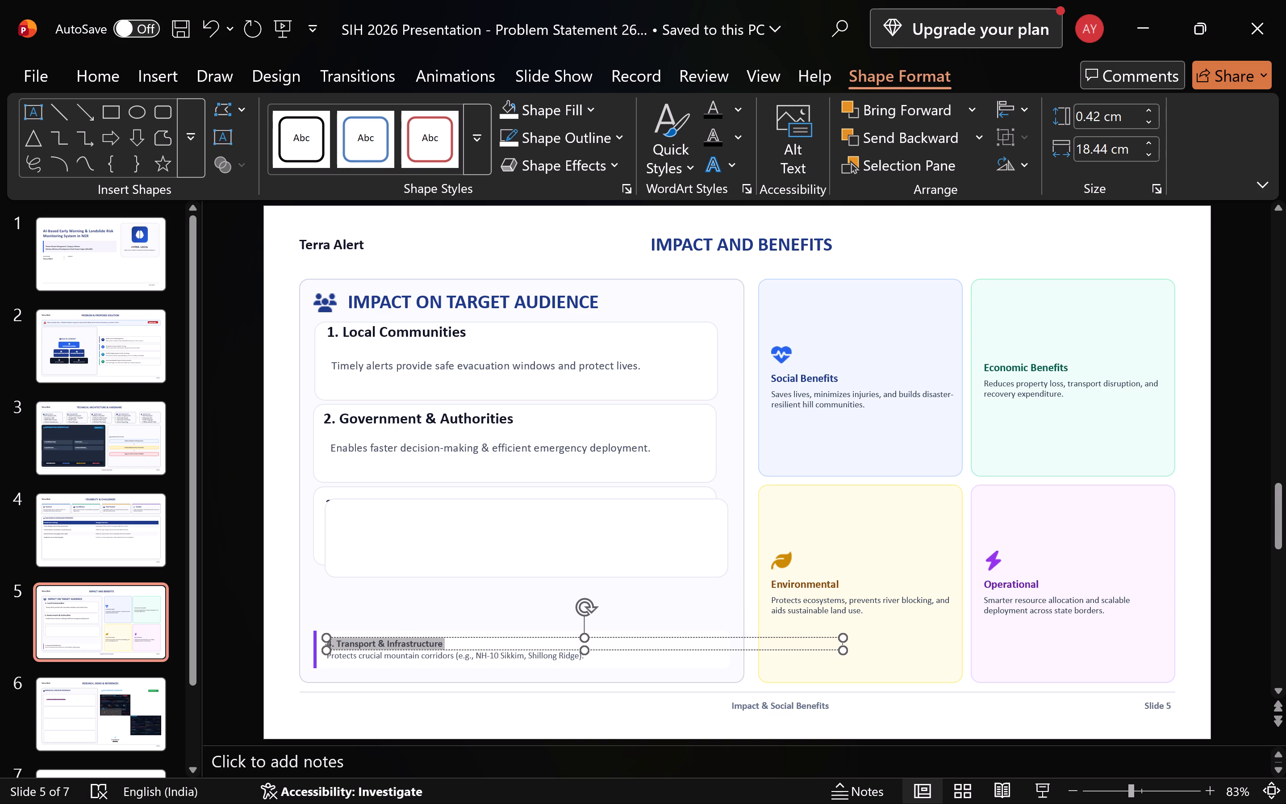
{"action": "left_click", "coordinate": [805, 164]}
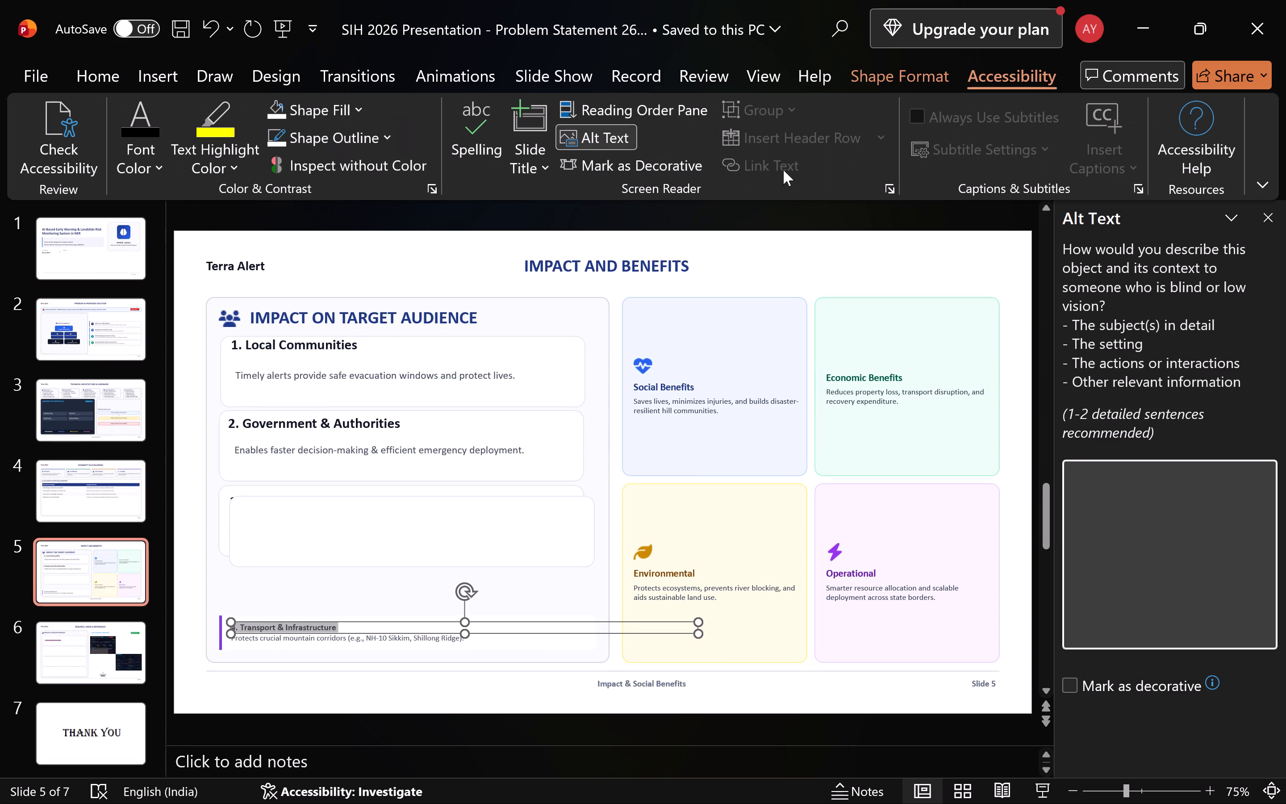
{"action": "left_click", "coordinate": [1265, 217]}
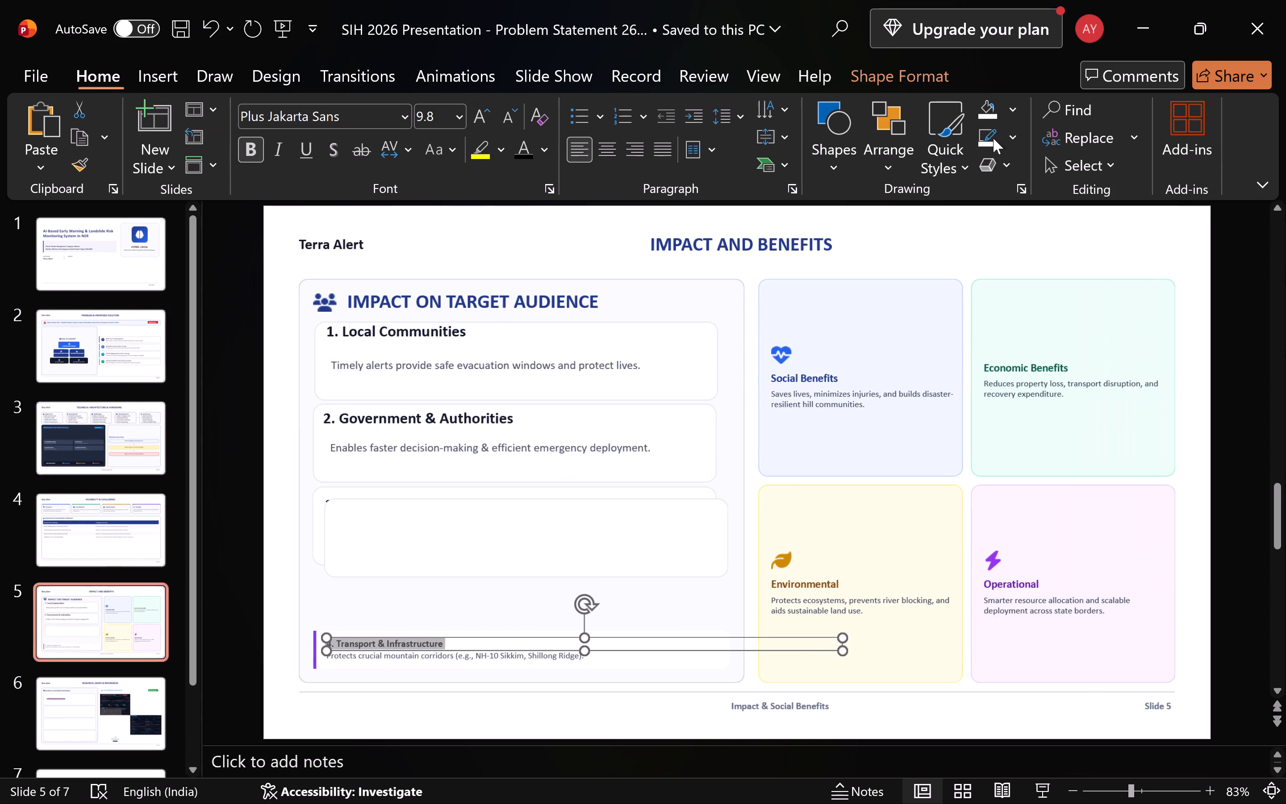
{"action": "left_click", "coordinate": [824, 152]}
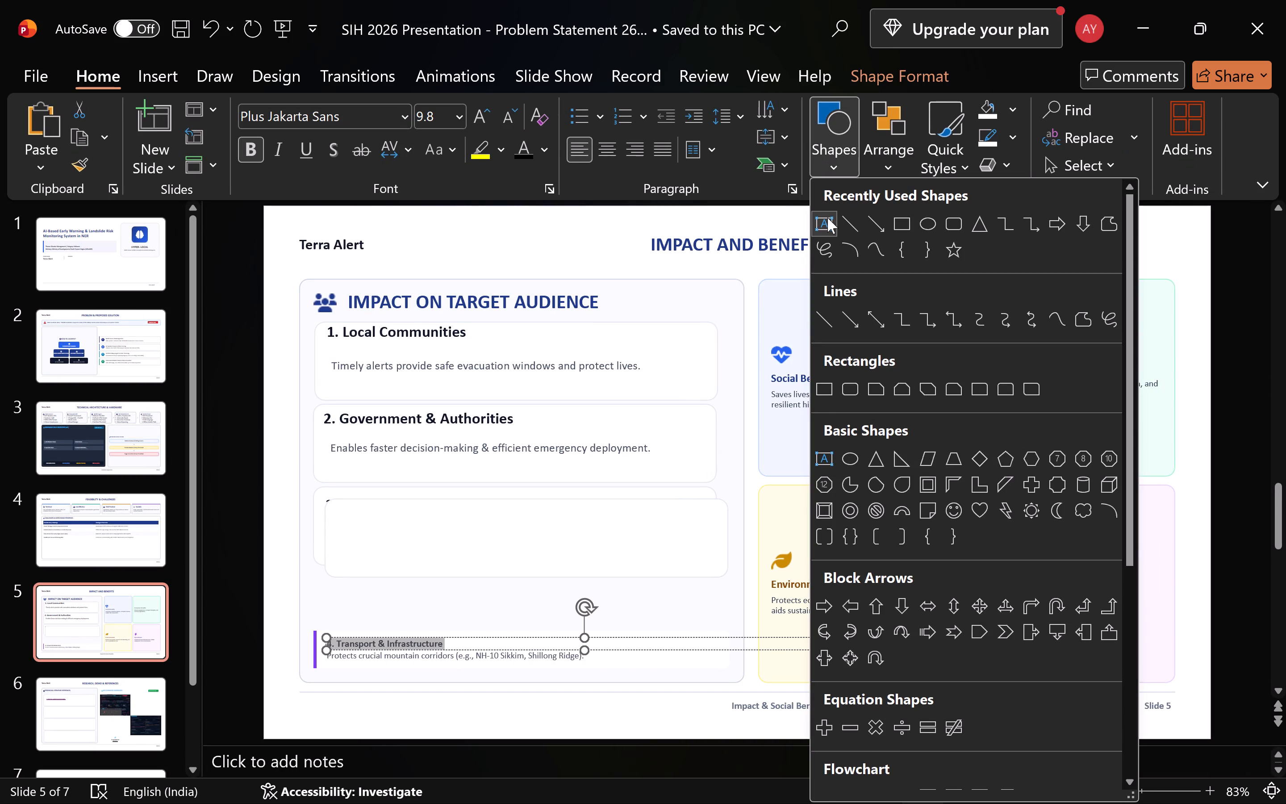
{"action": "left_click", "coordinate": [827, 218]}
{"action": "left_click", "coordinate": [440, 544]}
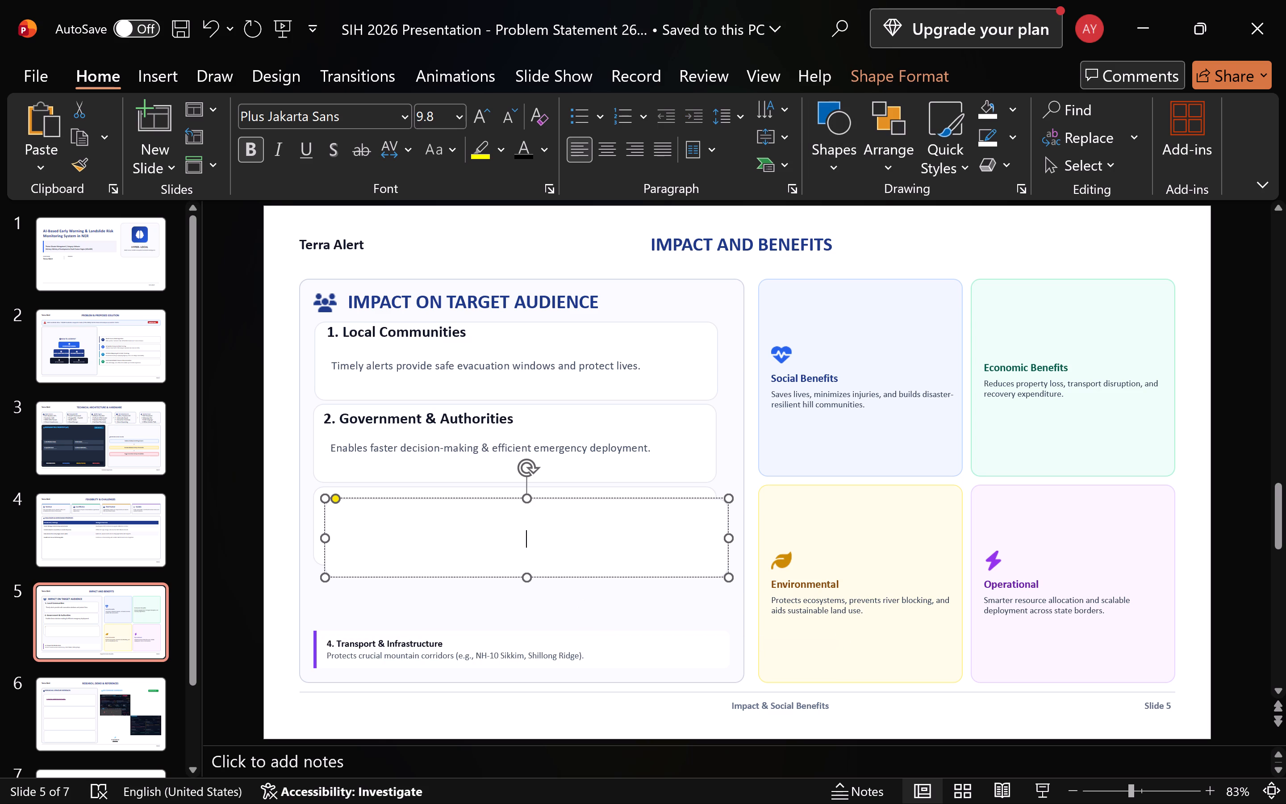
{"action": "key", "text": "ctrl+v"}
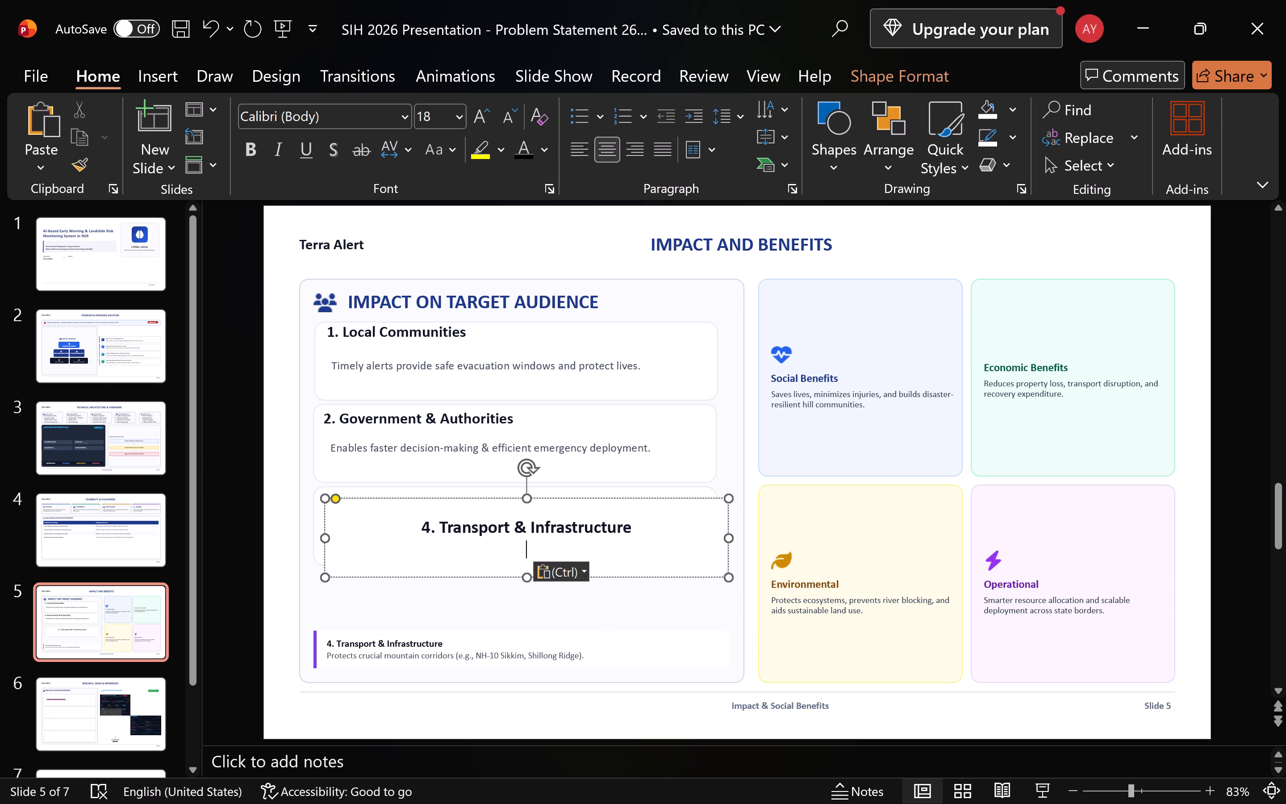
Copy the old Transport & Infrastructure description into a new text box just below the new heading.
{"action": "left_click", "coordinate": [407, 656]}
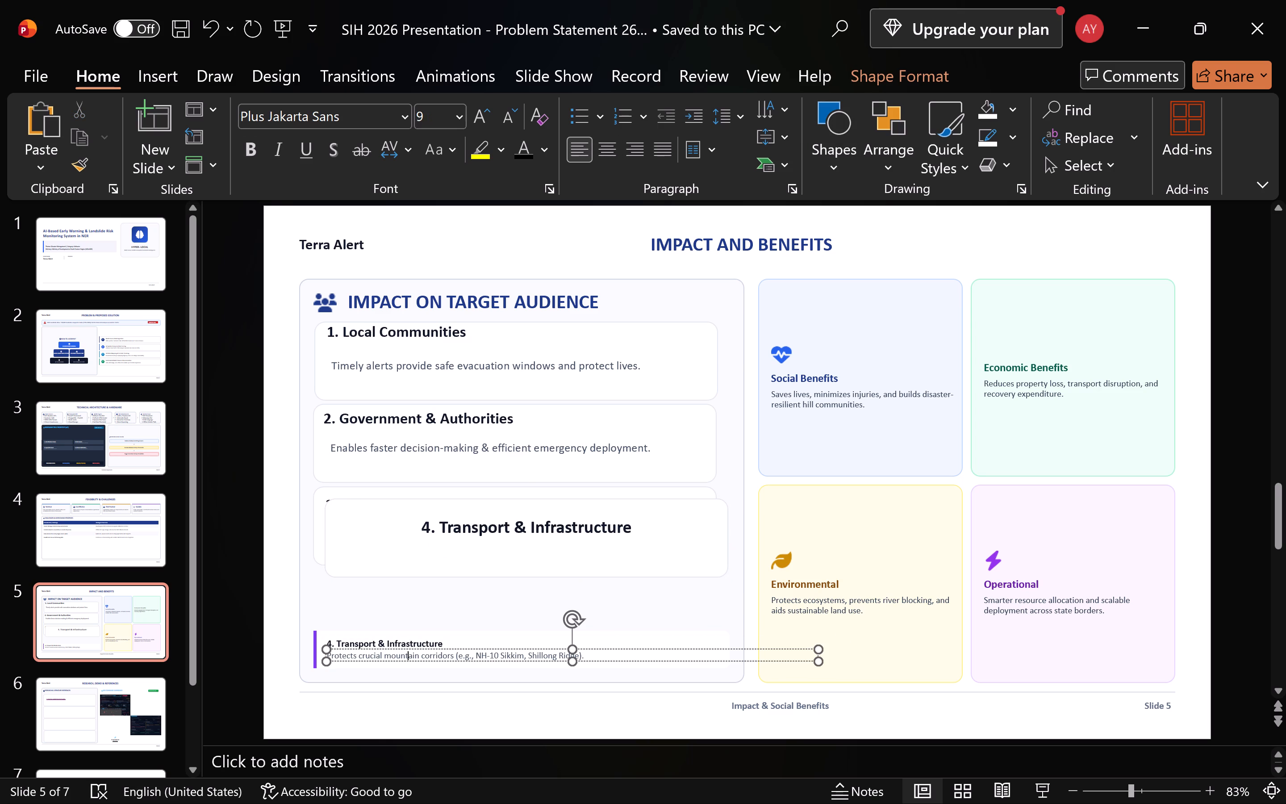
{"action": "key", "text": "ctrl+a"}
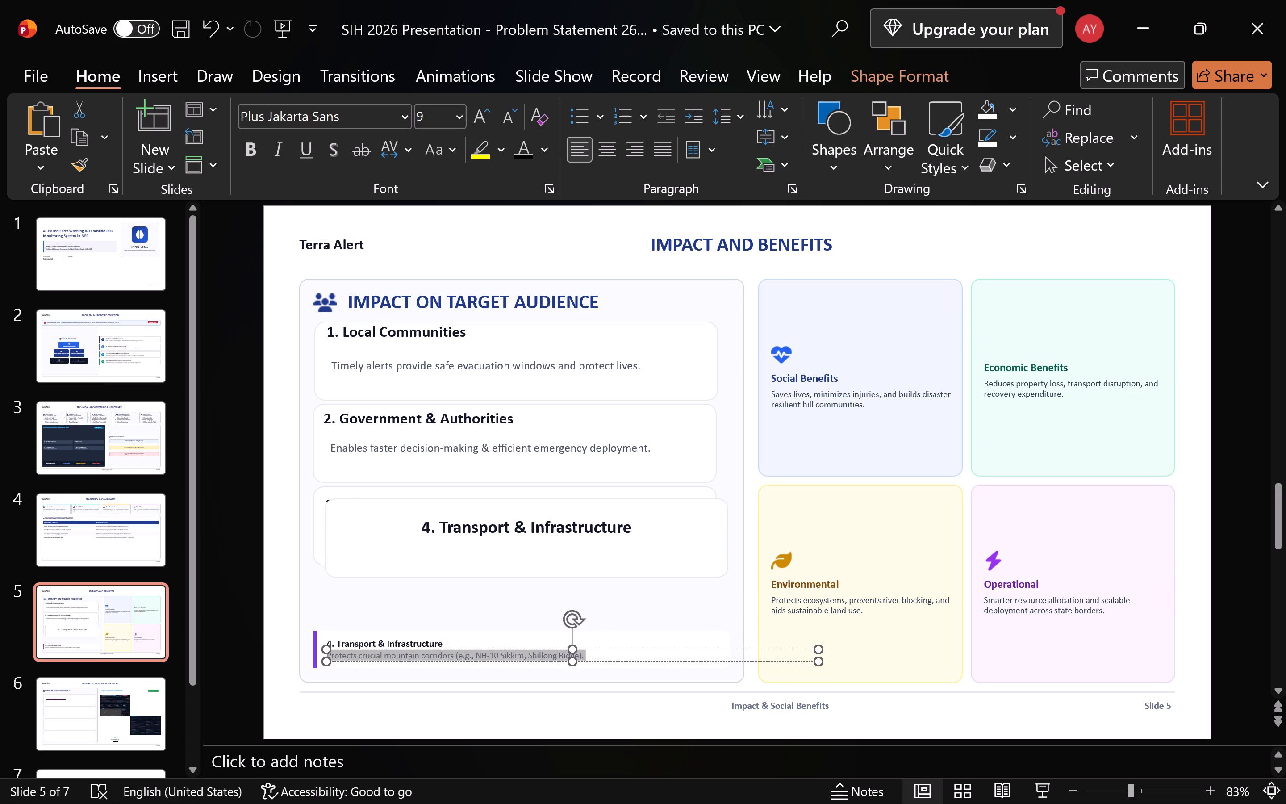
{"action": "key", "text": "ctrl+c"}
{"action": "left_click", "coordinate": [823, 146]}
{"action": "left_click", "coordinate": [817, 226]}
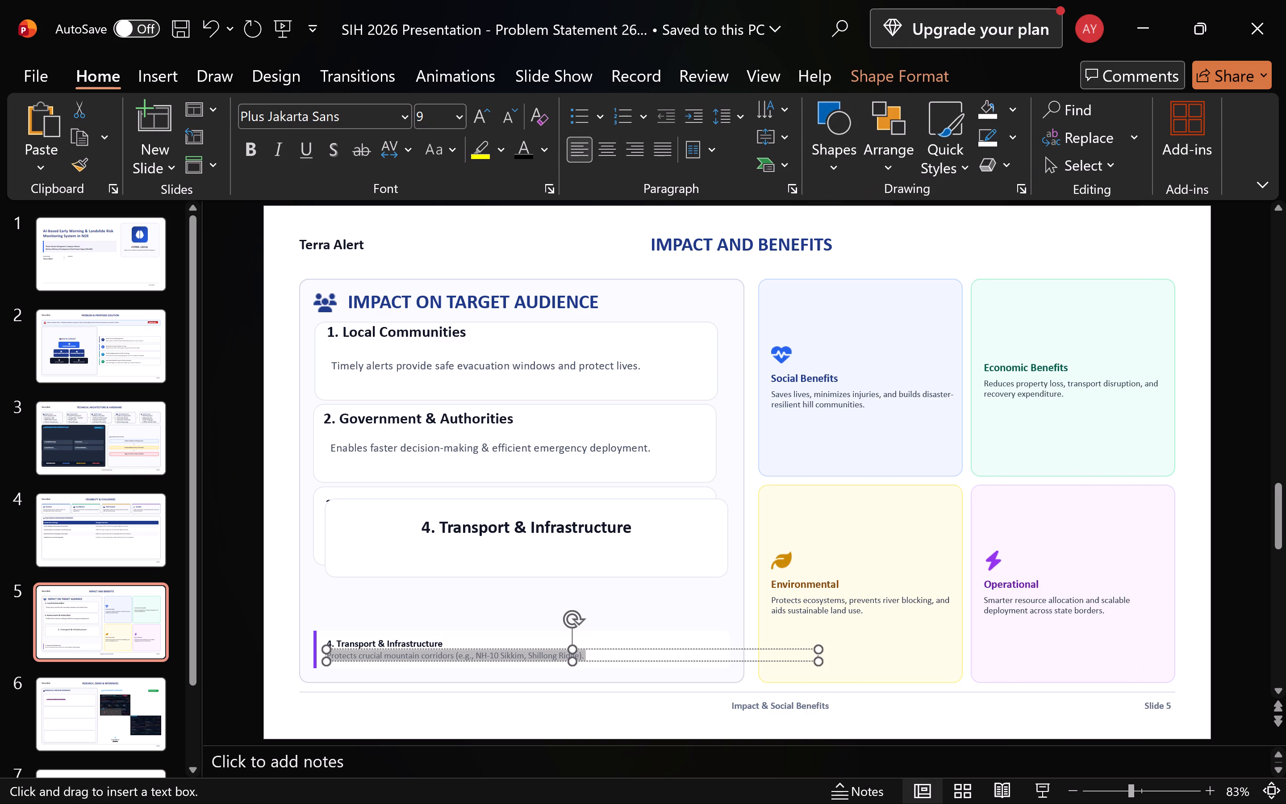
{"action": "left_click", "coordinate": [469, 565]}
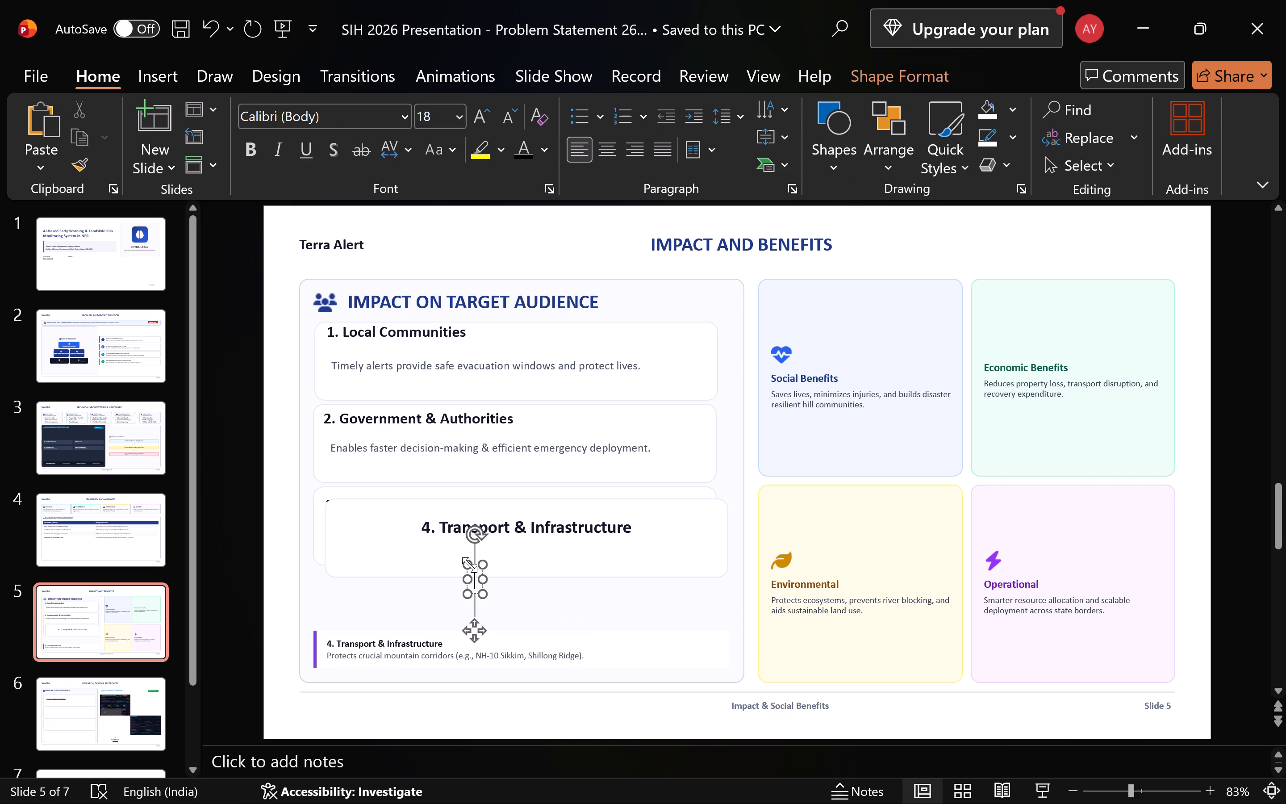
{"action": "key", "text": "ctrl+v"}
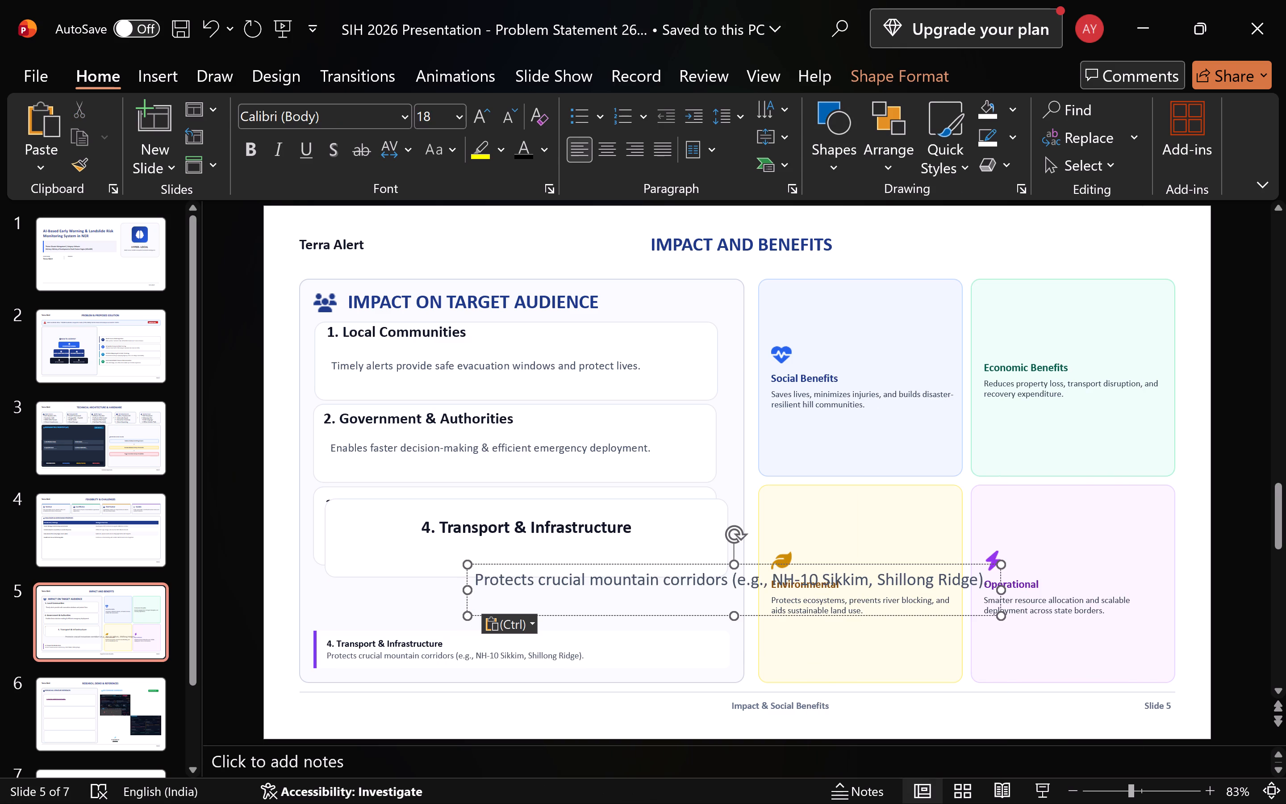
Delete the description and heading text of the old small Transport & Infrastructure item.
{"action": "left_click", "coordinate": [622, 661]}
{"action": "key", "text": "ctrl+a"}
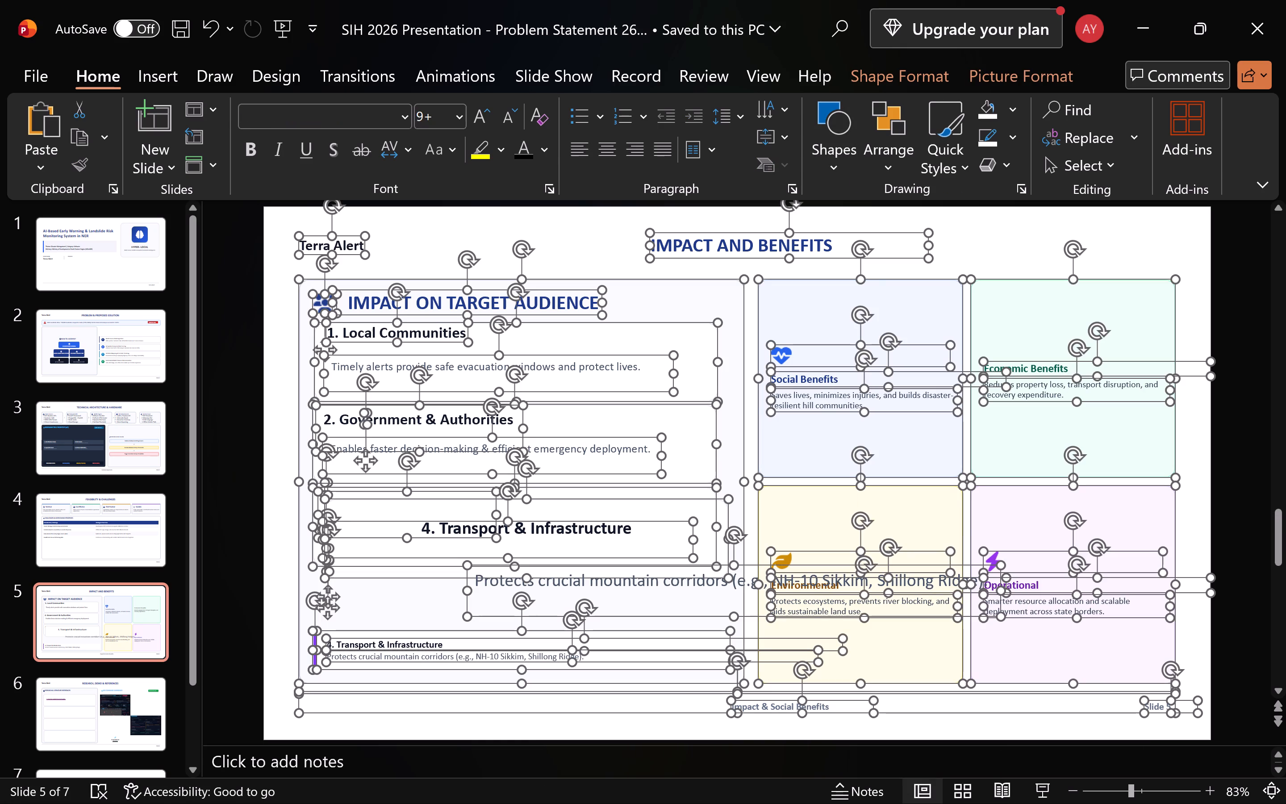
{"action": "left_click", "coordinate": [598, 766]}
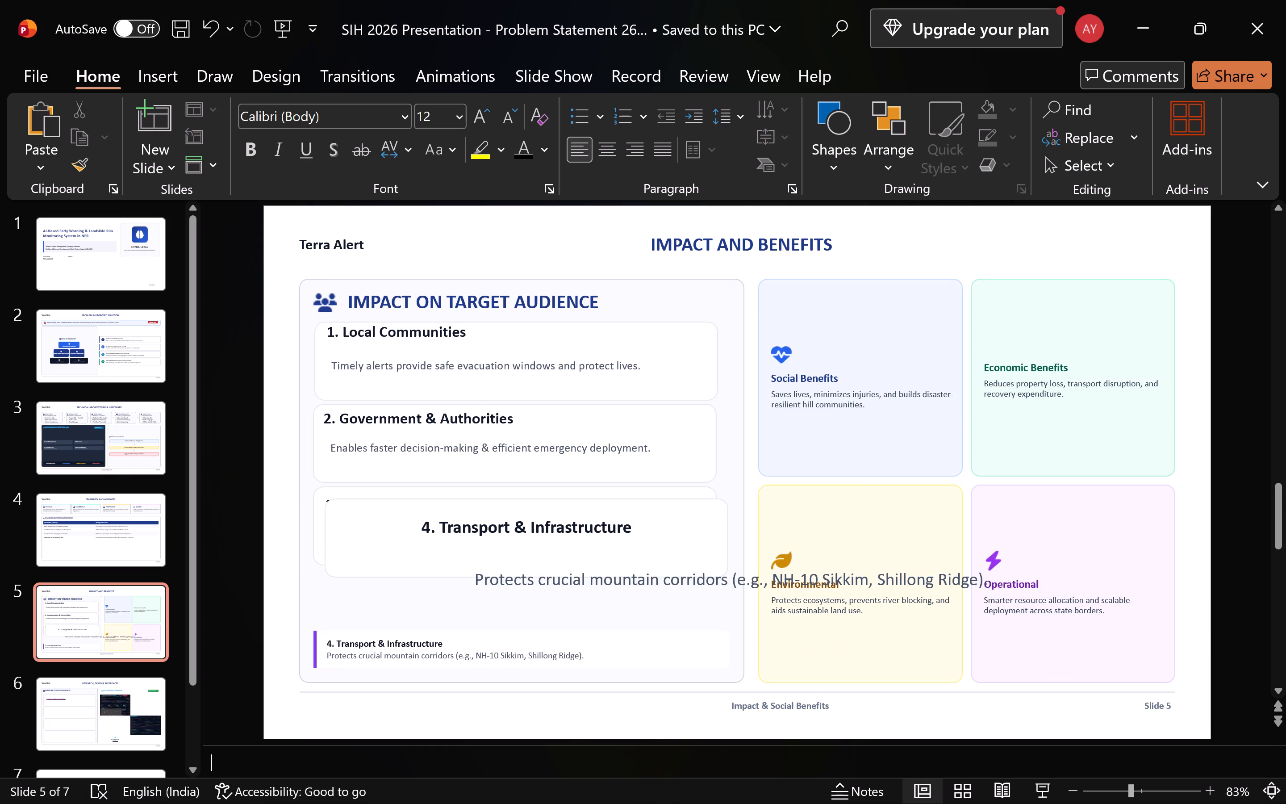
{"action": "left_click", "coordinate": [516, 657]}
{"action": "key", "text": "ctrl+a"}
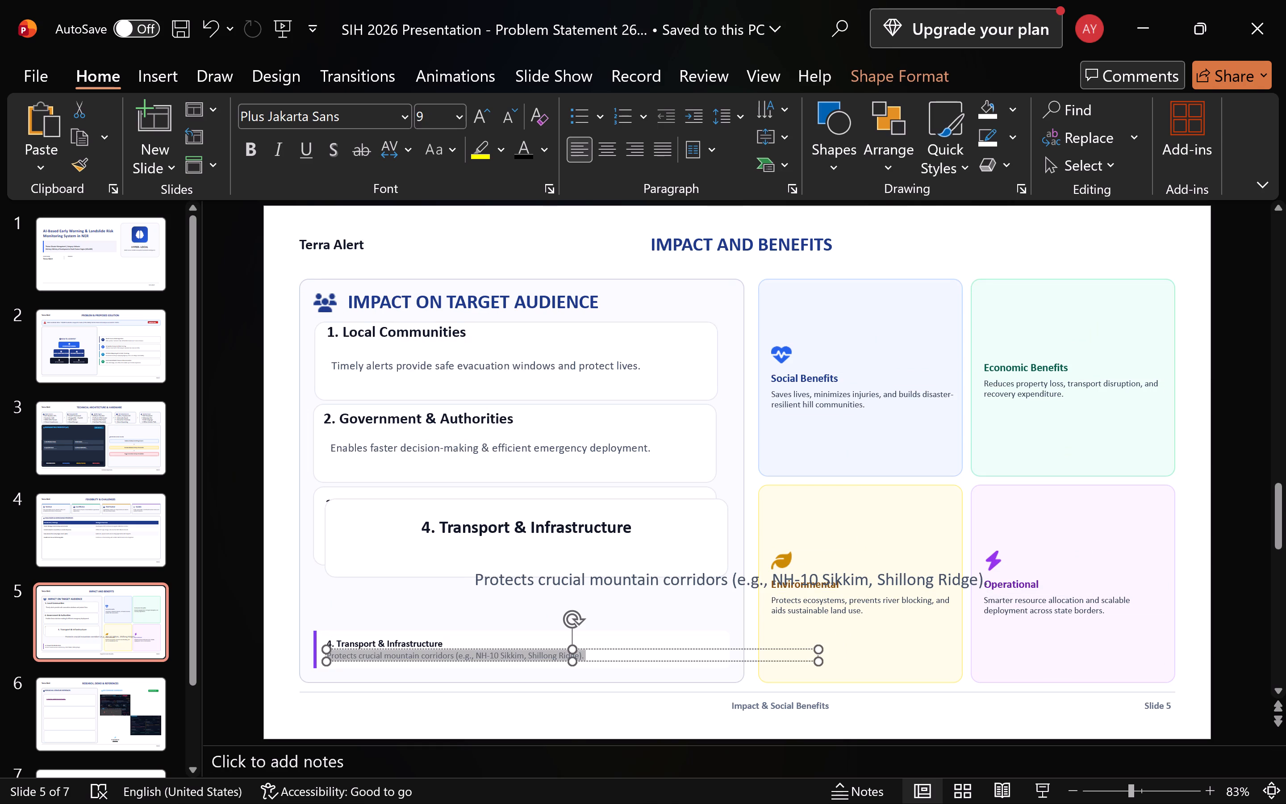
{"action": "key", "text": "Delete"}
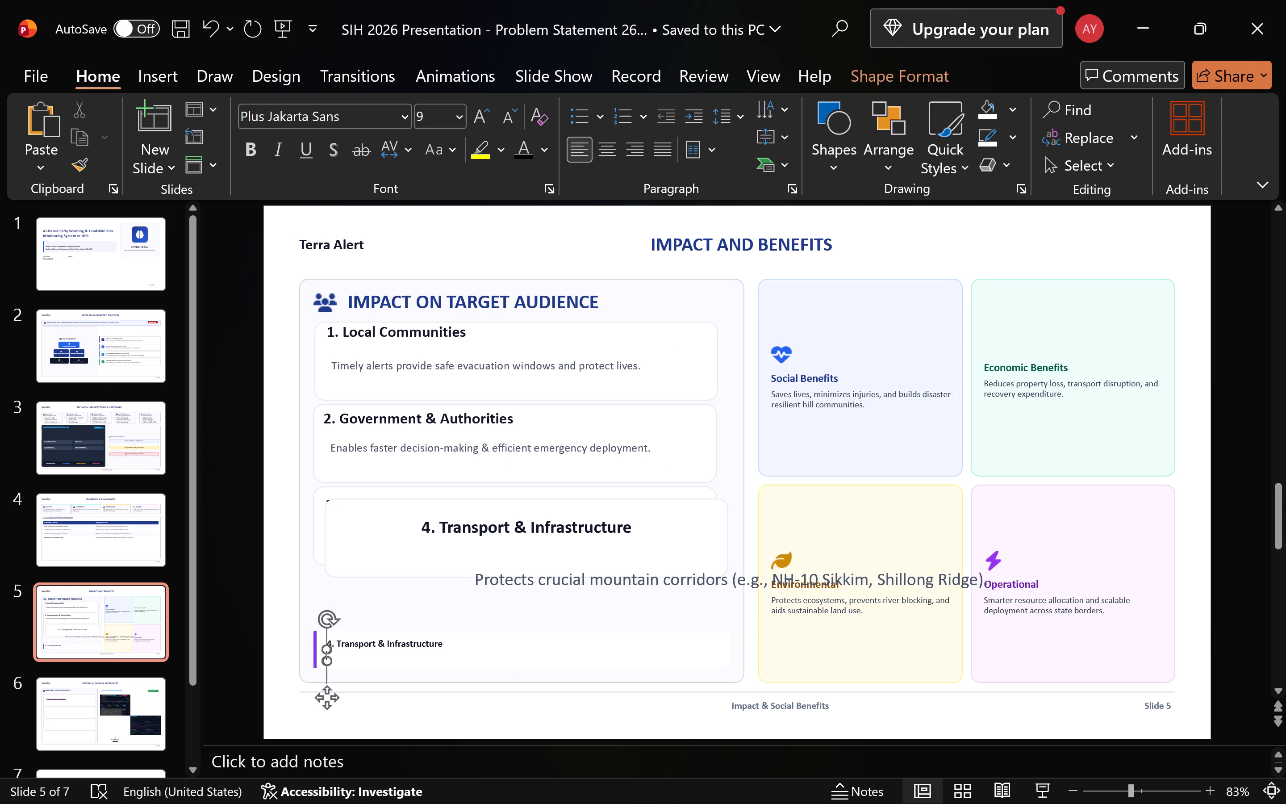
{"action": "left_click", "coordinate": [406, 643]}
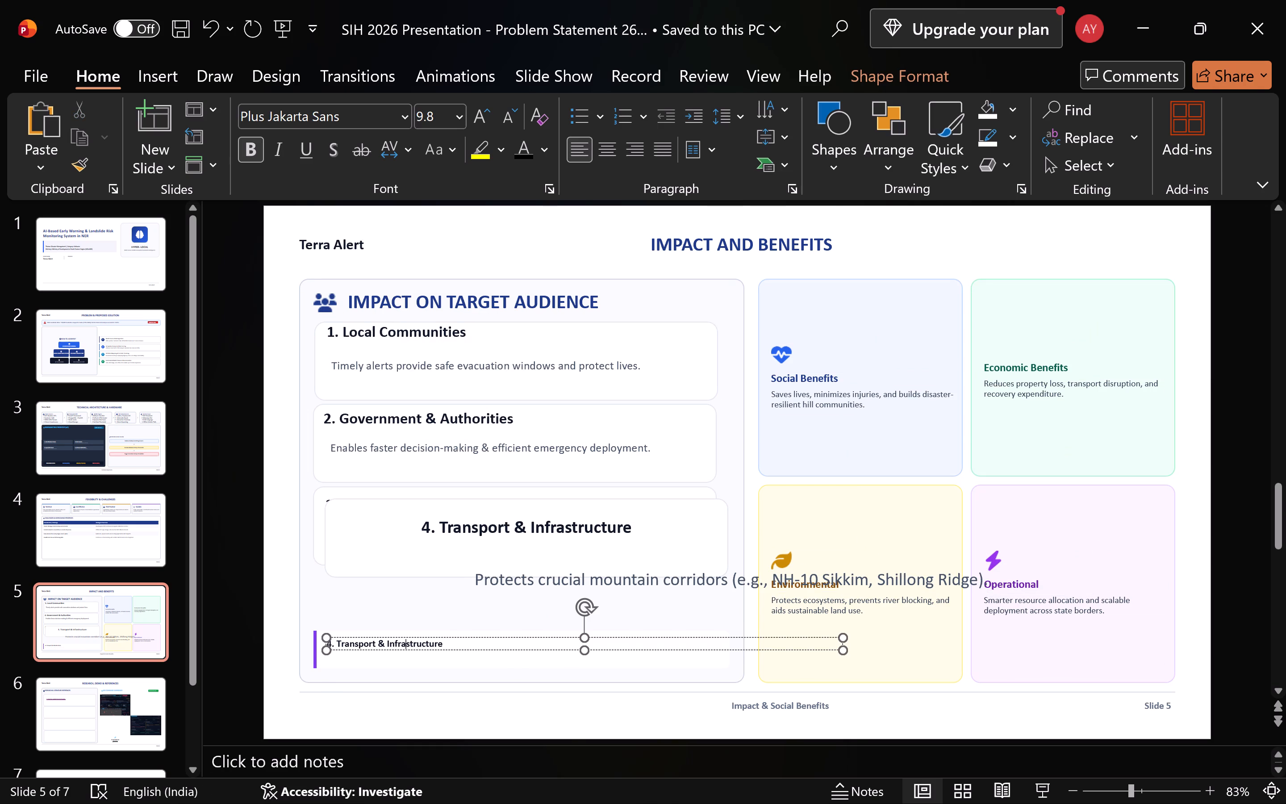
{"action": "key", "text": "ctrl+a"}
{"action": "key", "text": "Delete"}
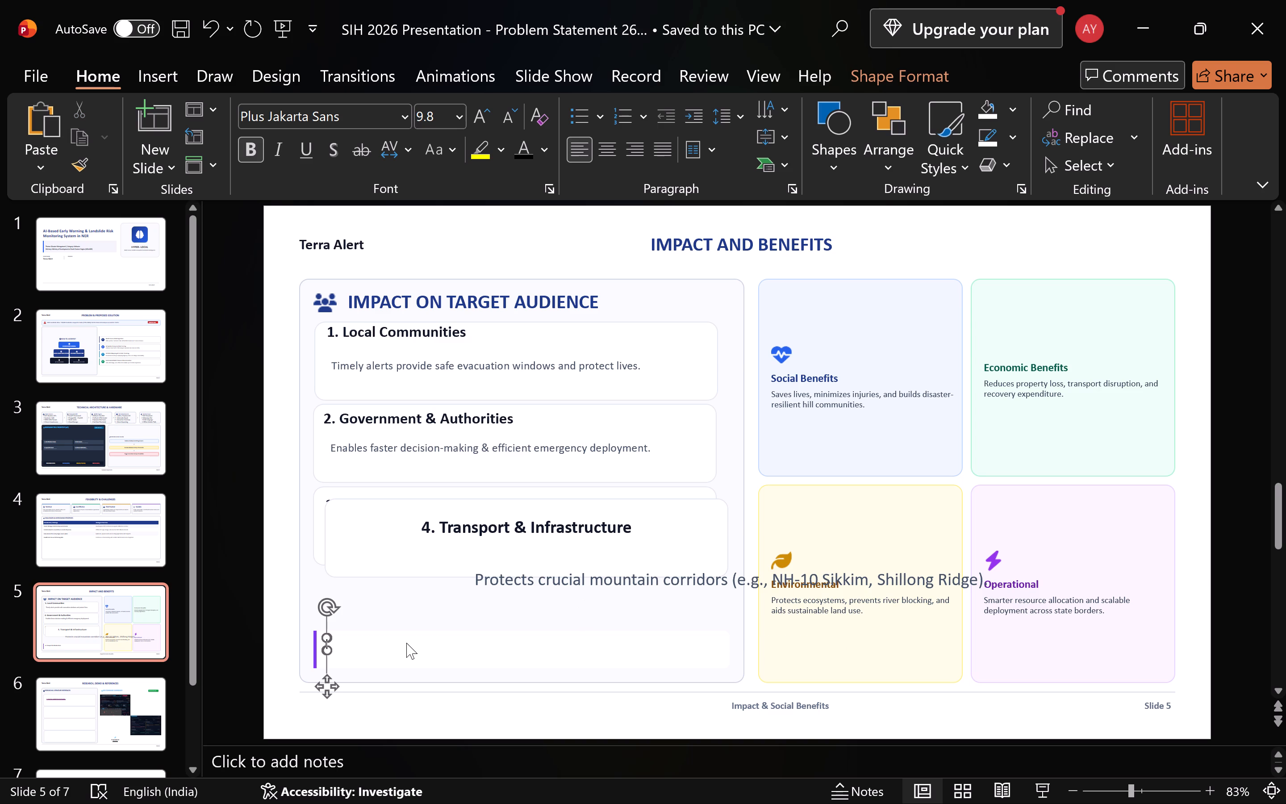
Delete the old Transport & Infrastructure item's empty background box.
{"action": "left_click", "coordinate": [451, 678]}
{"action": "left_click", "coordinate": [390, 667]}
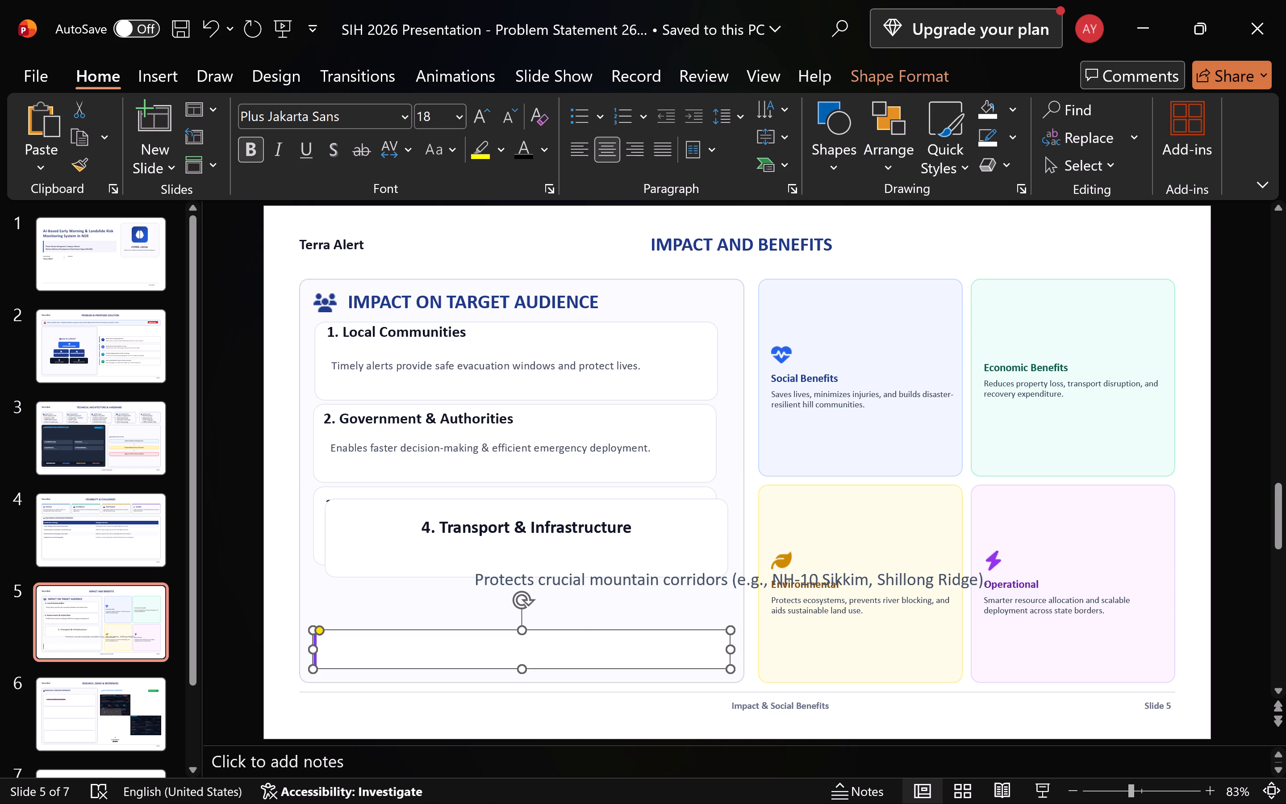
{"action": "key", "text": "Delete"}
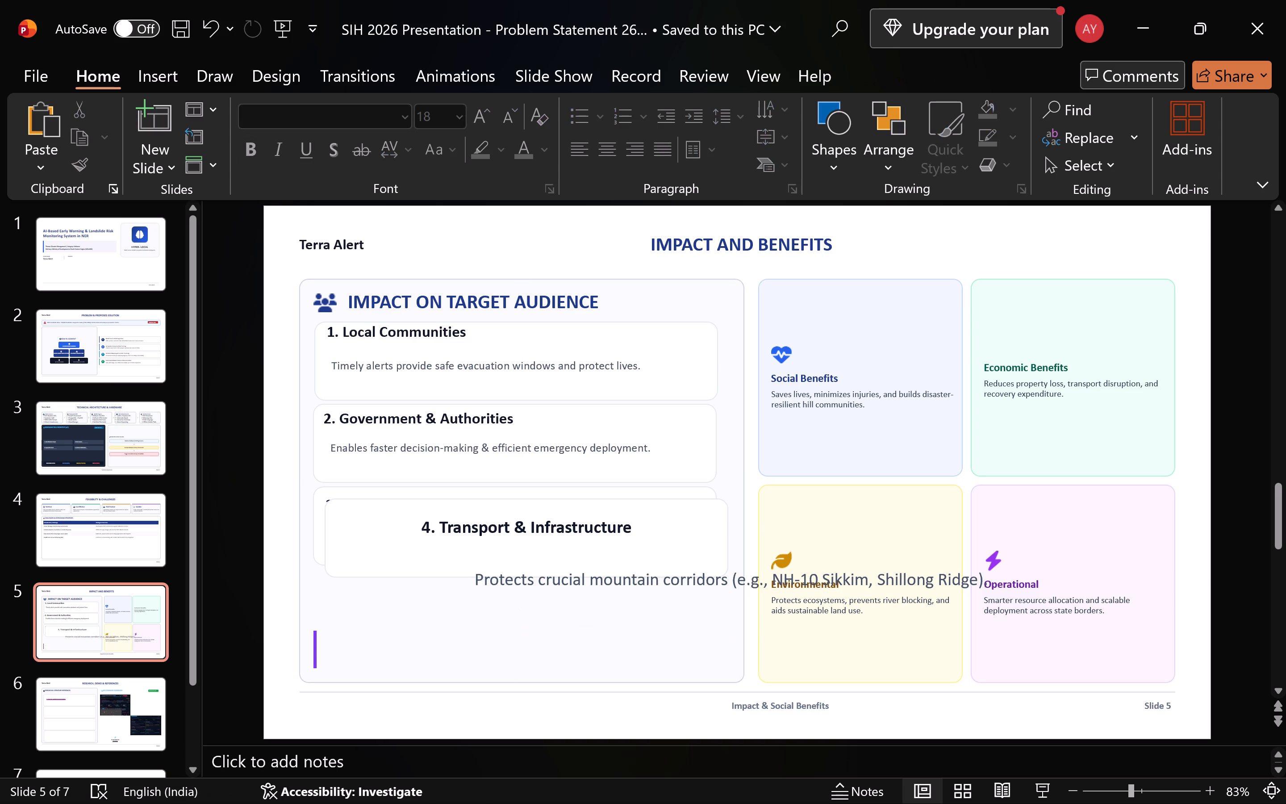
Delete the leftover purple accent bar of the old Transport & Infrastructure item.
{"action": "left_click", "coordinate": [313, 635]}
{"action": "key", "text": "Delete"}
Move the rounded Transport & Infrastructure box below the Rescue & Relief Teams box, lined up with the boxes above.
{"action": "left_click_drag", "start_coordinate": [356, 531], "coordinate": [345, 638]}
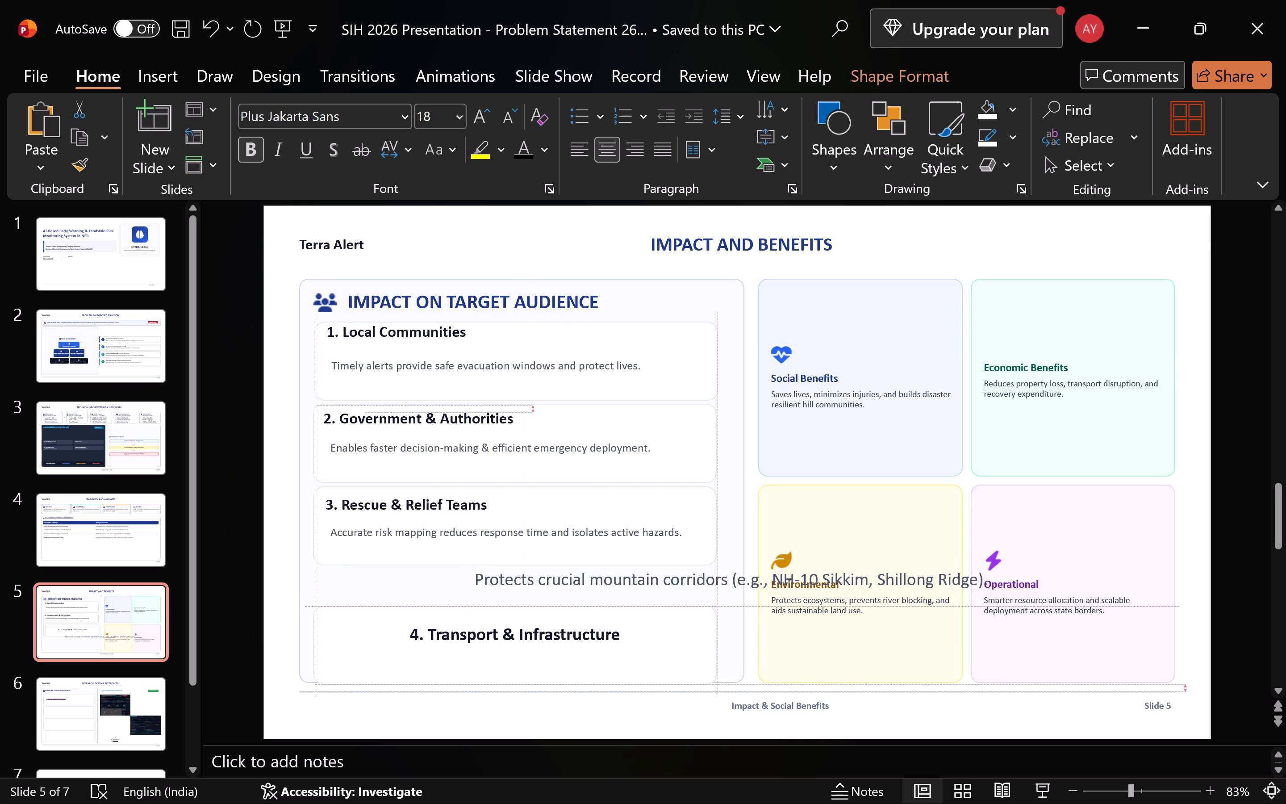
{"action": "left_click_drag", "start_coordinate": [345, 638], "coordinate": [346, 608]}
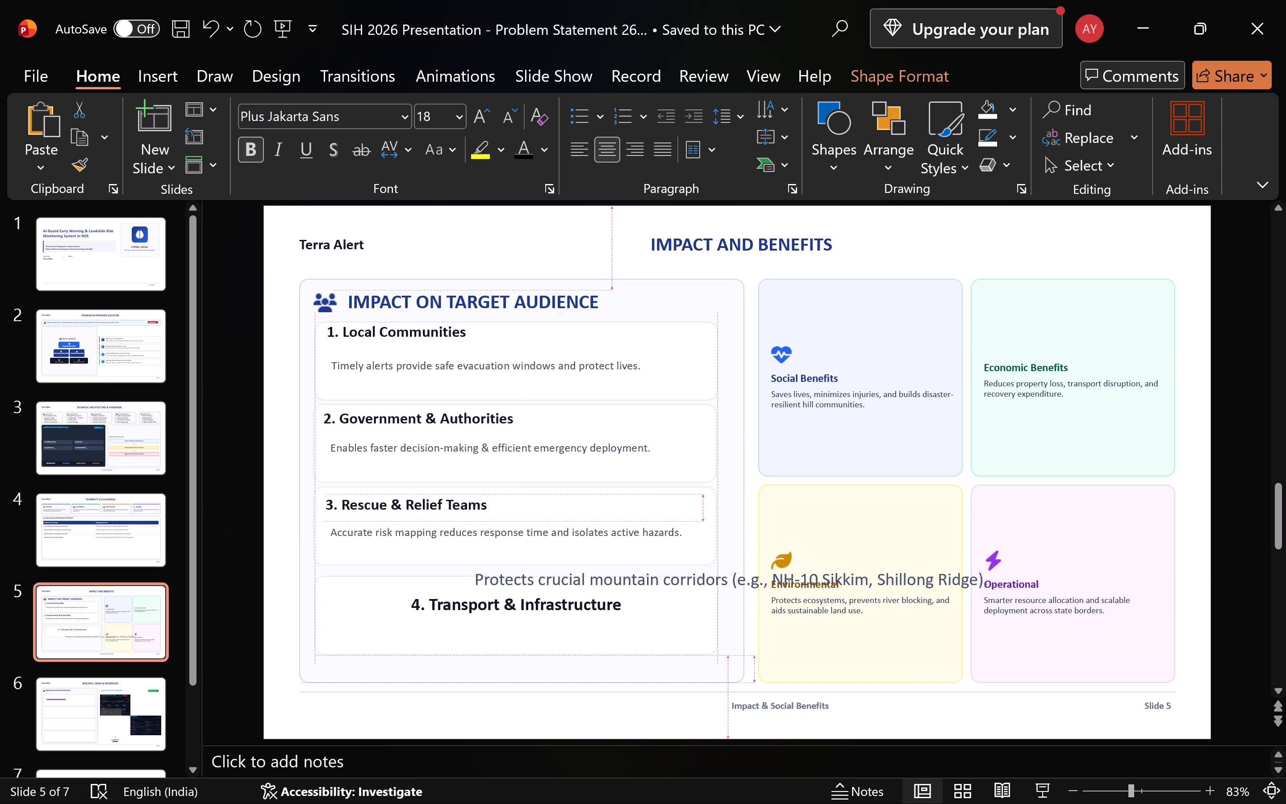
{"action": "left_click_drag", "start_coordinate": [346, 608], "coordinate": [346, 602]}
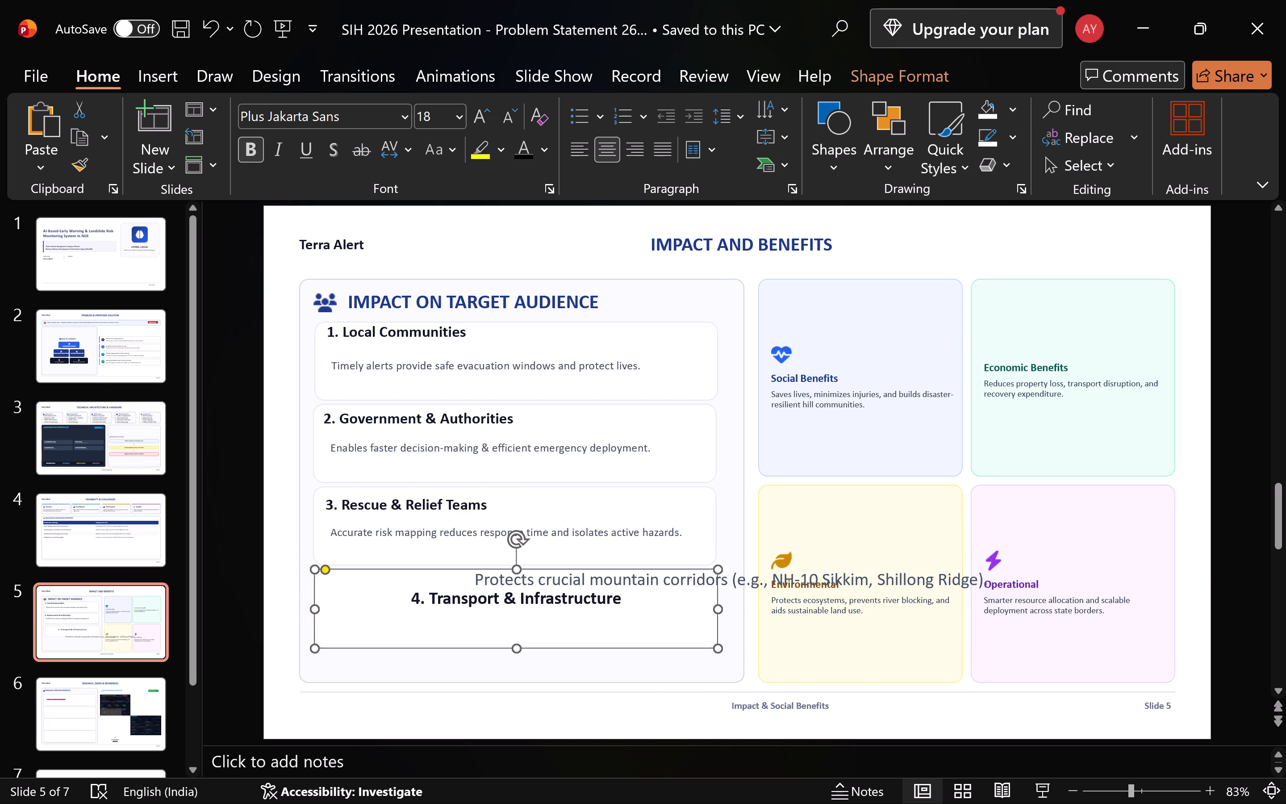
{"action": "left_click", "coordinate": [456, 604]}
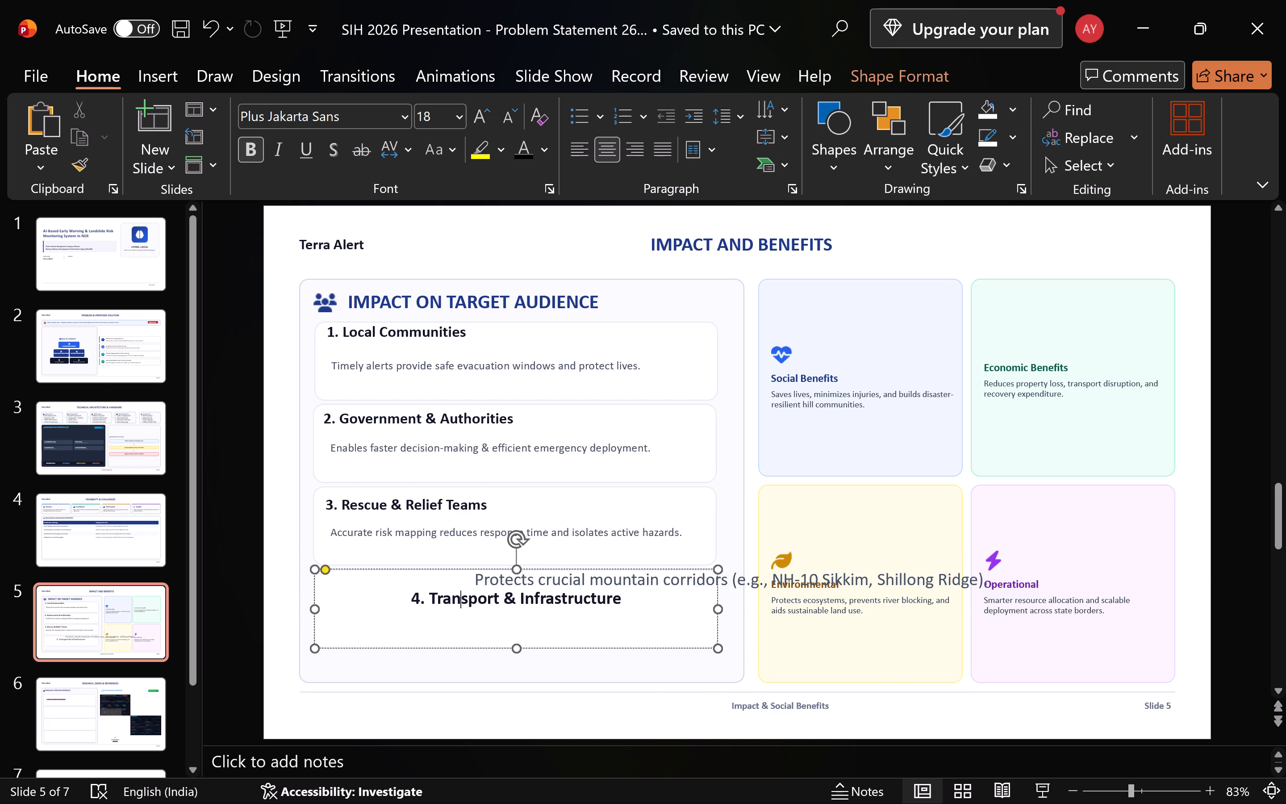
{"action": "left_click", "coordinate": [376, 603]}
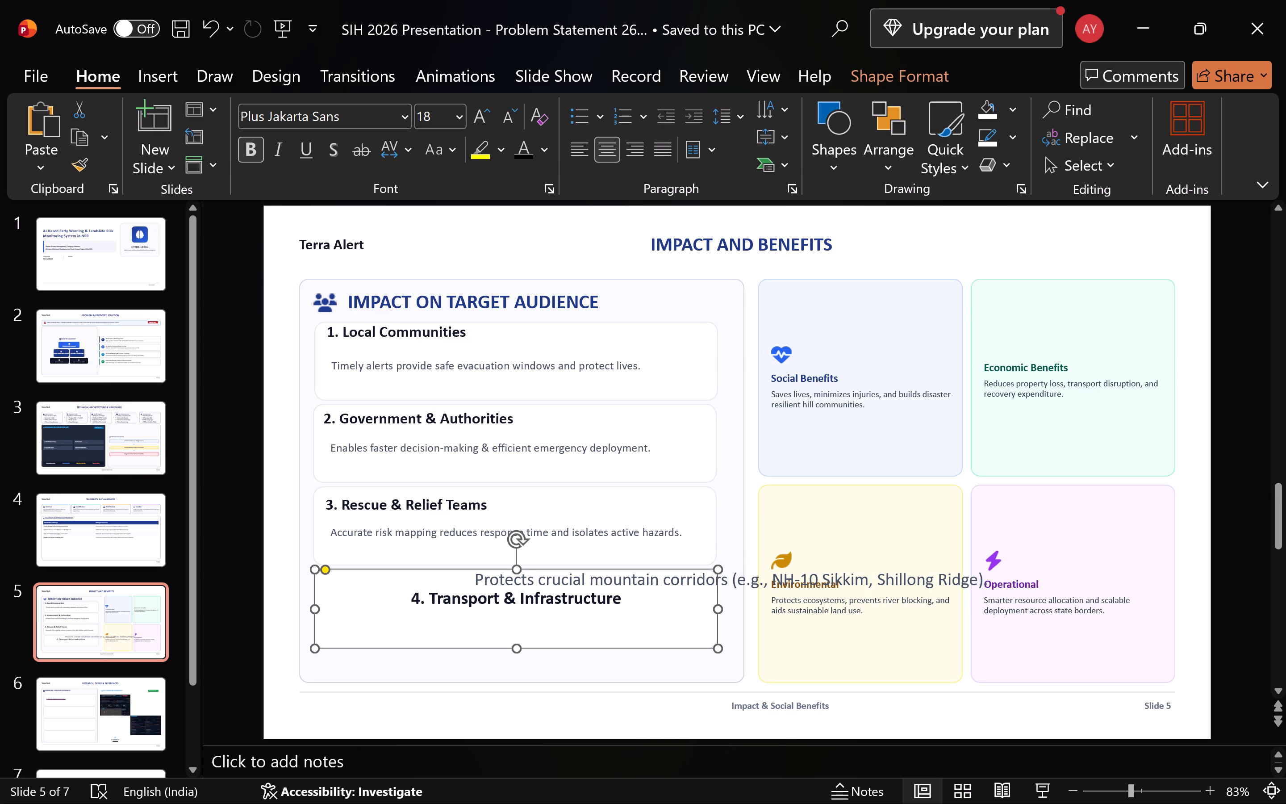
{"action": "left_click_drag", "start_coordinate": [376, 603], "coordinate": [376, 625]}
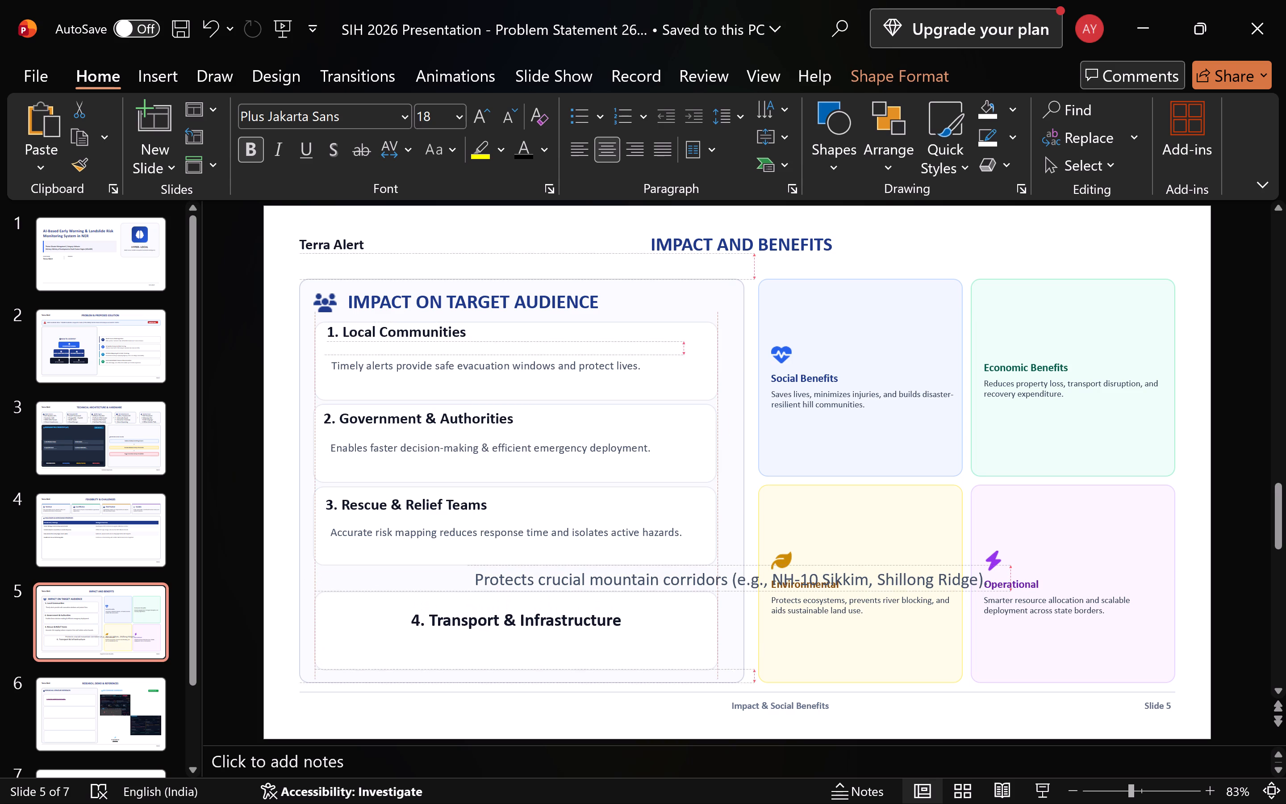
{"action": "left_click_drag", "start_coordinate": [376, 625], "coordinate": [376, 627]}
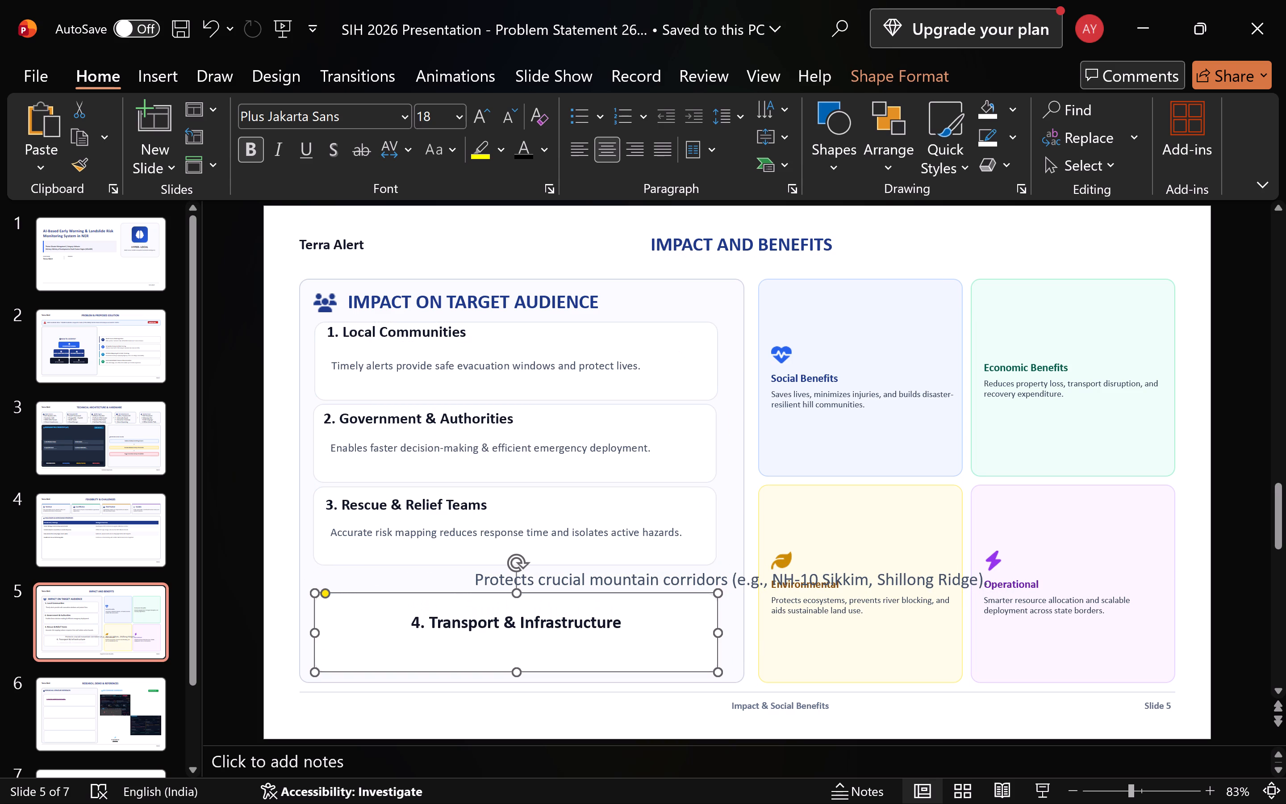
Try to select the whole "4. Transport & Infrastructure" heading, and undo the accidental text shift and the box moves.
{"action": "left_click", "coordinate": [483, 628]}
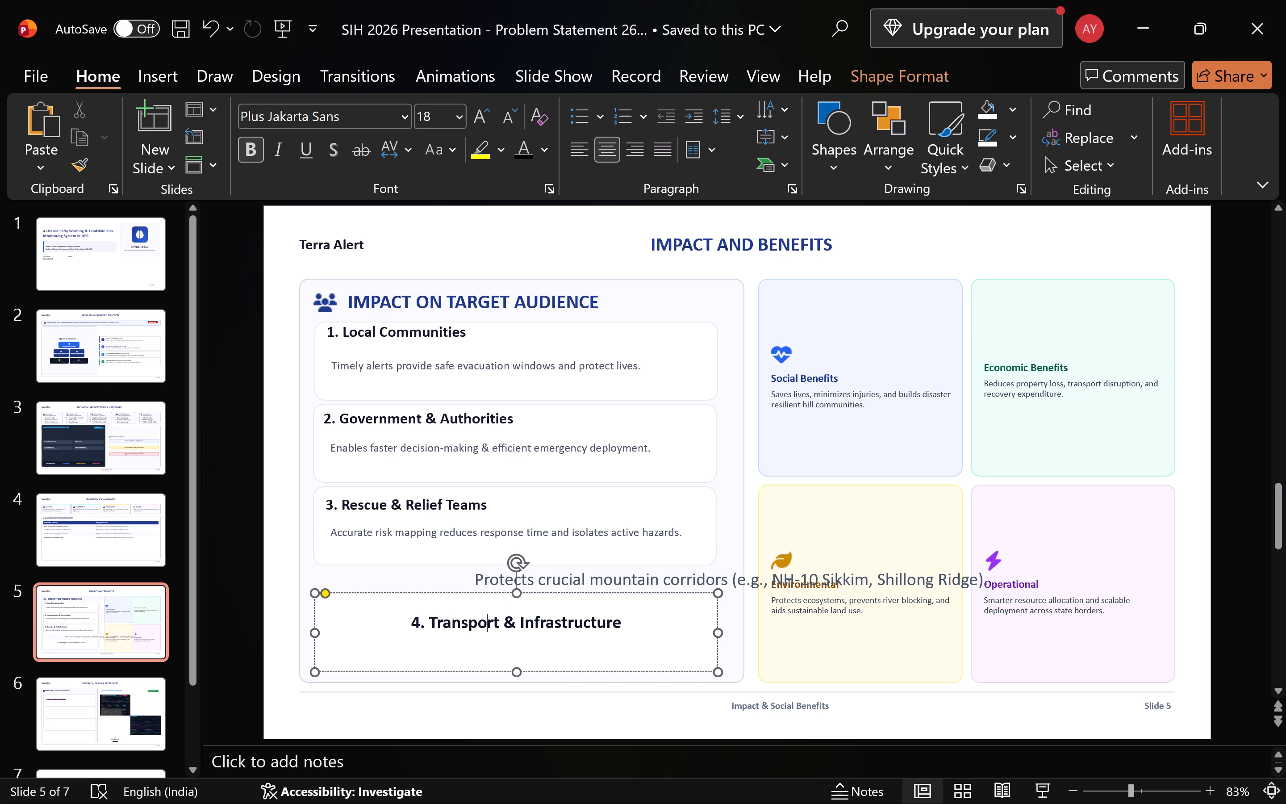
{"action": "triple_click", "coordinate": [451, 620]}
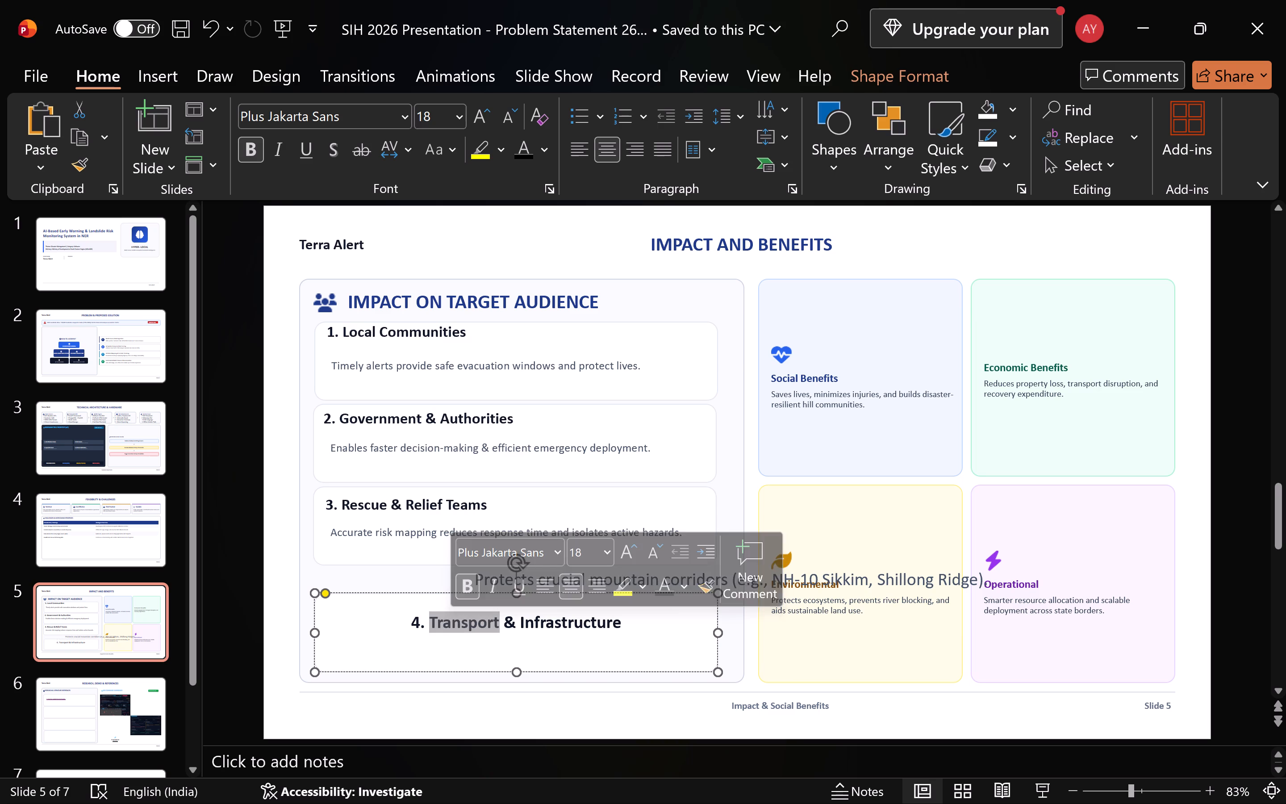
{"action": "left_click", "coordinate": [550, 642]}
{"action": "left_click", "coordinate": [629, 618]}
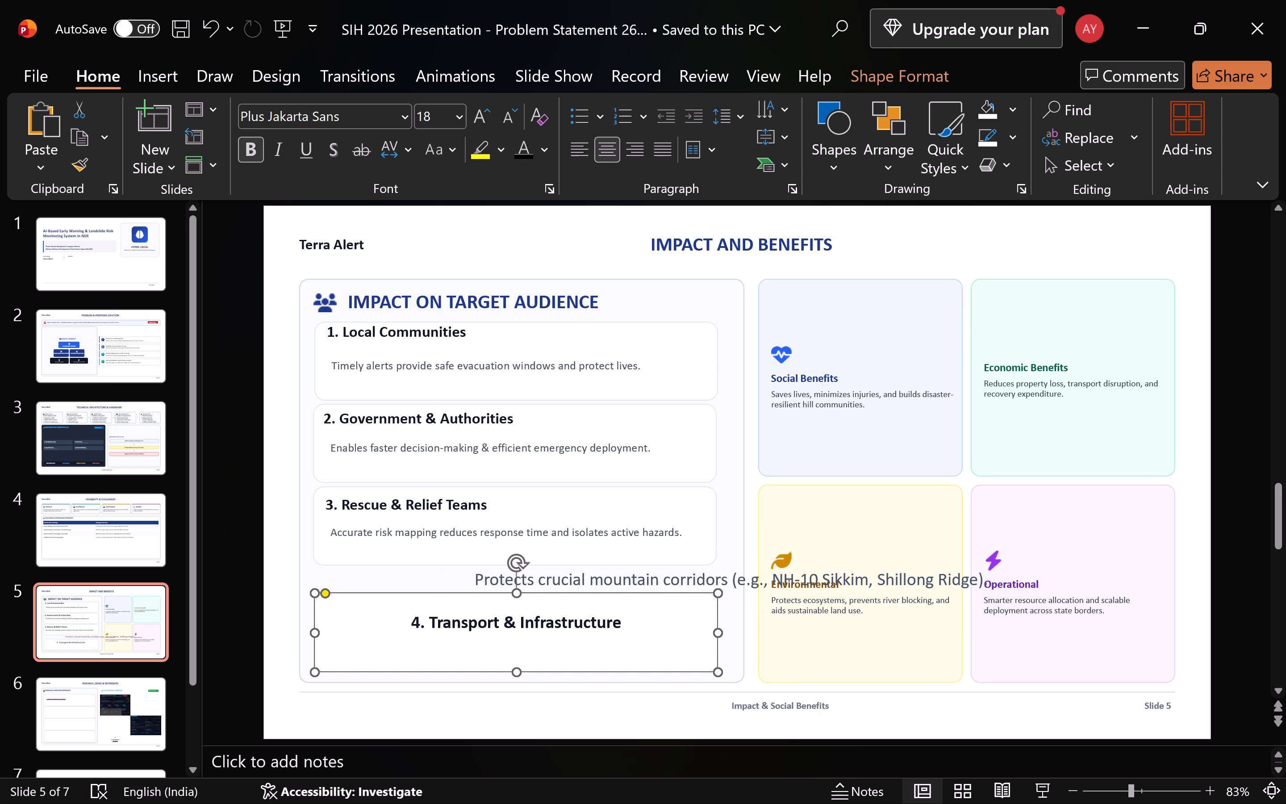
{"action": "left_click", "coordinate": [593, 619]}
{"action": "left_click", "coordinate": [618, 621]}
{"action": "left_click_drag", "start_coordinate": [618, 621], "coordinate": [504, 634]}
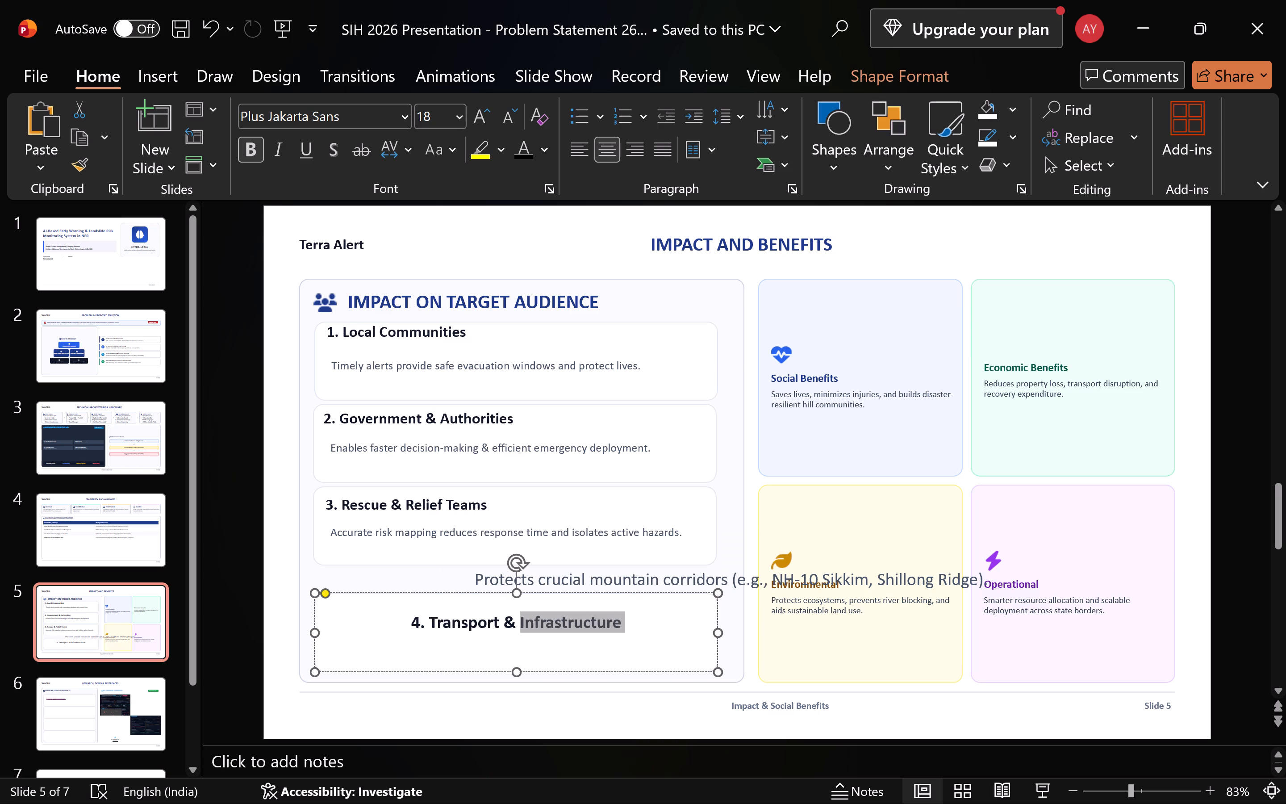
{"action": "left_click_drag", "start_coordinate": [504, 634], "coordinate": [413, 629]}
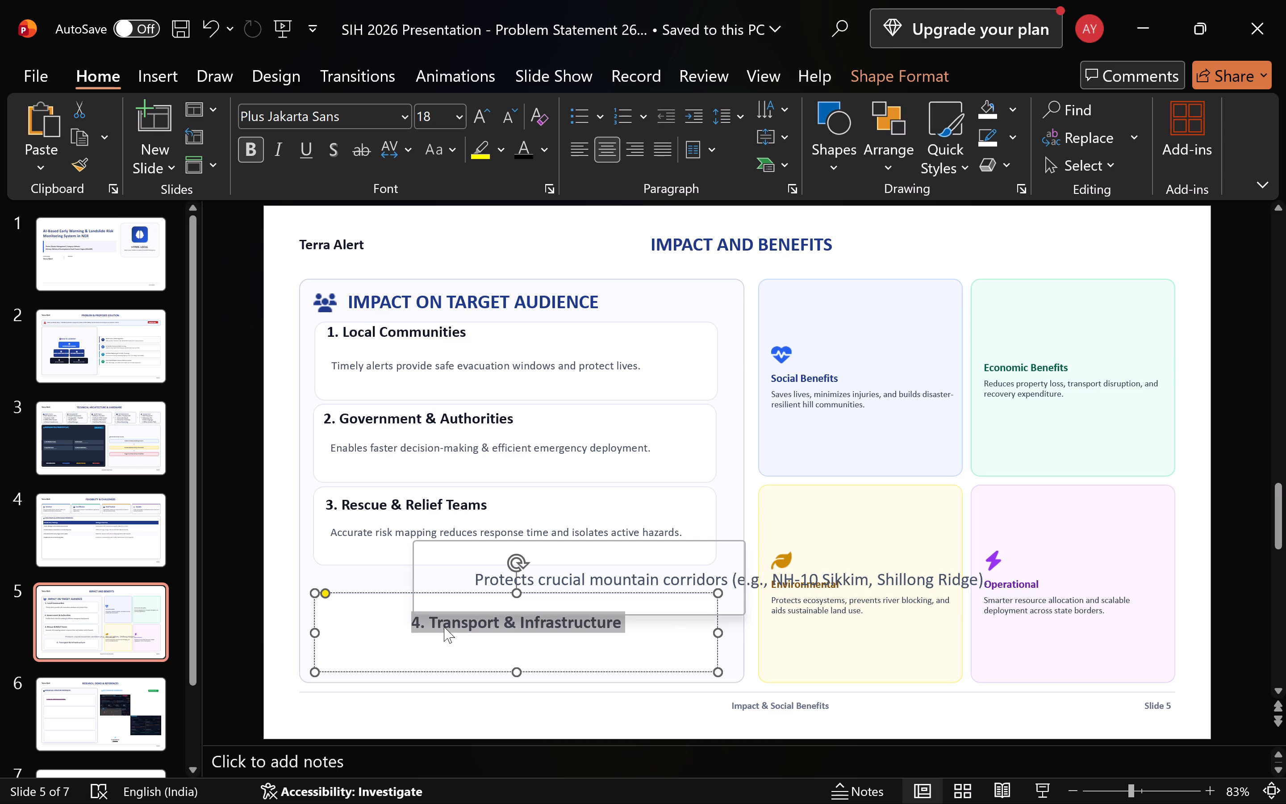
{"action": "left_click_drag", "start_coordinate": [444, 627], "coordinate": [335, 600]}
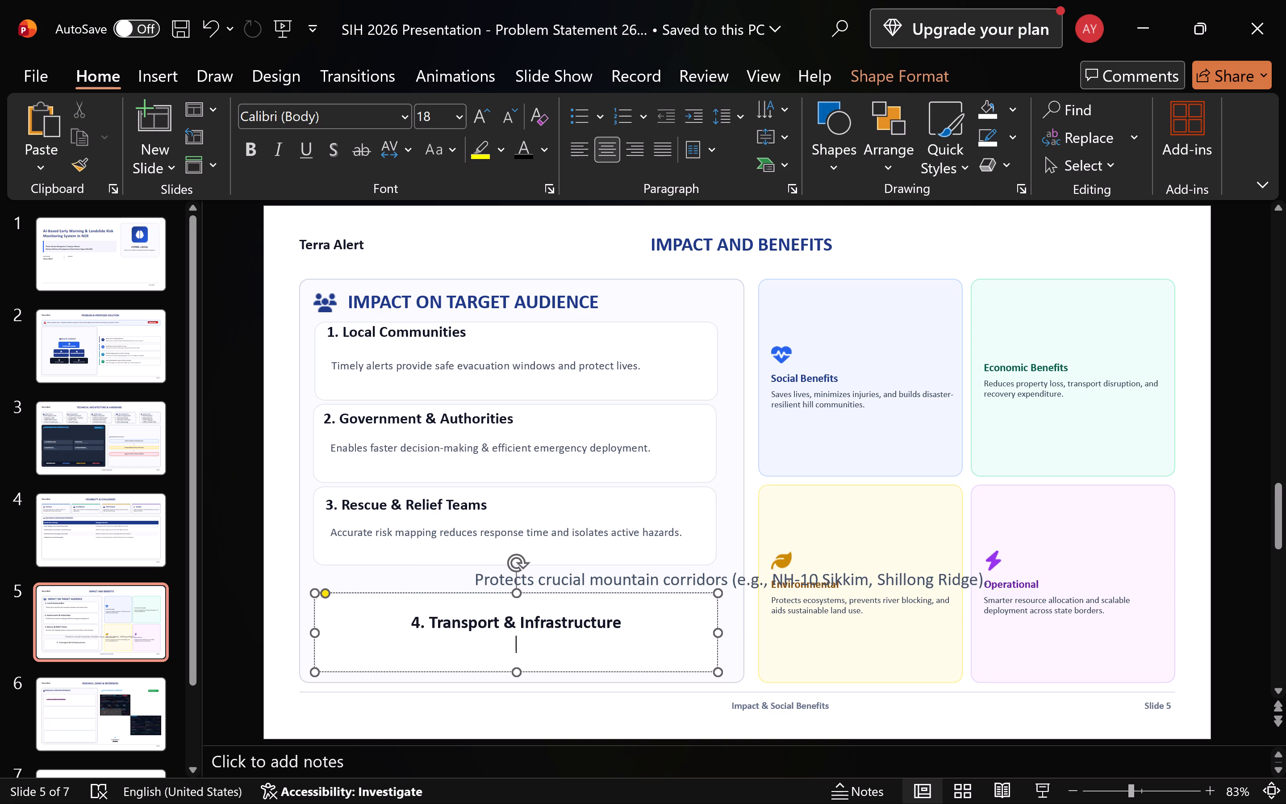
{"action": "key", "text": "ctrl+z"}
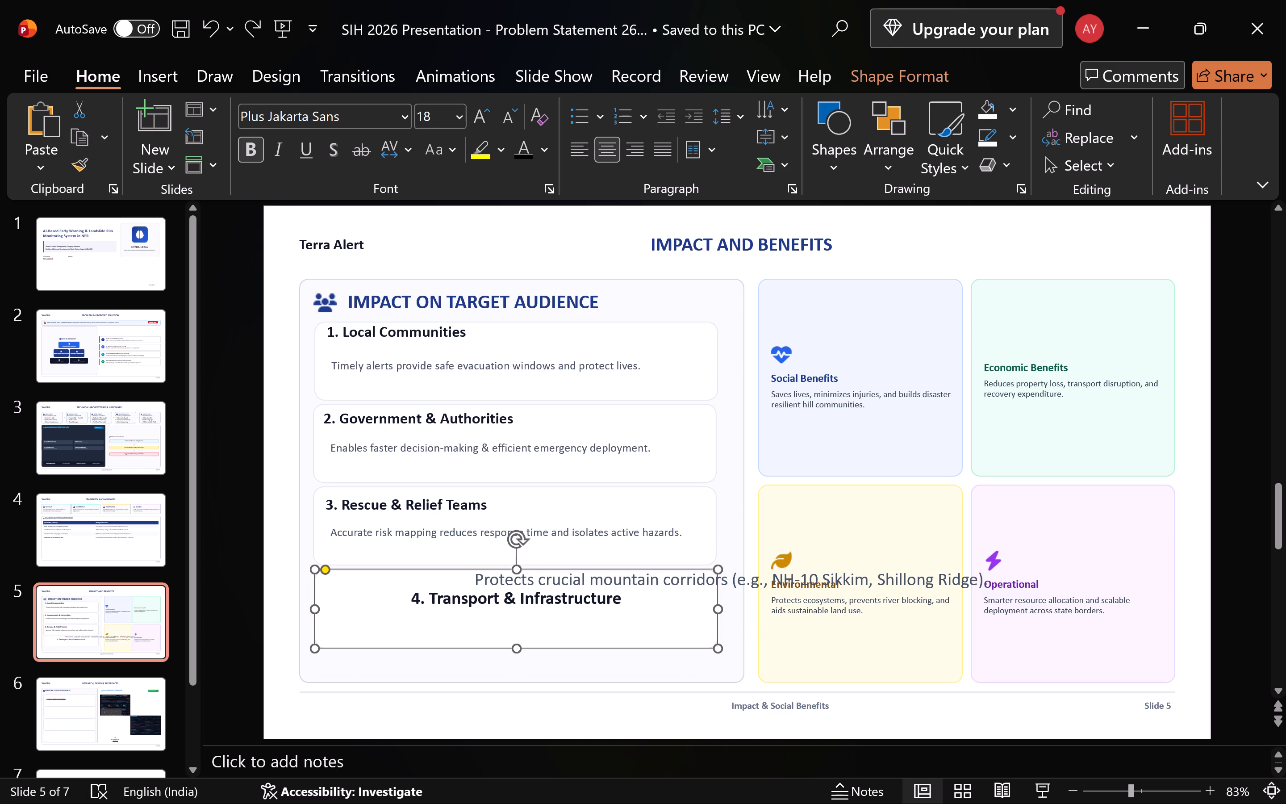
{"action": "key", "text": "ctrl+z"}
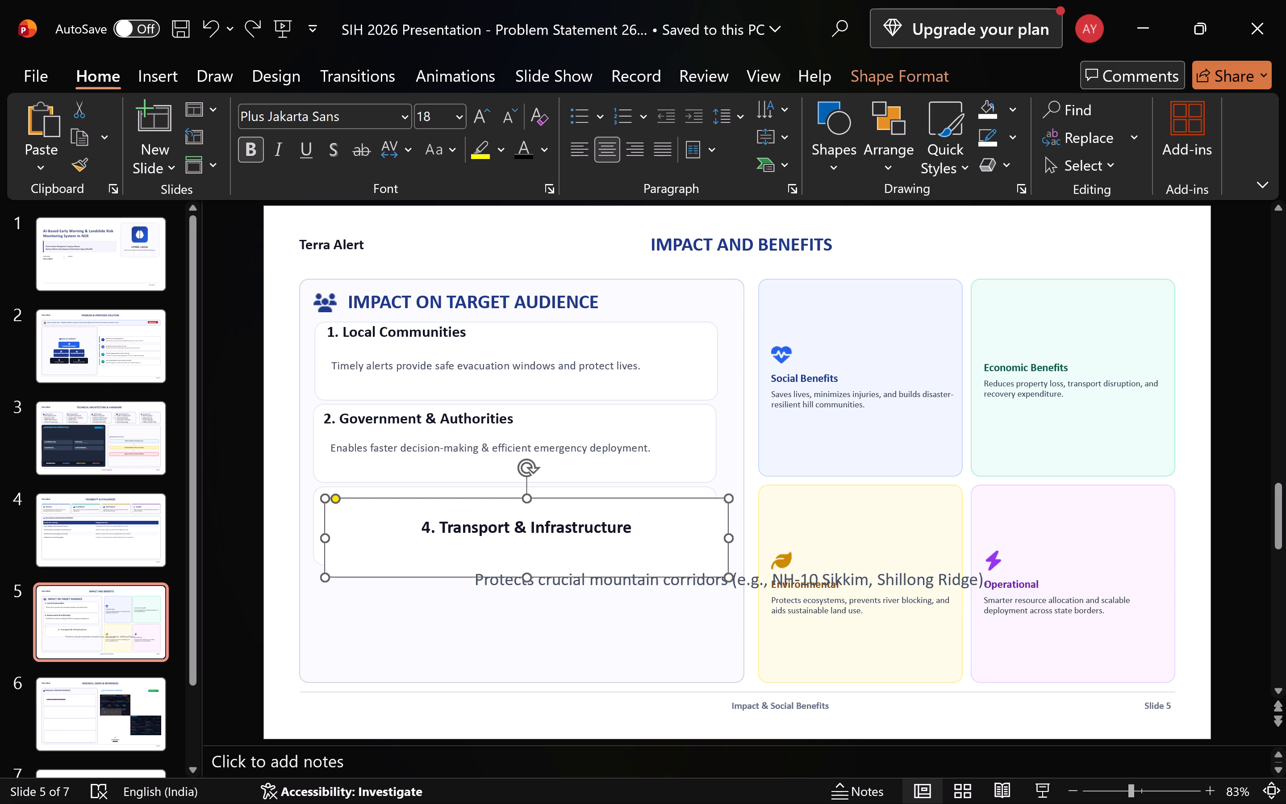
Move the rounded Transport & Infrastructure box into the free space below the Rescue & Relief Teams box.
{"action": "left_click", "coordinate": [545, 531]}
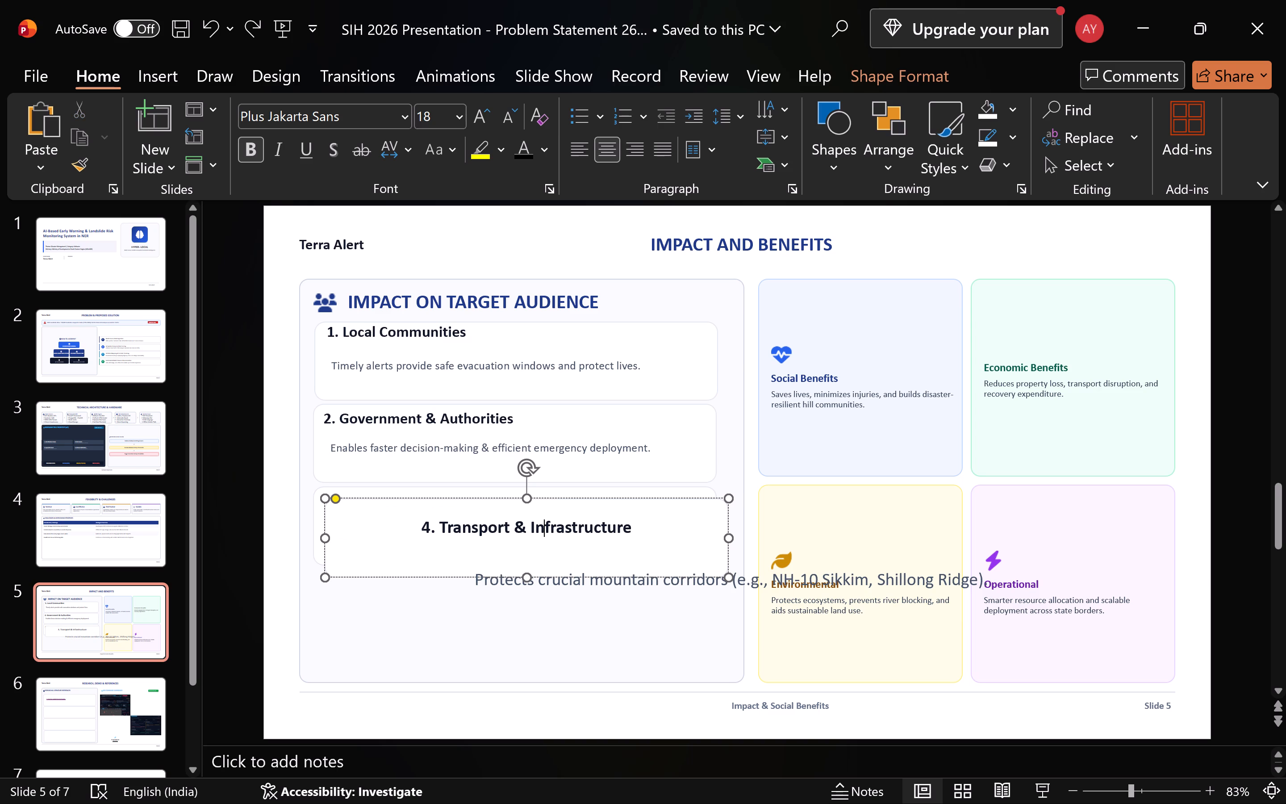
{"action": "left_click", "coordinate": [621, 527]}
{"action": "key", "text": "Right"}
{"action": "left_click_drag", "start_coordinate": [633, 529], "coordinate": [541, 528]}
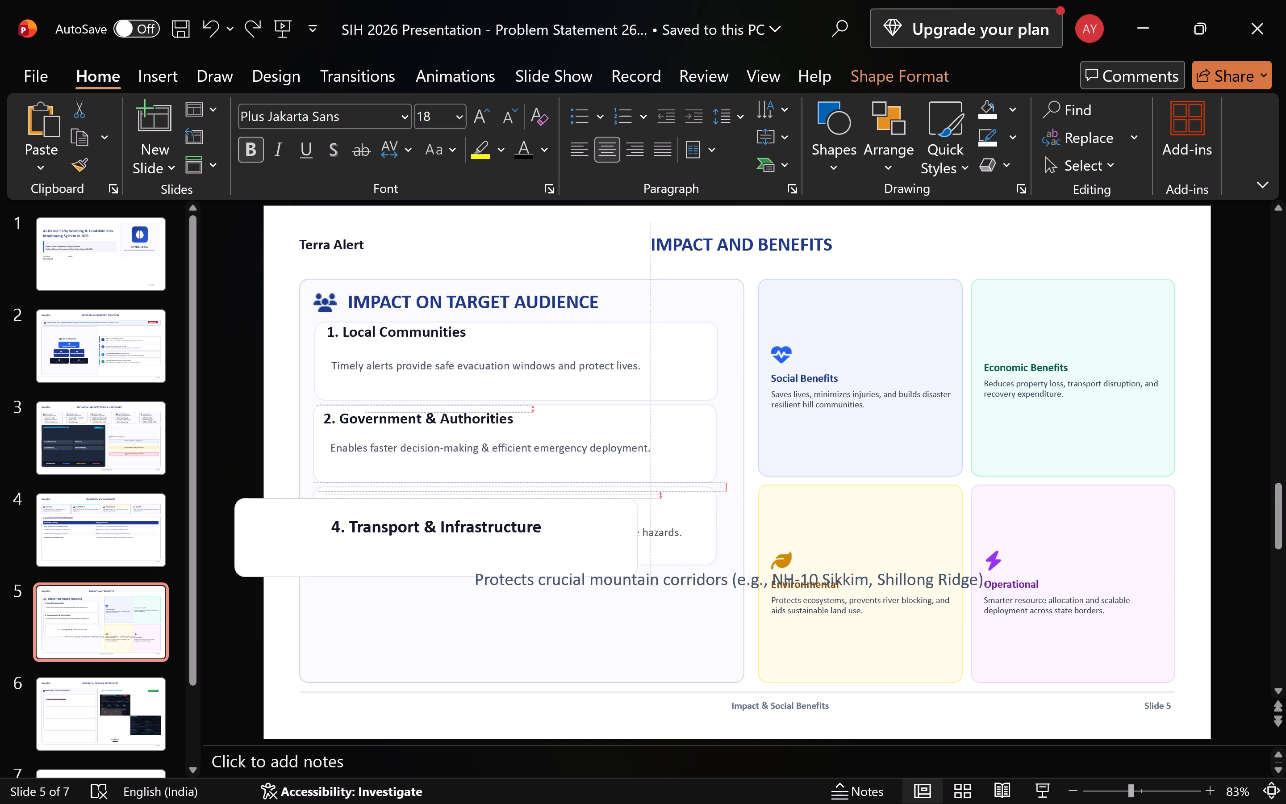
{"action": "left_click_drag", "start_coordinate": [541, 528], "coordinate": [596, 616]}
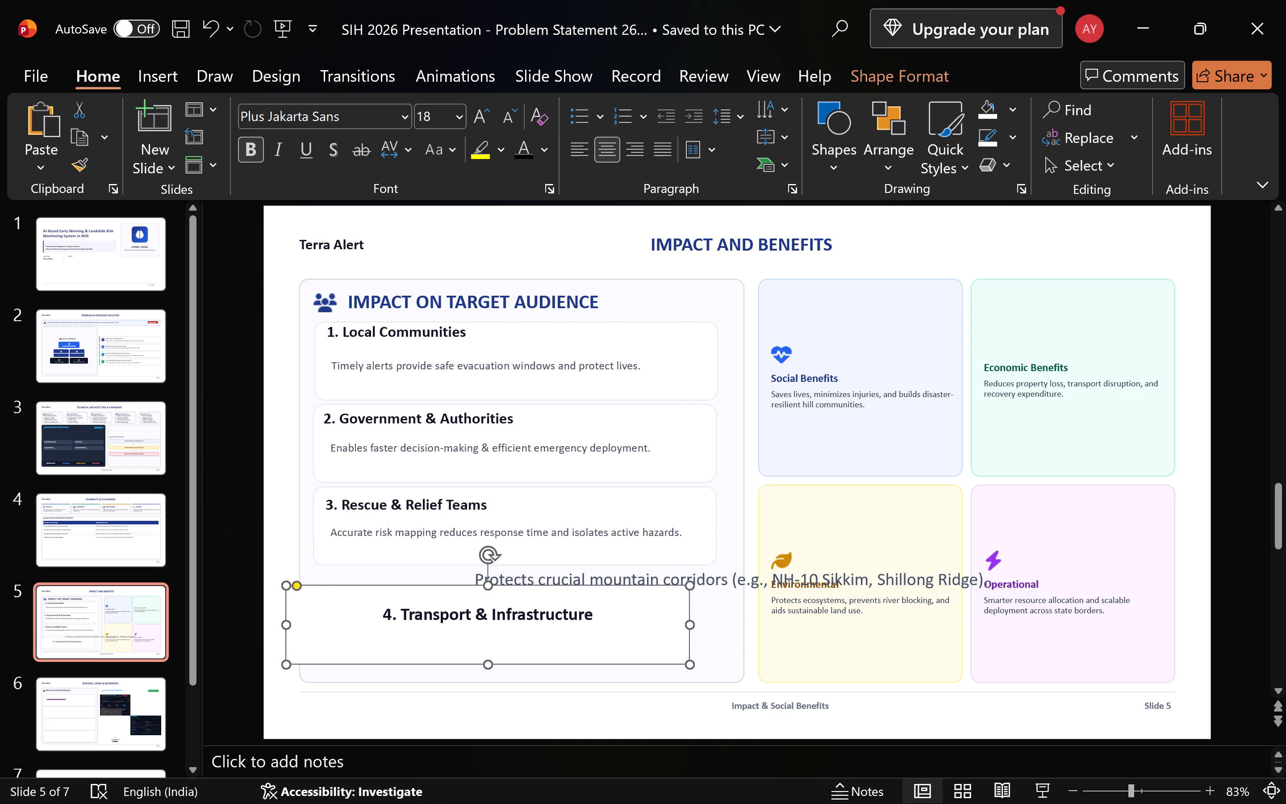
Copy the "4. Transport & Infrastructure" heading text and clear it from inside the rounded box.
{"action": "left_click", "coordinate": [544, 619]}
{"action": "left_click", "coordinate": [594, 618]}
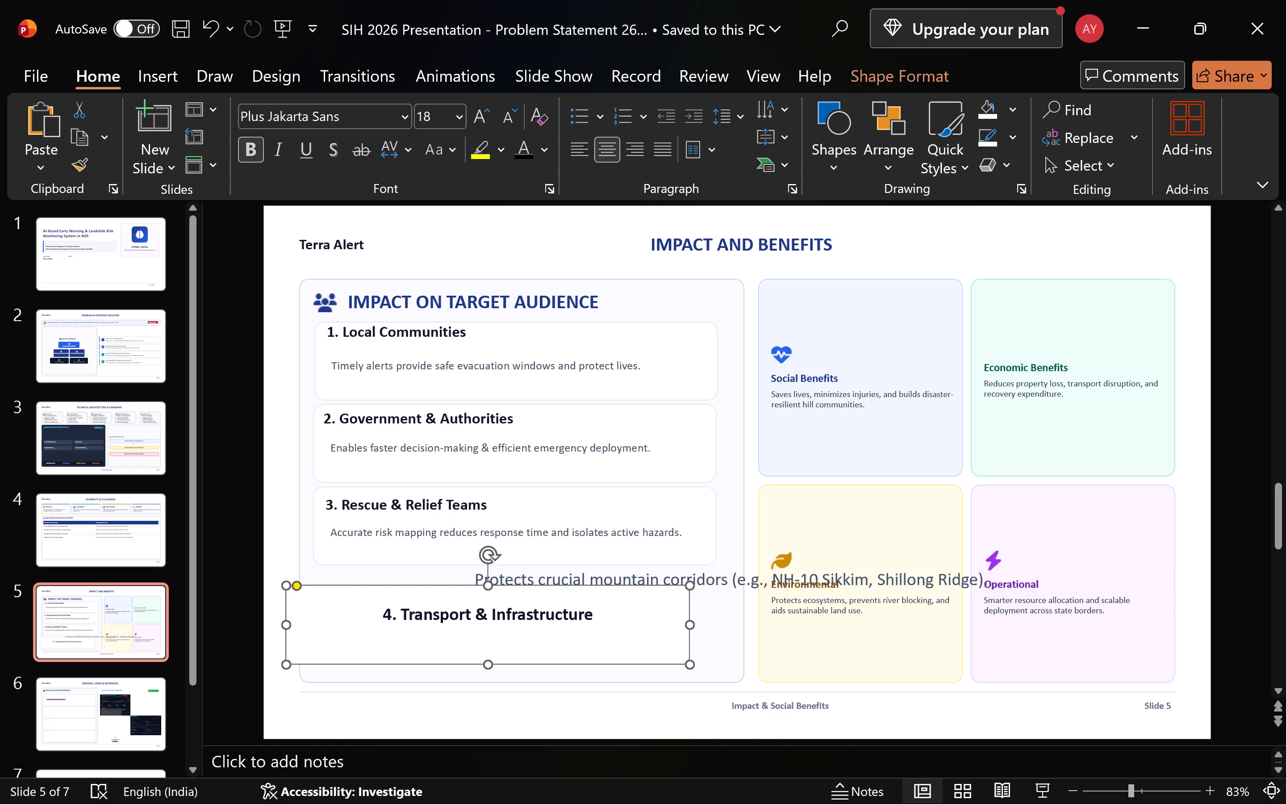
{"action": "left_click", "coordinate": [585, 616]}
{"action": "key", "text": "Right"}
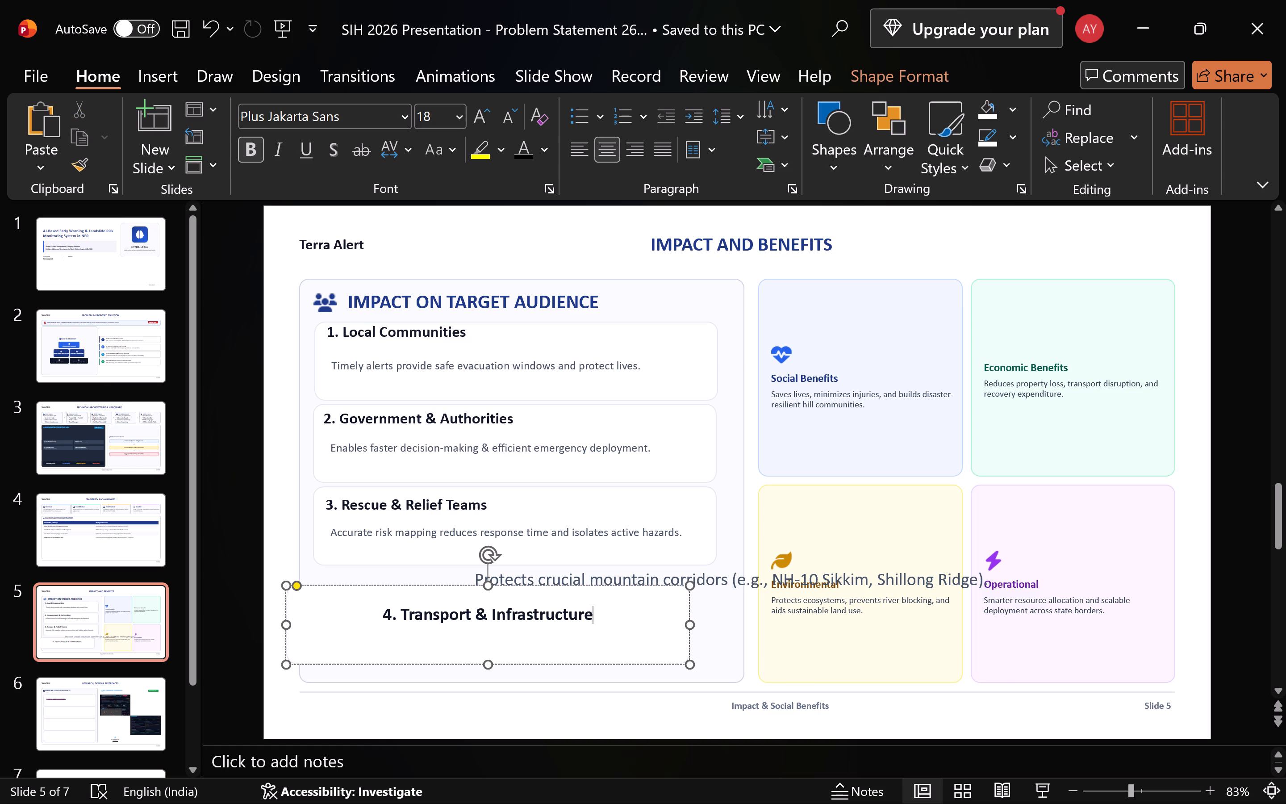
{"action": "left_click_drag", "start_coordinate": [590, 616], "coordinate": [393, 620]}
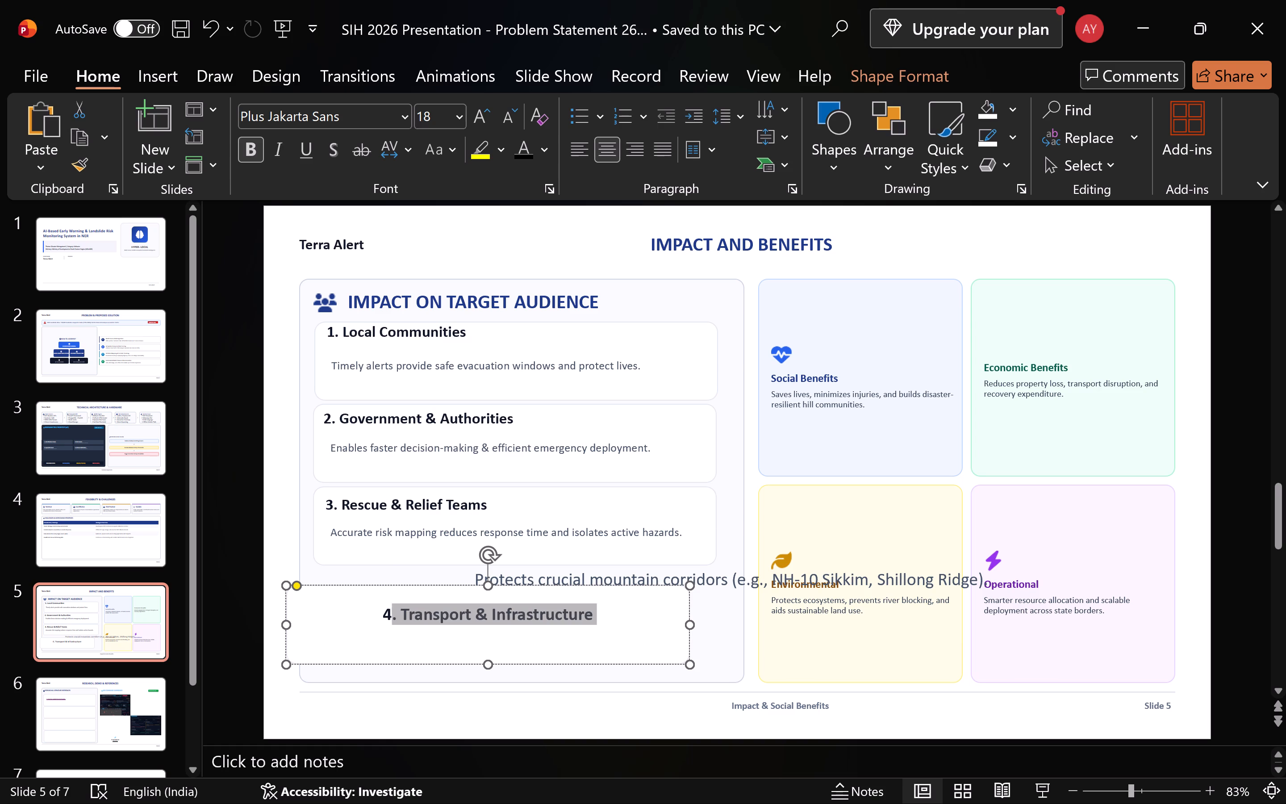
{"action": "left_click_drag", "start_coordinate": [393, 620], "coordinate": [392, 620]}
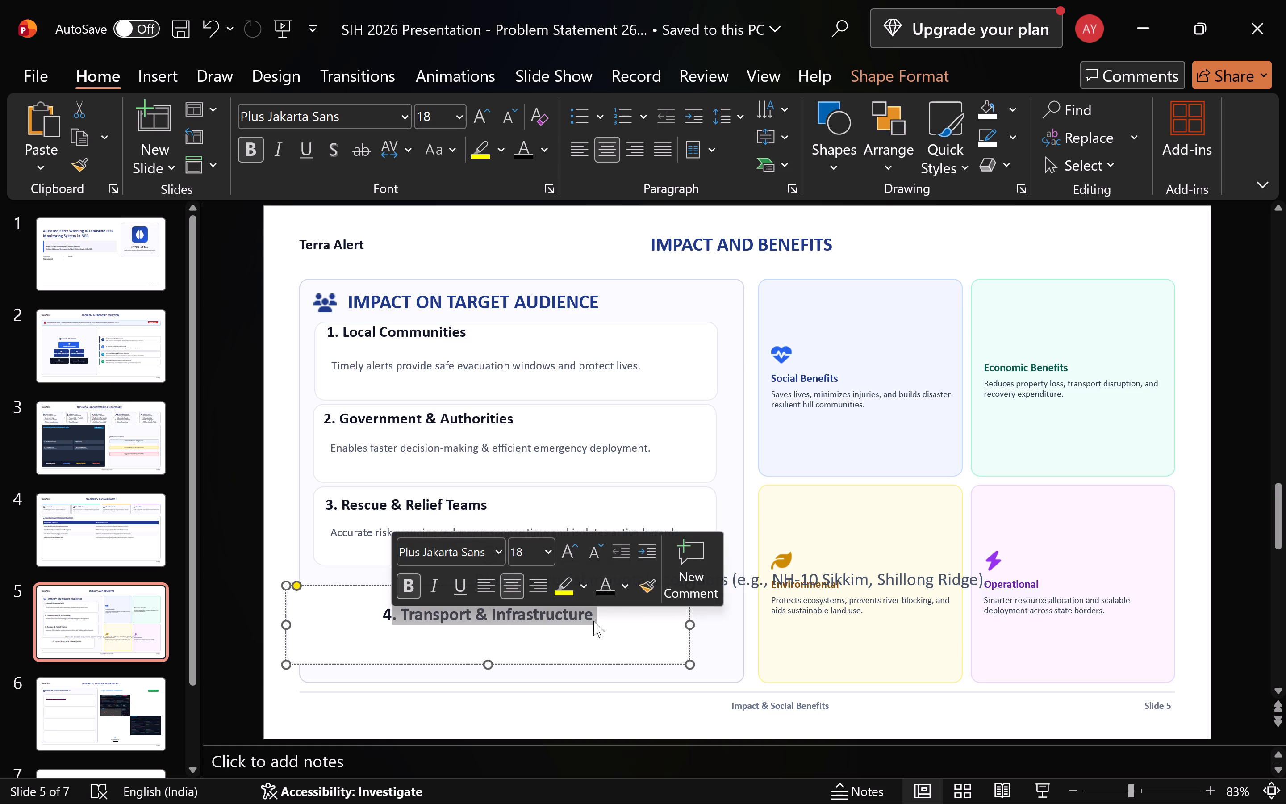
{"action": "left_click", "coordinate": [593, 621]}
{"action": "left_click_drag", "start_coordinate": [593, 620], "coordinate": [363, 618]}
{"action": "key", "text": "ctrl+c"}
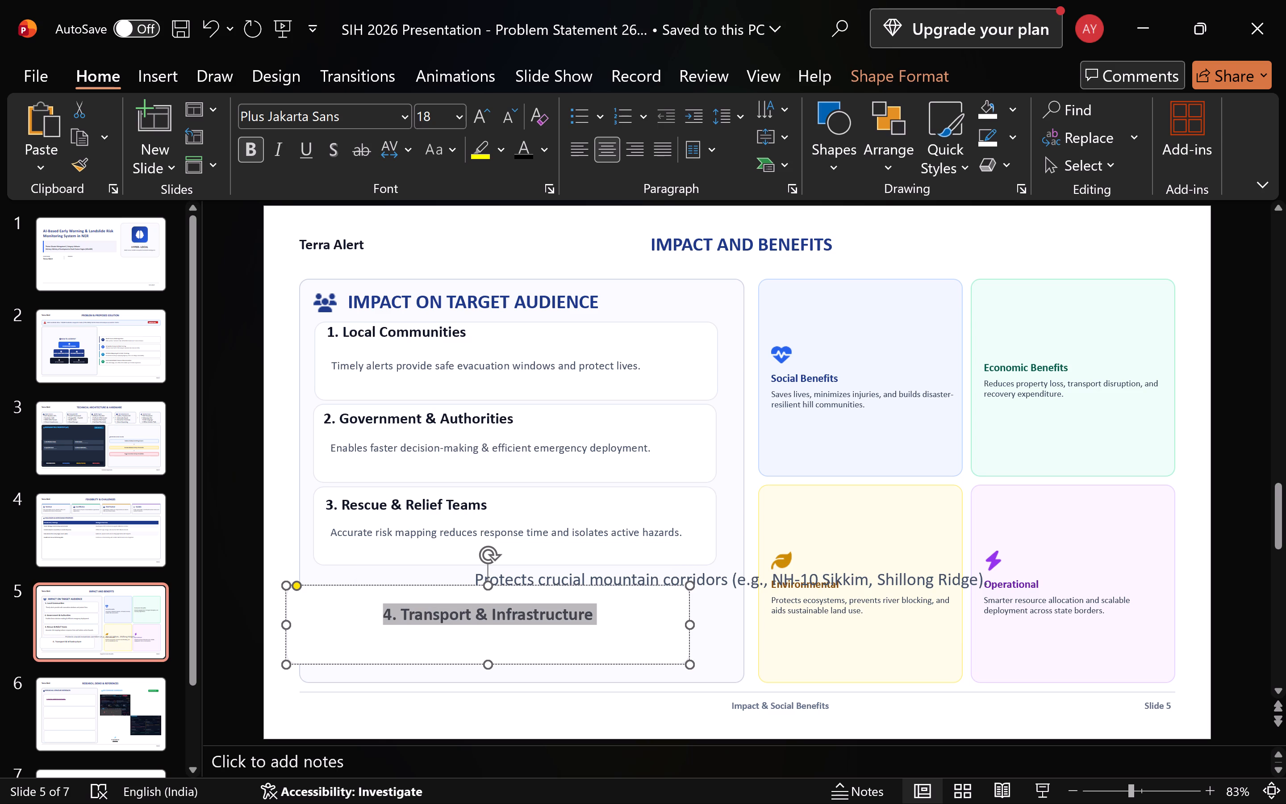
{"action": "key", "text": "space"}
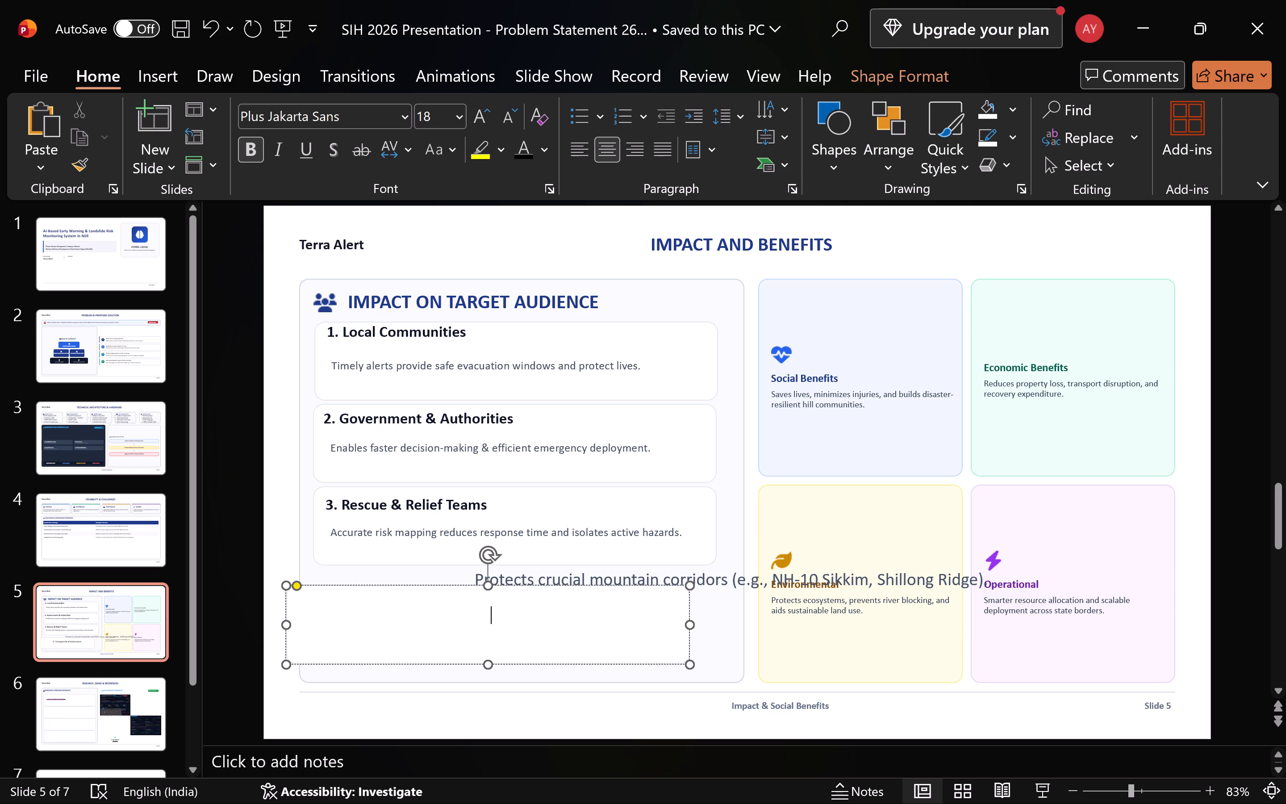
Paste the "4. Transport & Infrastructure" heading into a new text box and place it over the empty rounded box's upper-left area.
{"action": "left_click", "coordinate": [701, 670]}
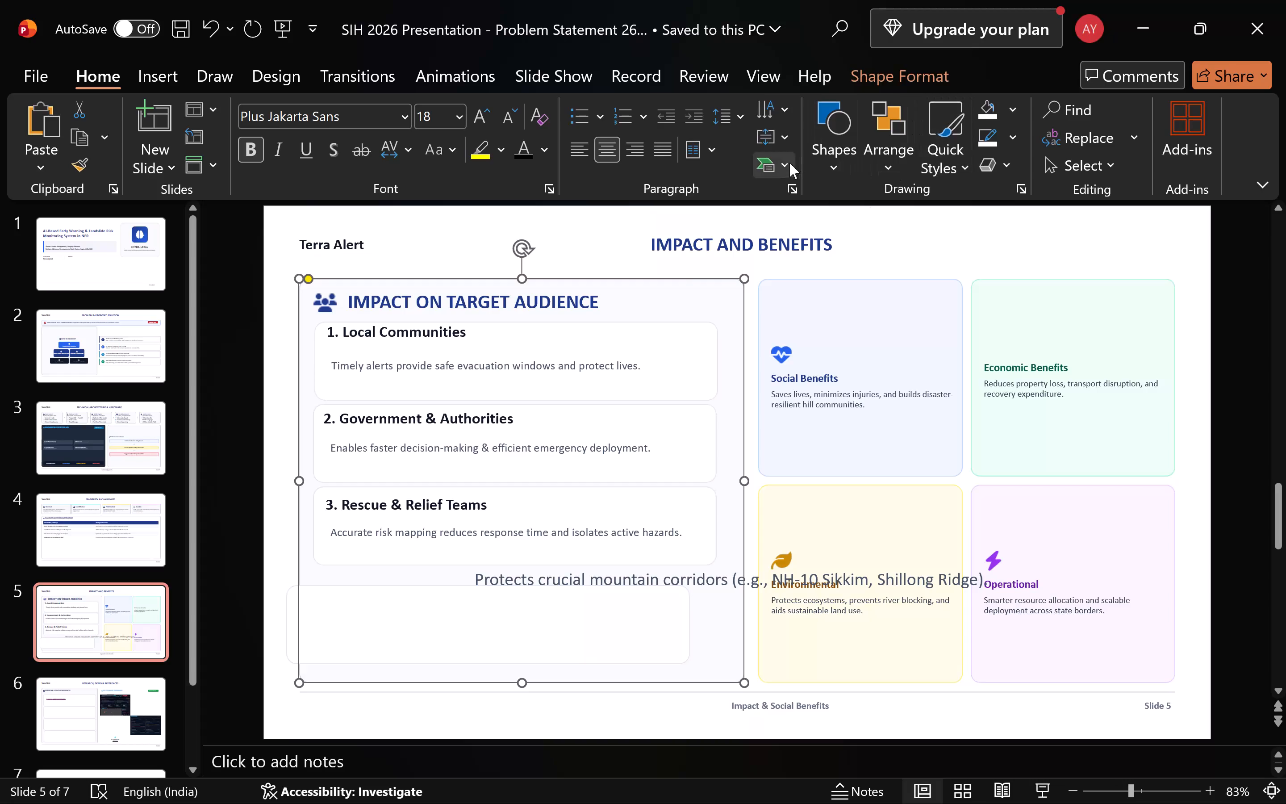
{"action": "left_click", "coordinate": [838, 151]}
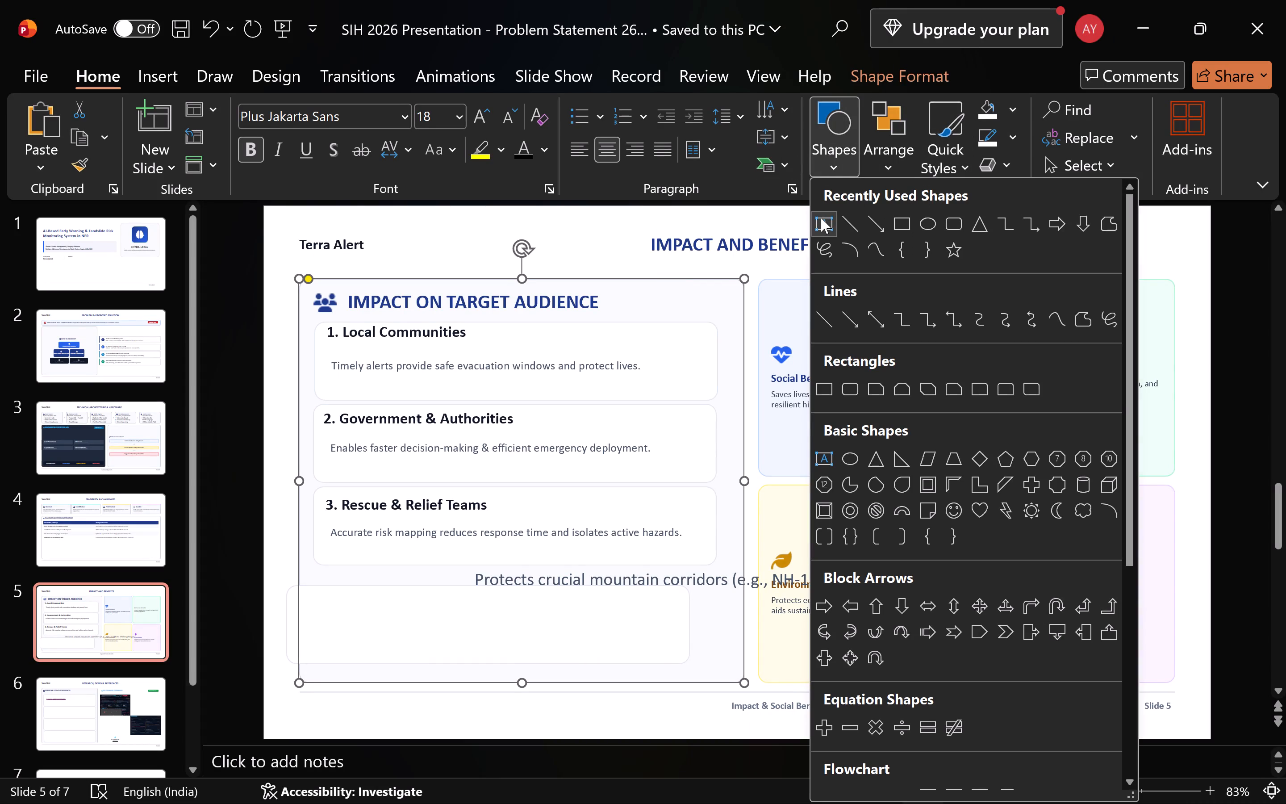
{"action": "left_click", "coordinate": [821, 218]}
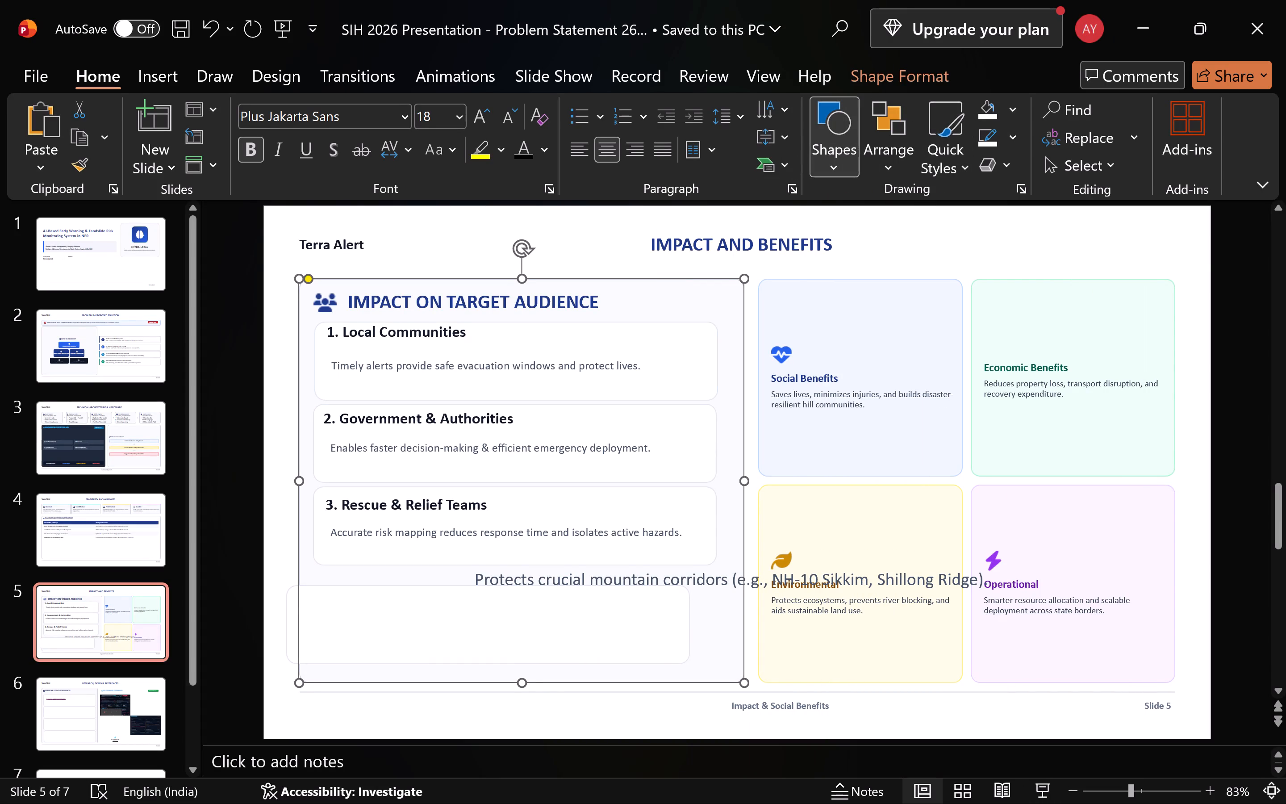
{"action": "left_click", "coordinate": [539, 724]}
{"action": "key", "text": "ctrl+v"}
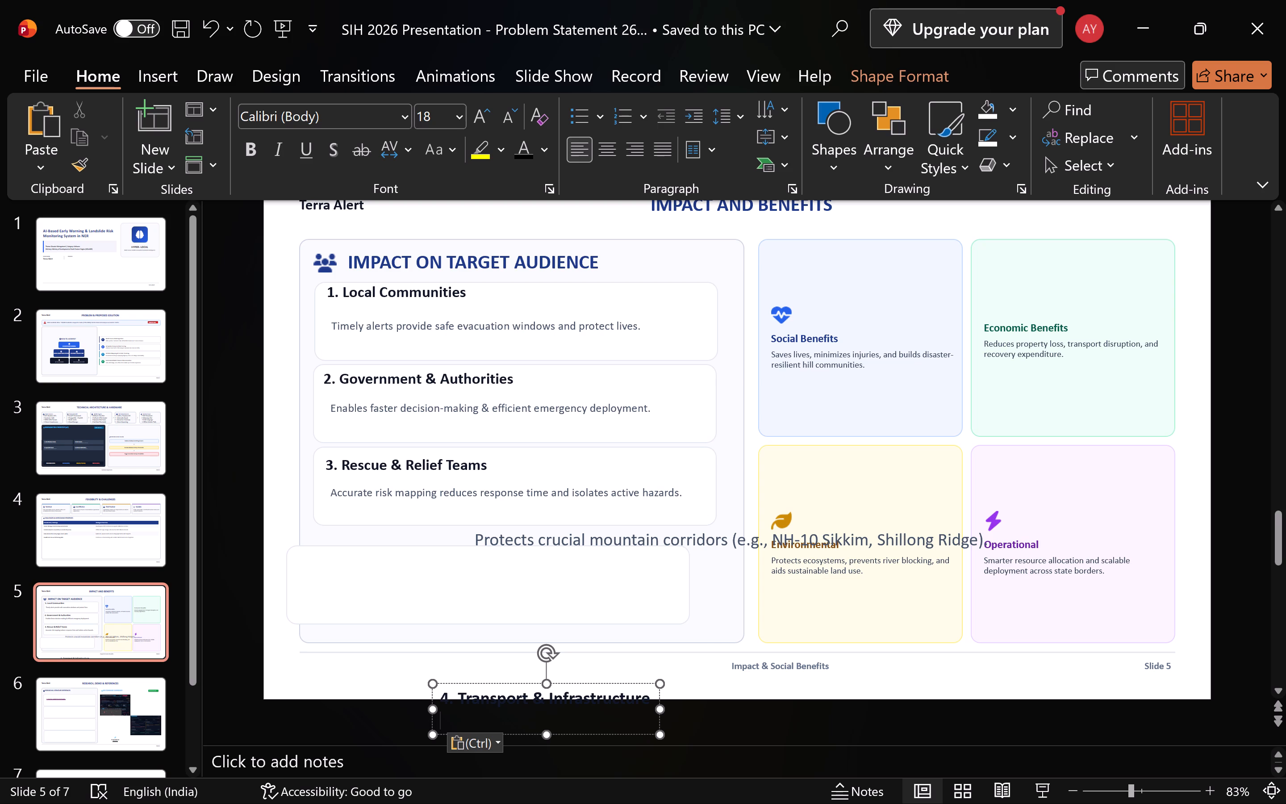
{"action": "left_click_drag", "start_coordinate": [479, 681], "coordinate": [347, 538]}
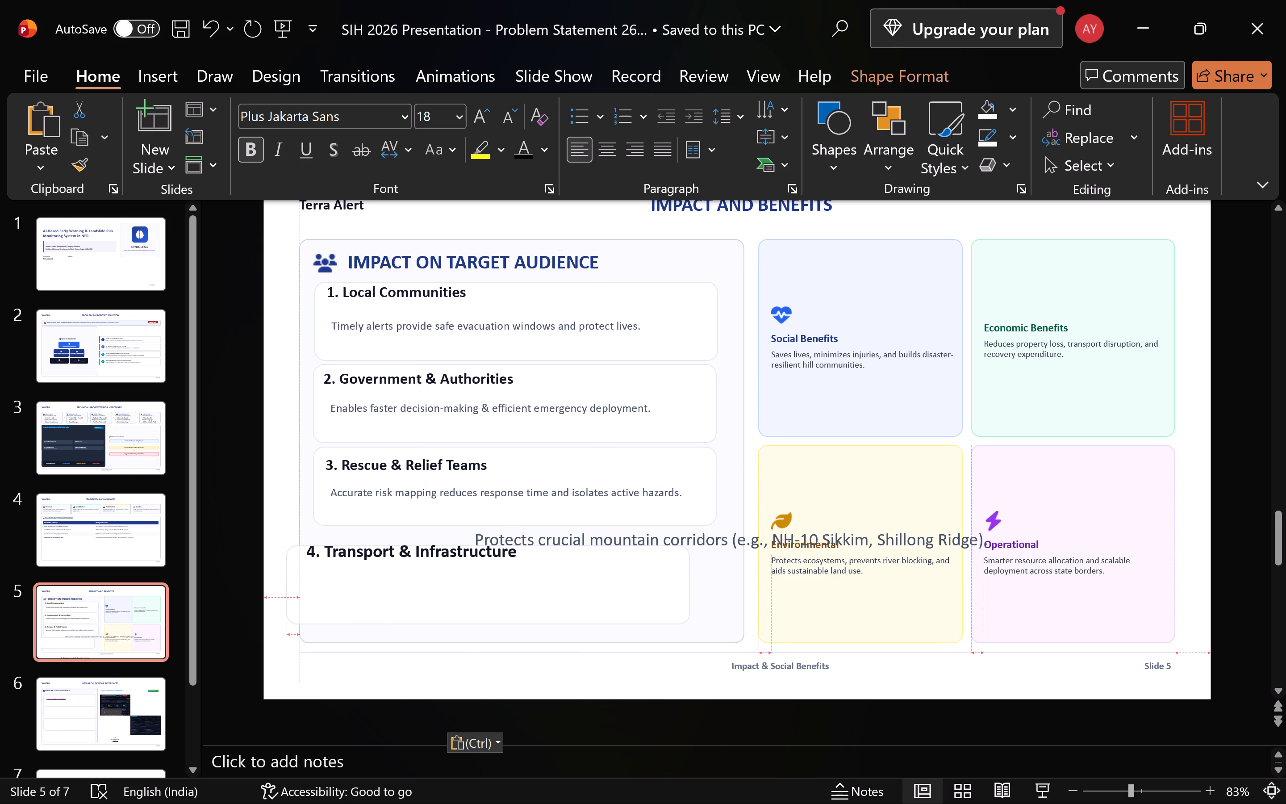
{"action": "left_click_drag", "start_coordinate": [347, 538], "coordinate": [347, 540]}
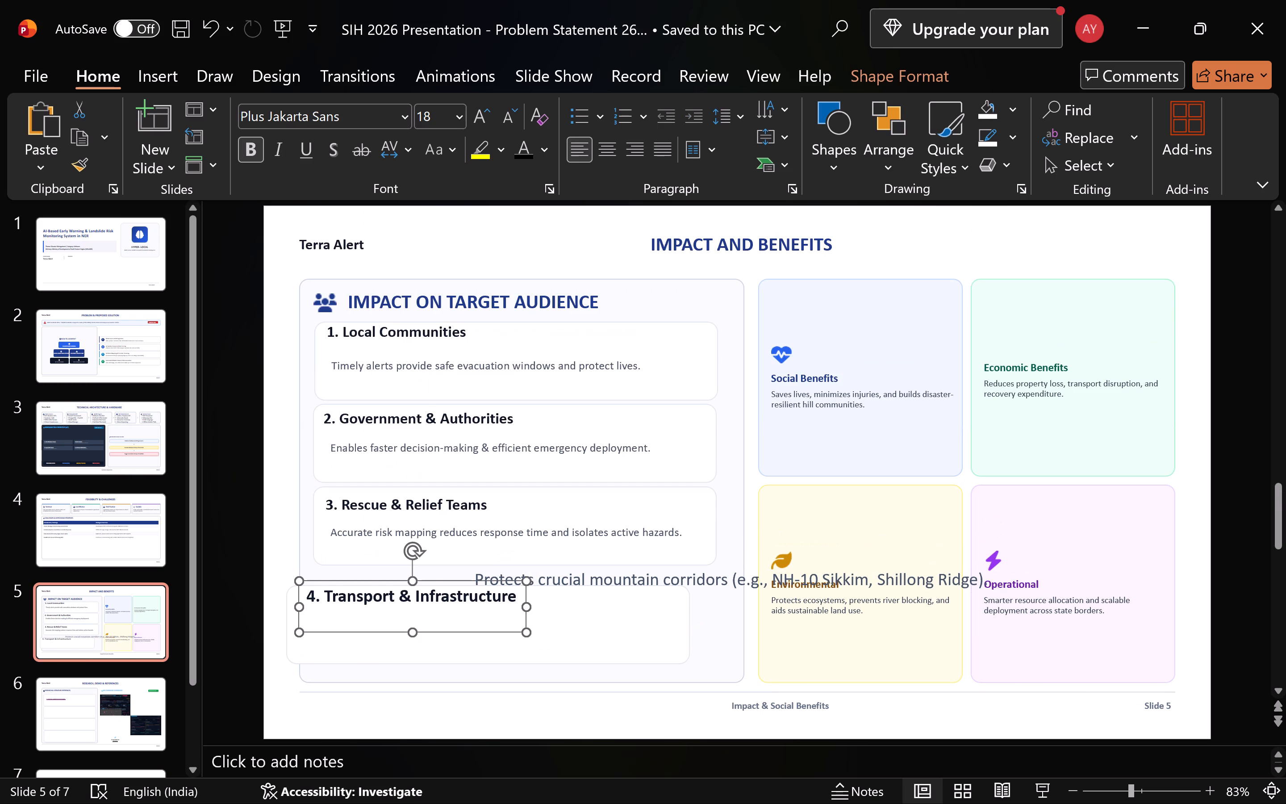
Shift the empty fourth rounded box to sit inside the target audience panel, roughly in line with the three boxes above.
{"action": "left_click_drag", "start_coordinate": [567, 624], "coordinate": [593, 634]}
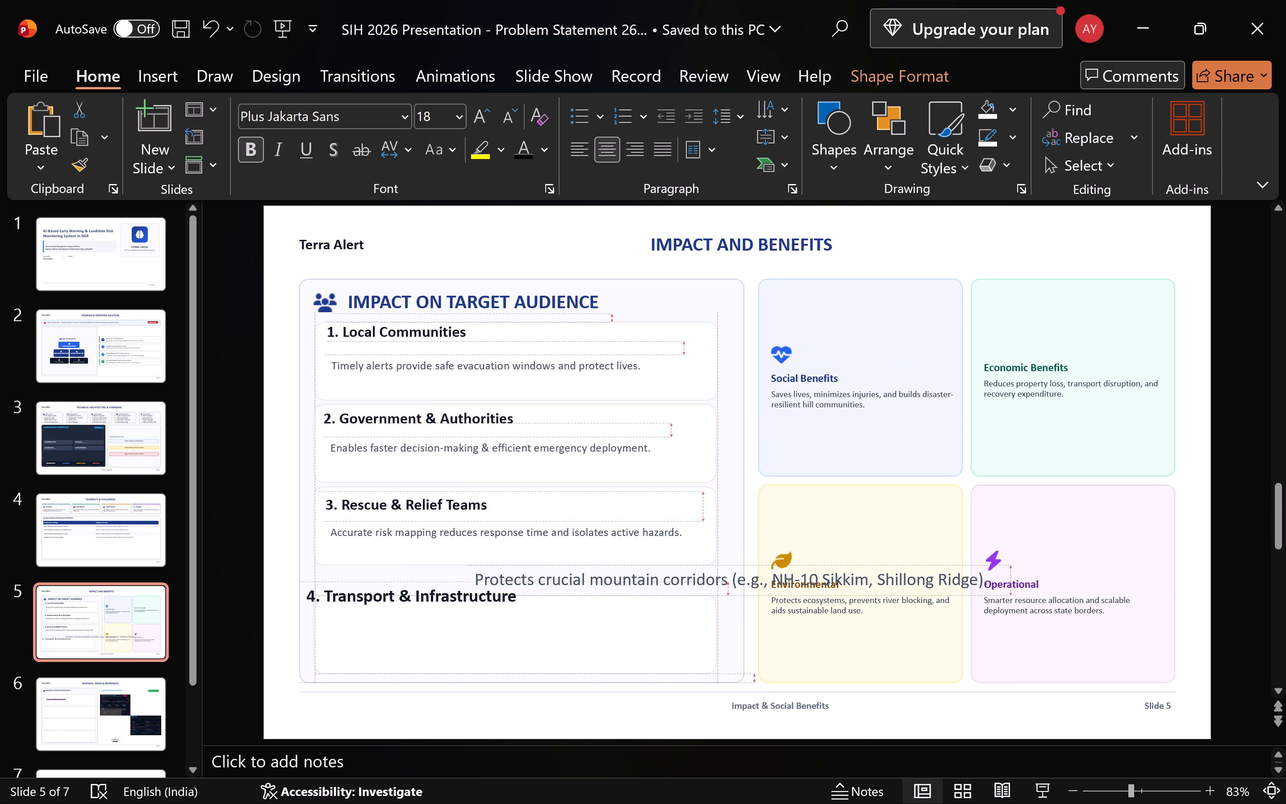
{"action": "left_click_drag", "start_coordinate": [593, 634], "coordinate": [592, 633]}
Move the "4. Transport & Infrastructure" heading into the upper-left corner of the empty fourth rounded box.
{"action": "left_click", "coordinate": [462, 592]}
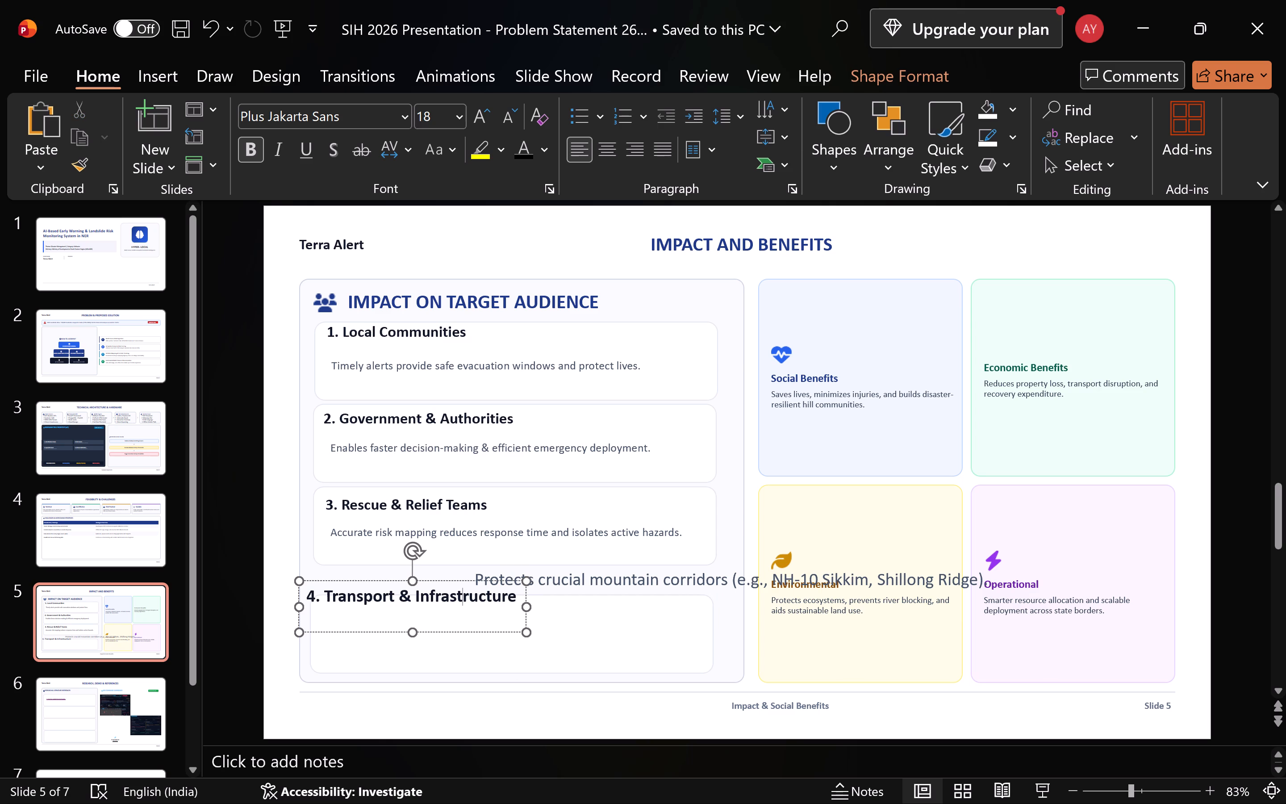
{"action": "left_click_drag", "start_coordinate": [522, 617], "coordinate": [540, 633]}
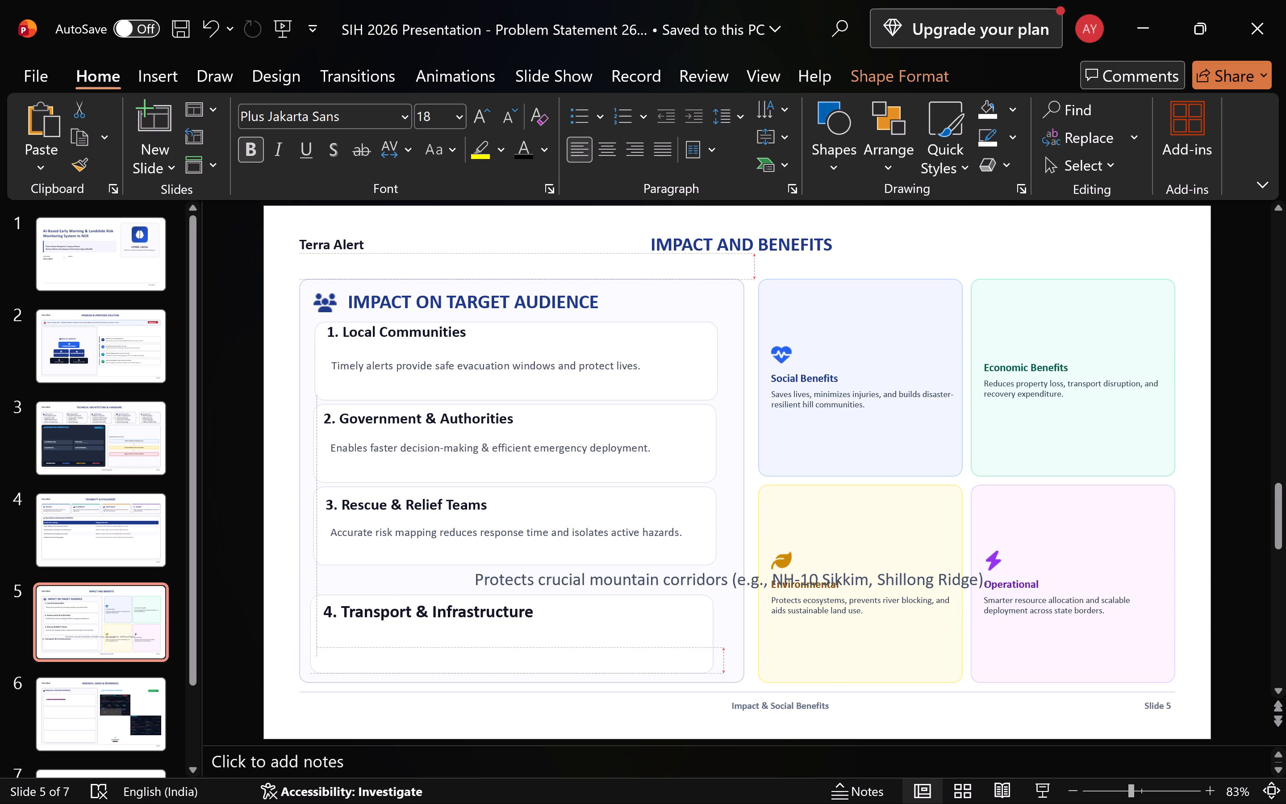
{"action": "left_click_drag", "start_coordinate": [540, 633], "coordinate": [539, 633]}
{"action": "left_click_drag", "start_coordinate": [539, 633], "coordinate": [533, 631]}
Set the "4. Transport & Infrastructure" heading to size 16, matching the Government & Authorities heading, and paste its text in again.
{"action": "left_click", "coordinate": [416, 417]}
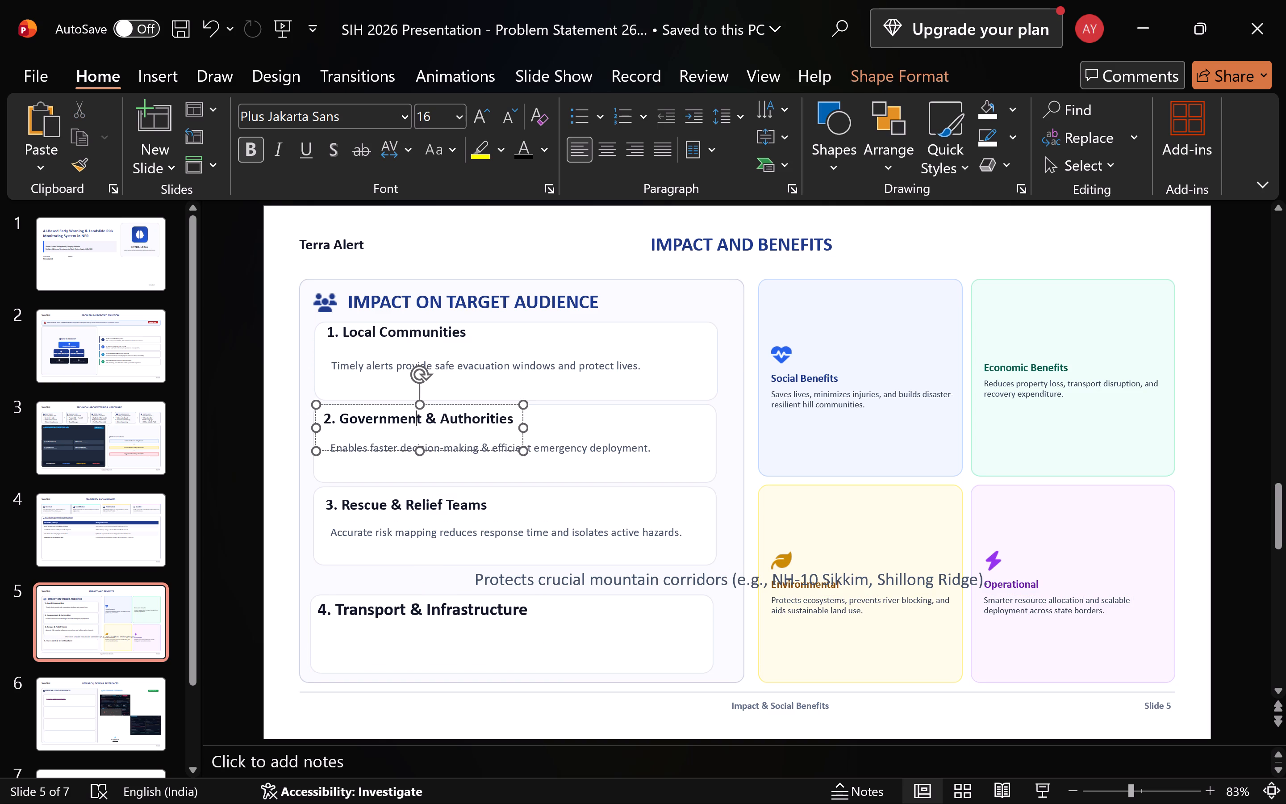
{"action": "left_click", "coordinate": [387, 612]}
{"action": "key", "text": "ctrl+a"}
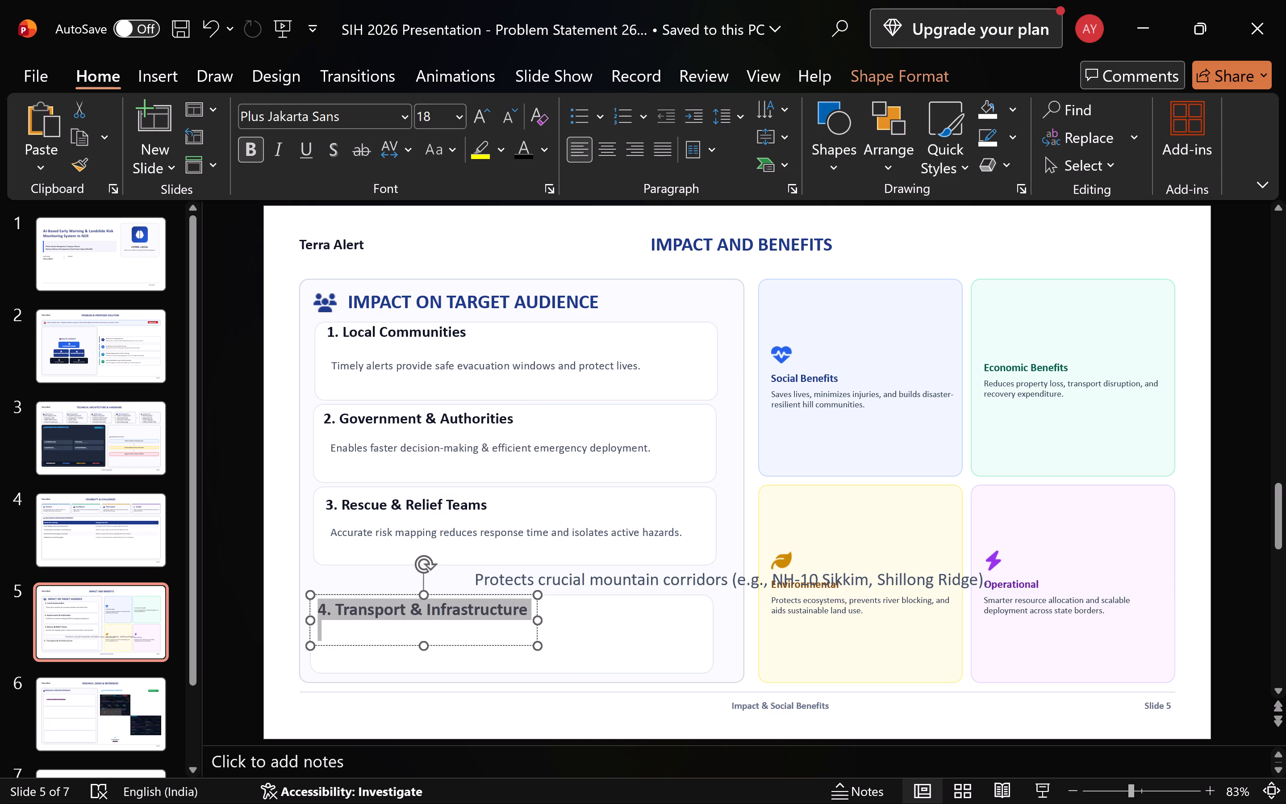
{"action": "left_click", "coordinate": [430, 117]}
{"action": "type", "text": "16"}
{"action": "key", "text": "Return"}
{"action": "key", "text": "backslash"}
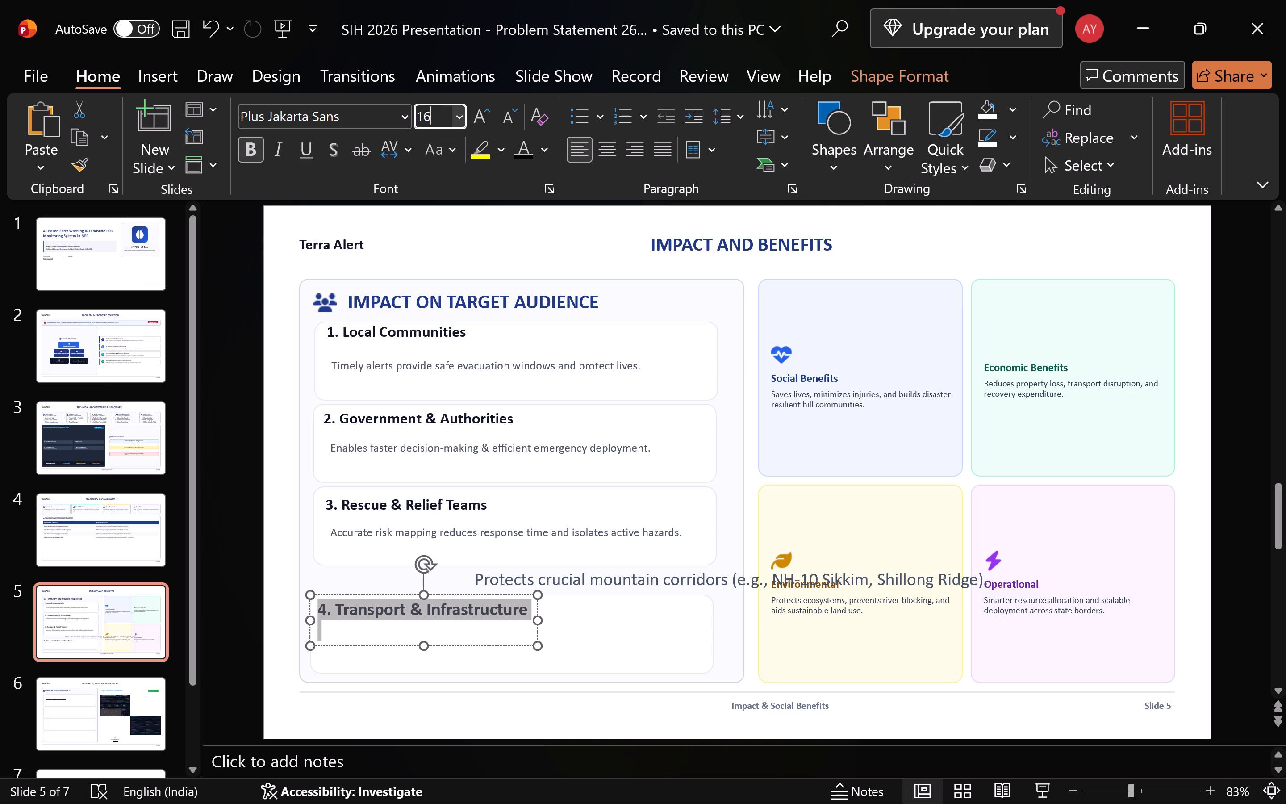
{"action": "key", "text": "BackSpace"}
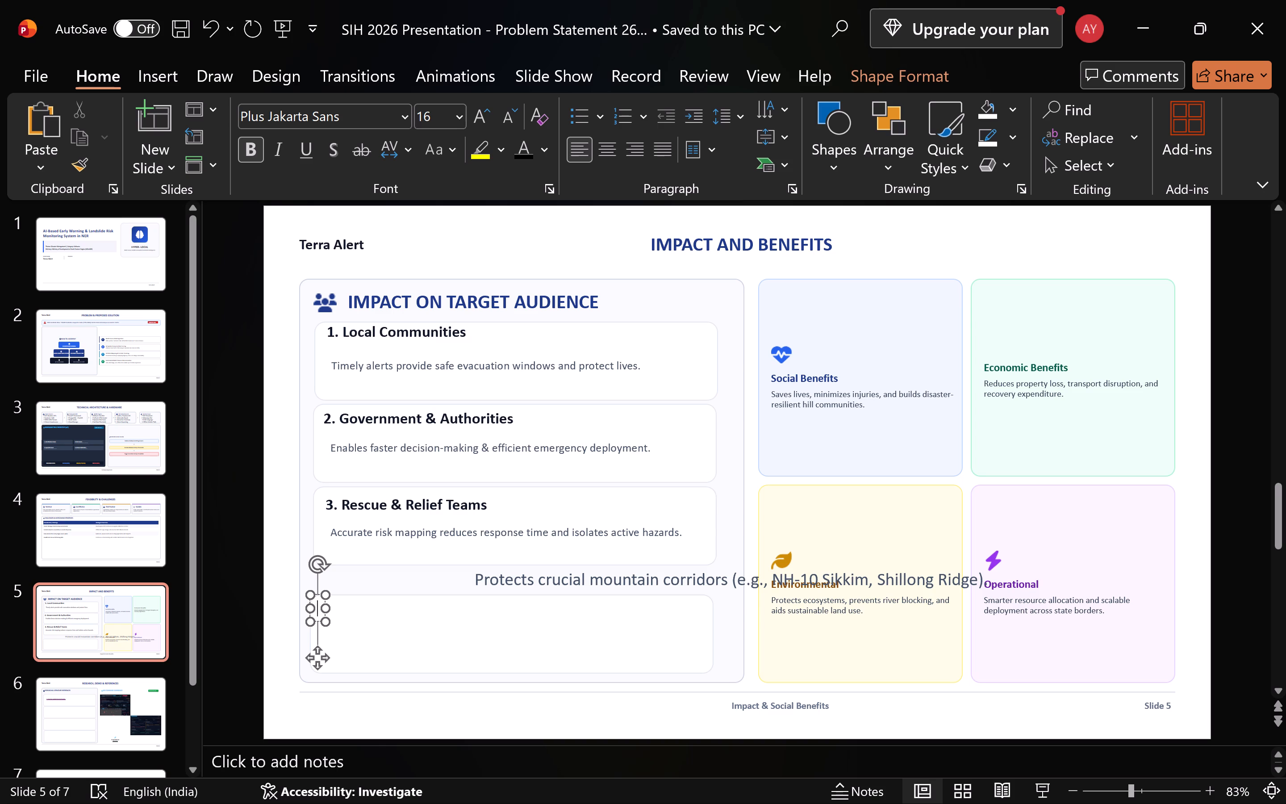
{"action": "key", "text": "ctrl+v"}
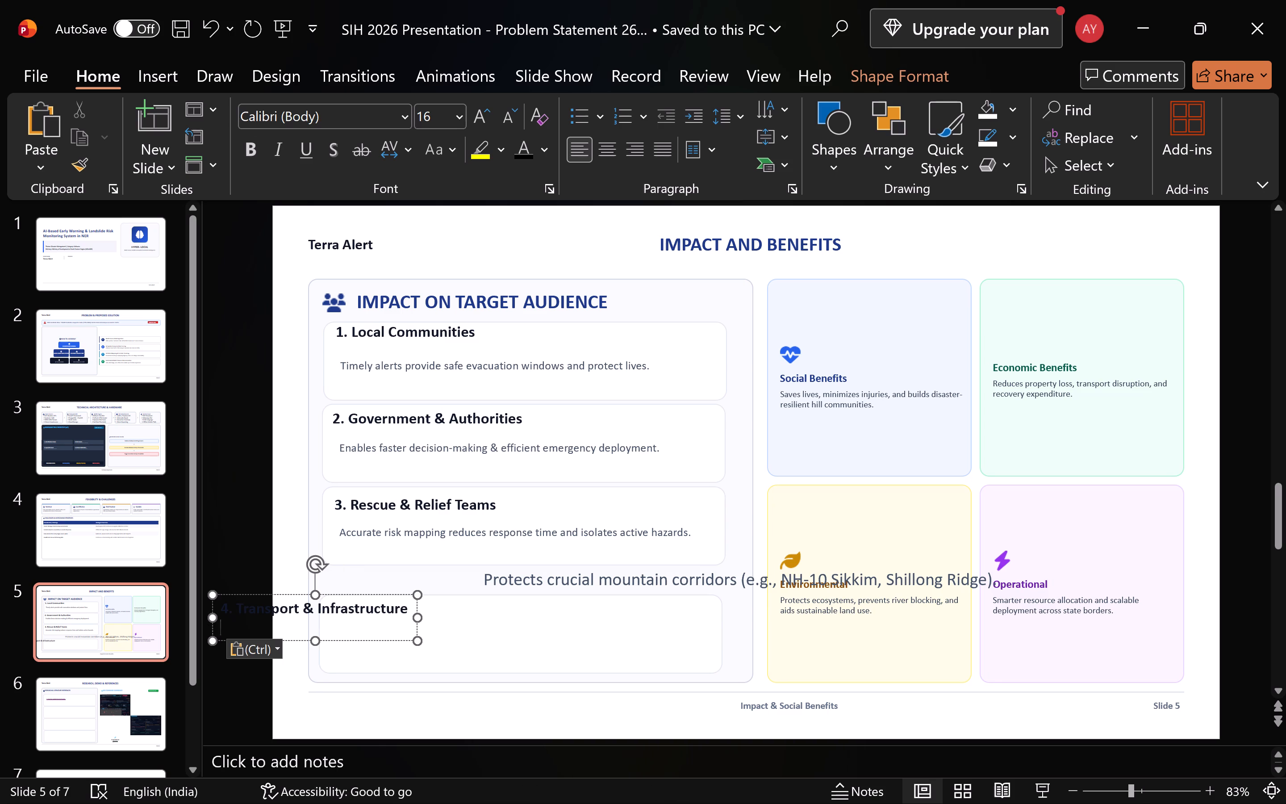
Line up the fourth rounded box with the boxes above and place the Transport & Infrastructure heading in its upper-left corner.
{"action": "left_click", "coordinate": [403, 650]}
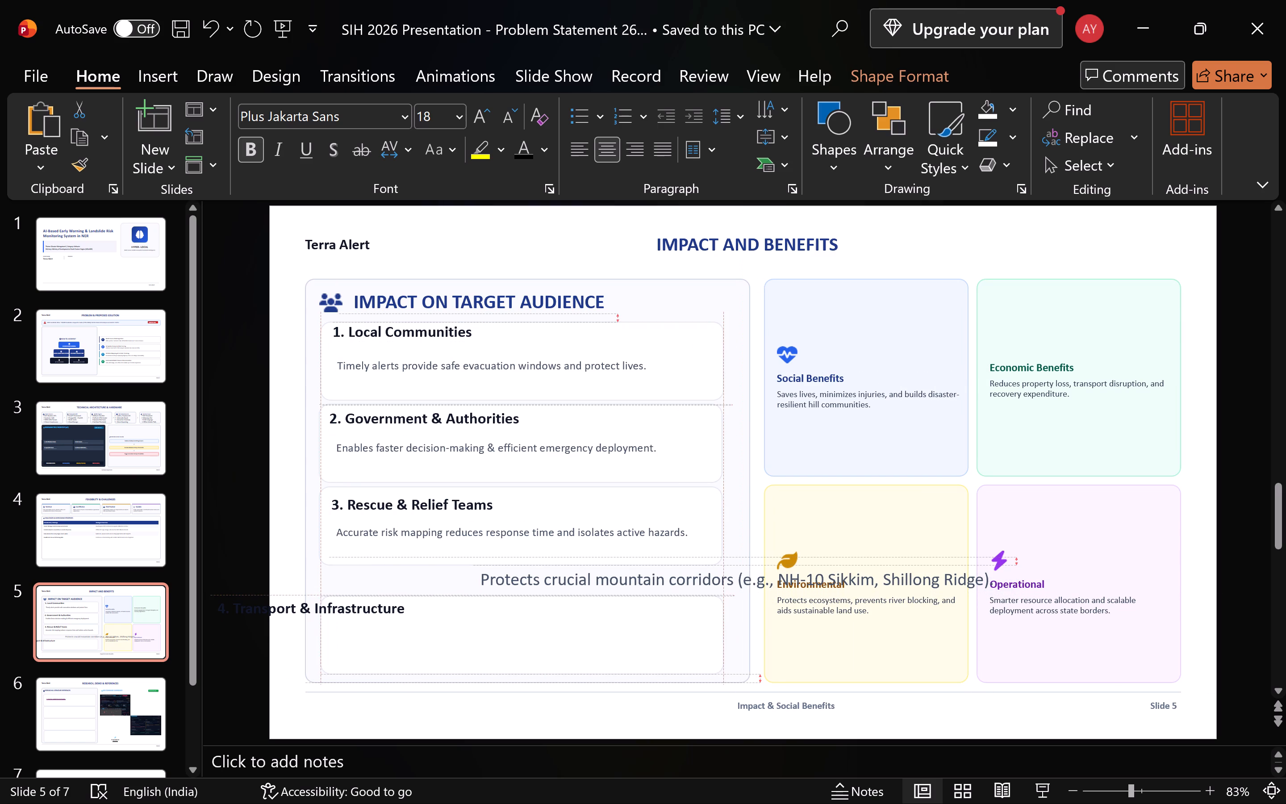
{"action": "left_click", "coordinate": [285, 609]}
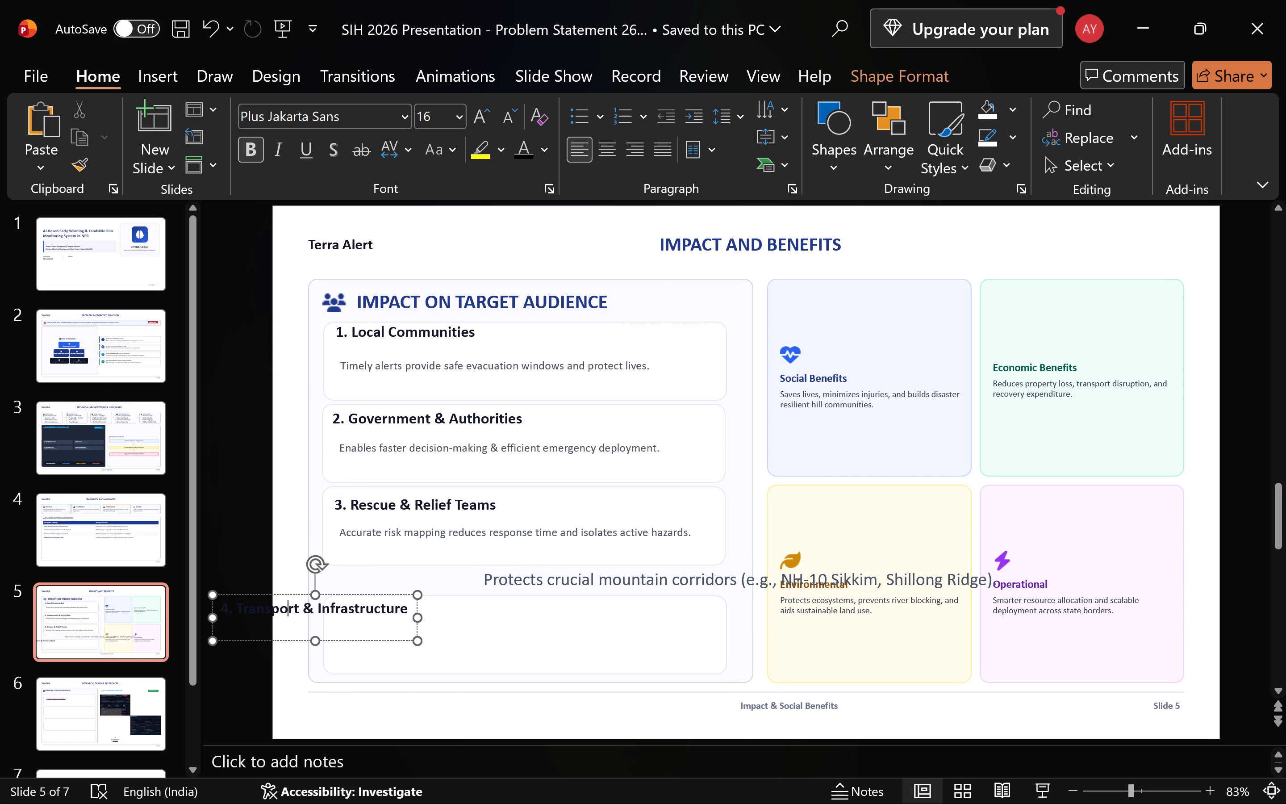
{"action": "left_click_drag", "start_coordinate": [417, 629], "coordinate": [496, 631]}
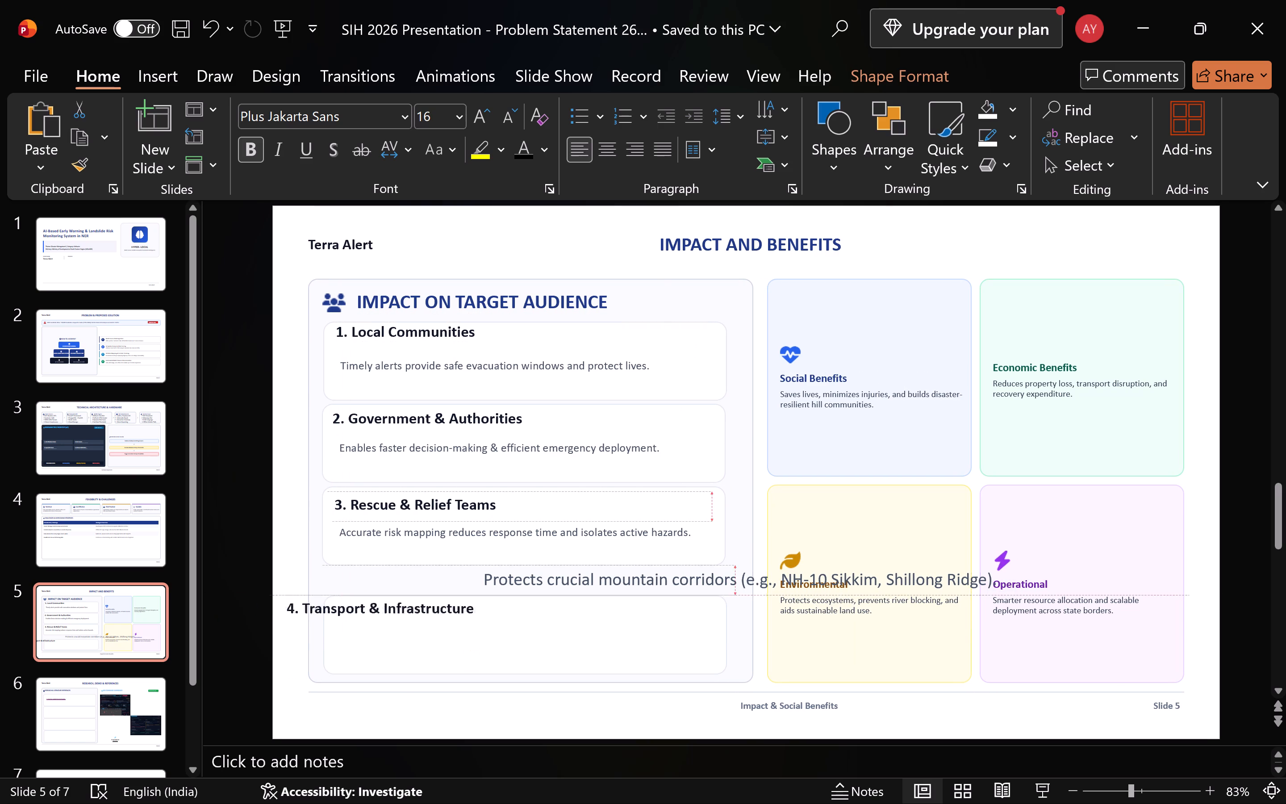
{"action": "left_click_drag", "start_coordinate": [496, 631], "coordinate": [528, 633]}
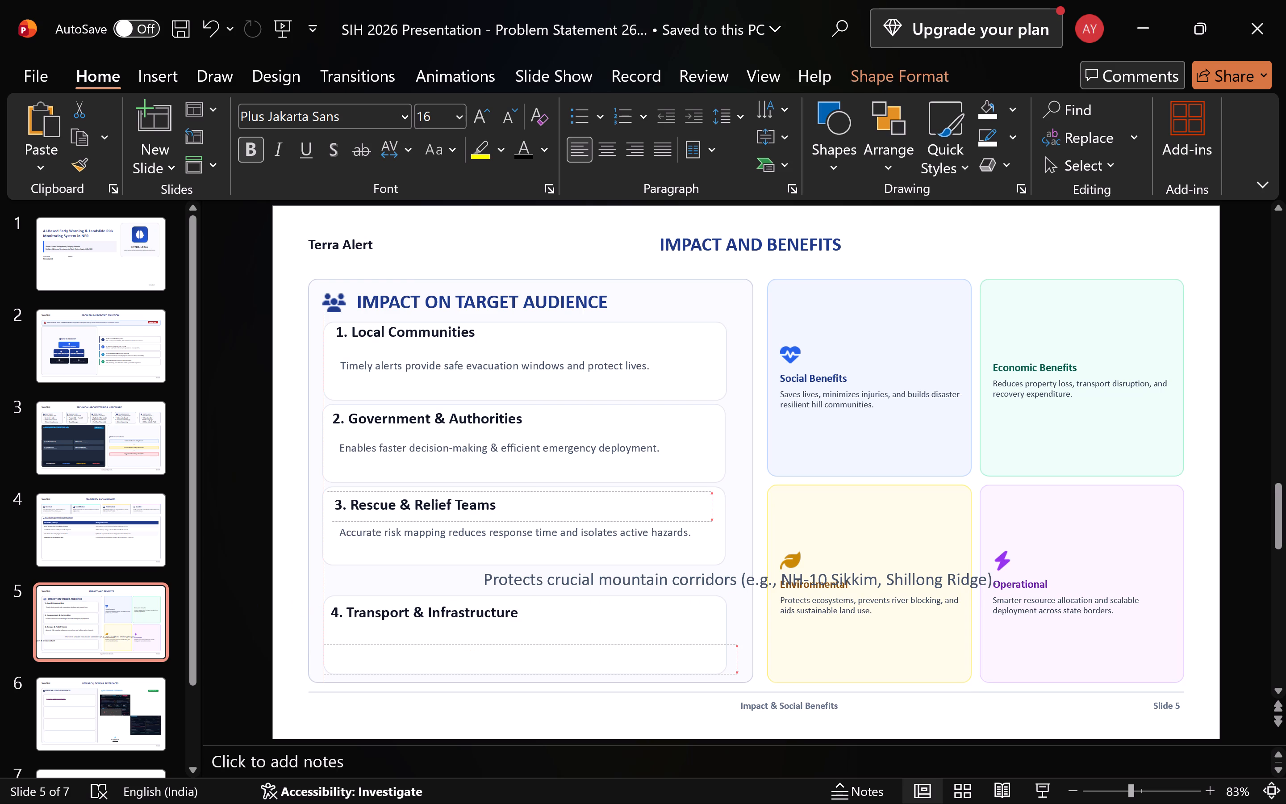
{"action": "left_click_drag", "start_coordinate": [528, 633], "coordinate": [528, 634]}
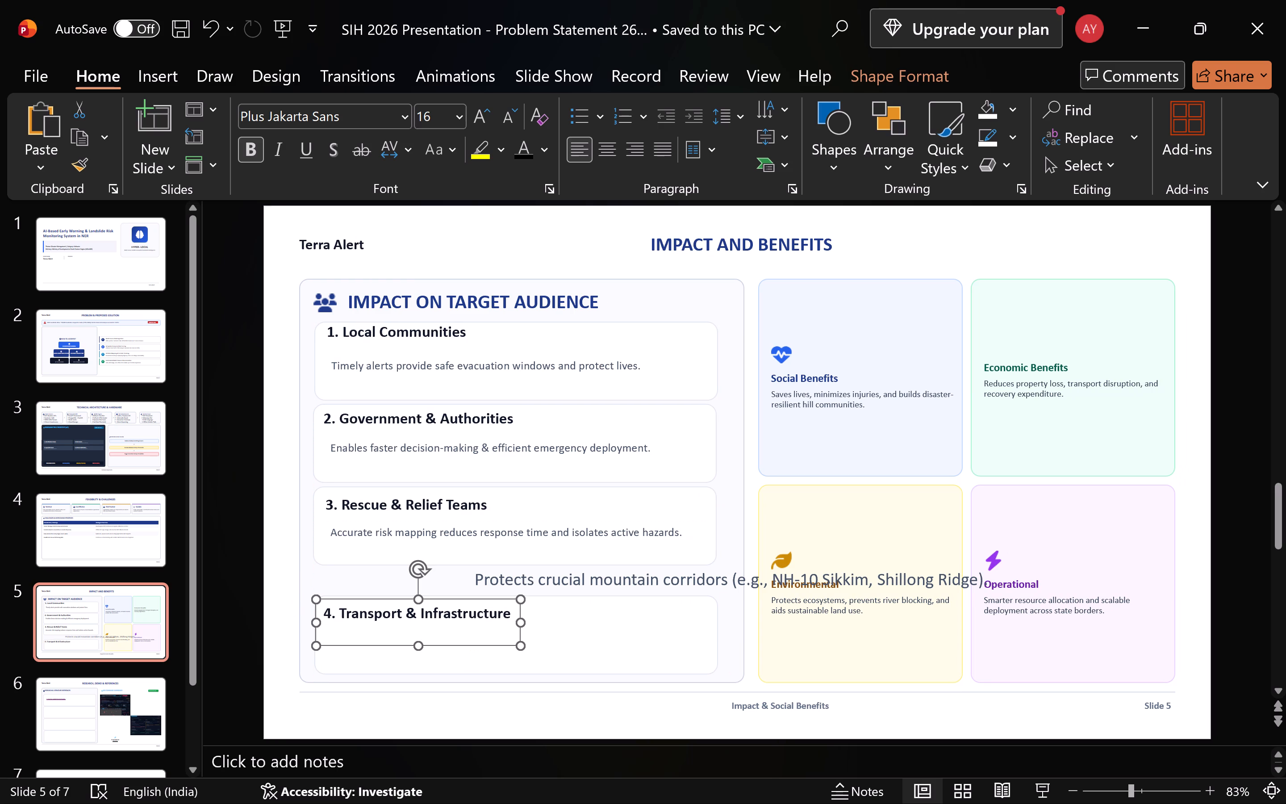
{"action": "left_click", "coordinate": [570, 638]}
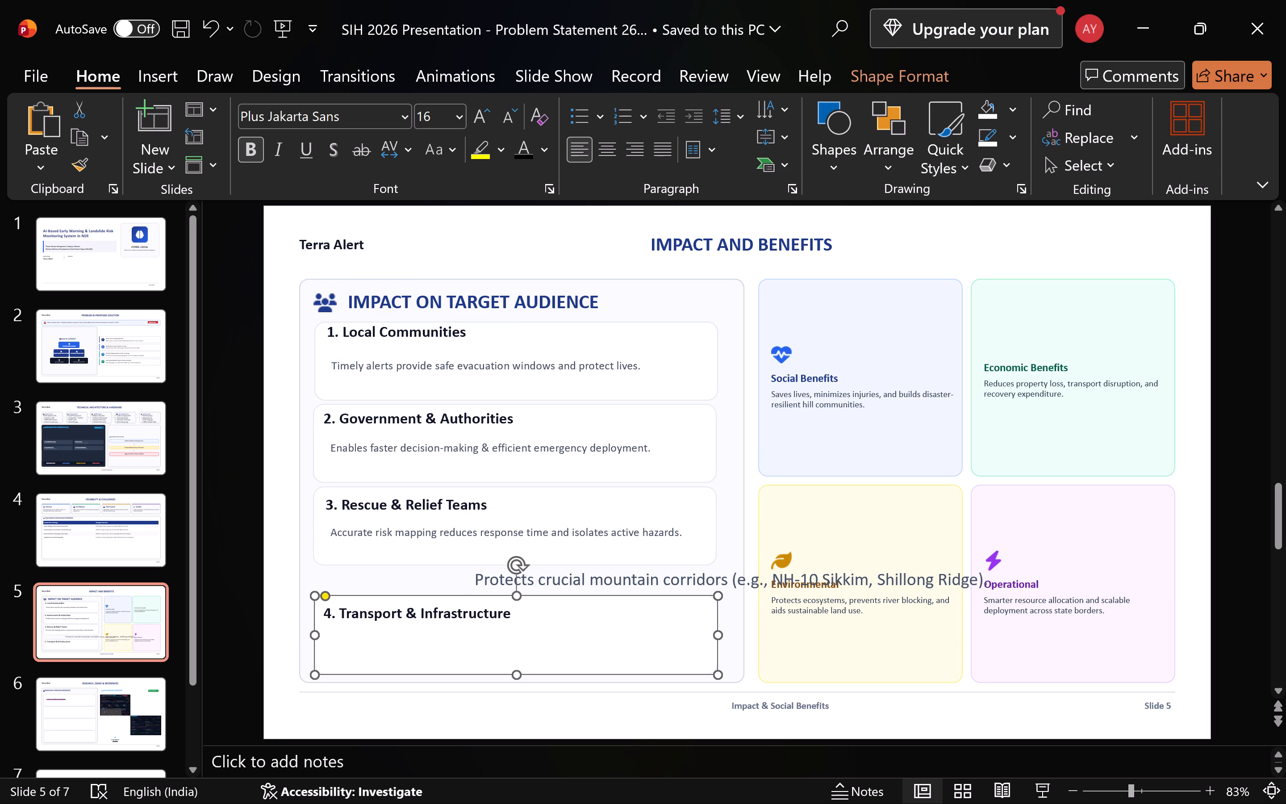
Place the "Protects crucial mountain corridors" description below the Transport & Infrastructure heading and narrow its text box to about the rounded box's width.
{"action": "left_click", "coordinate": [627, 581]}
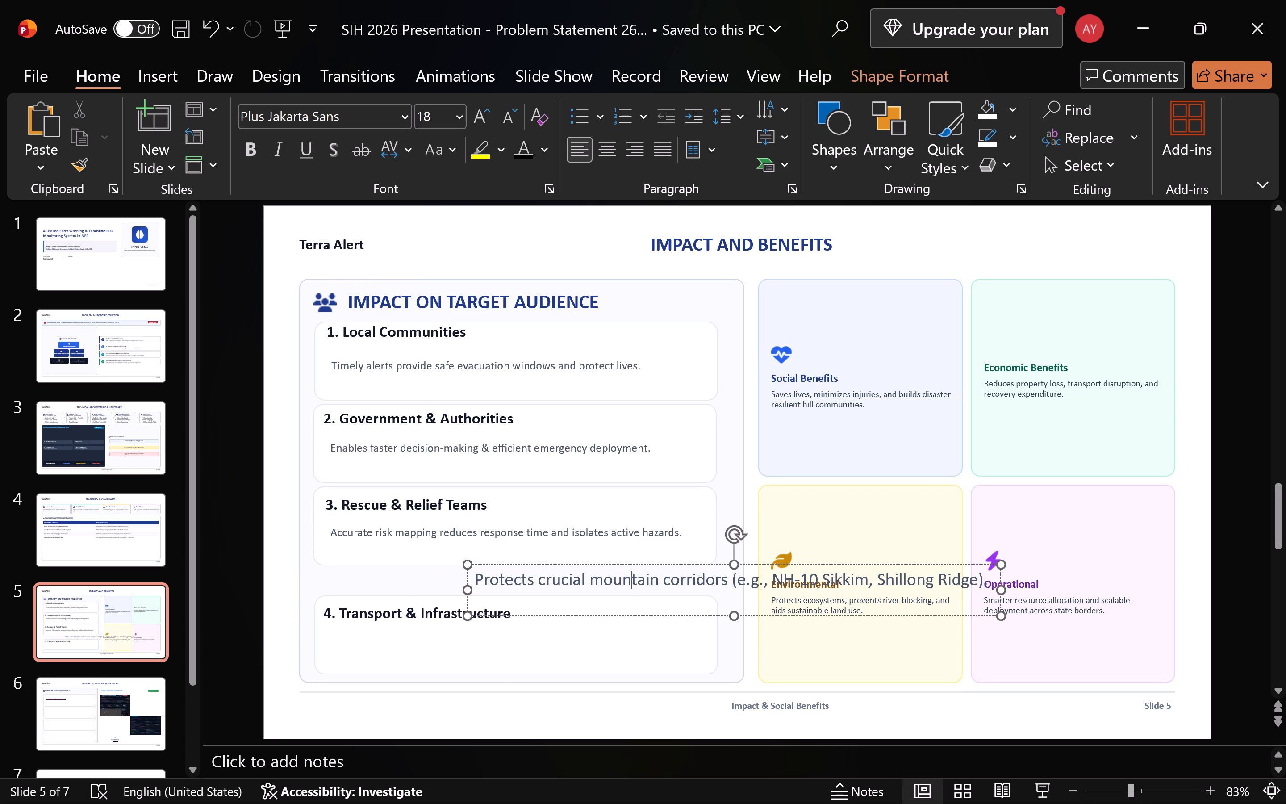
{"action": "left_click_drag", "start_coordinate": [749, 619], "coordinate": [625, 694]}
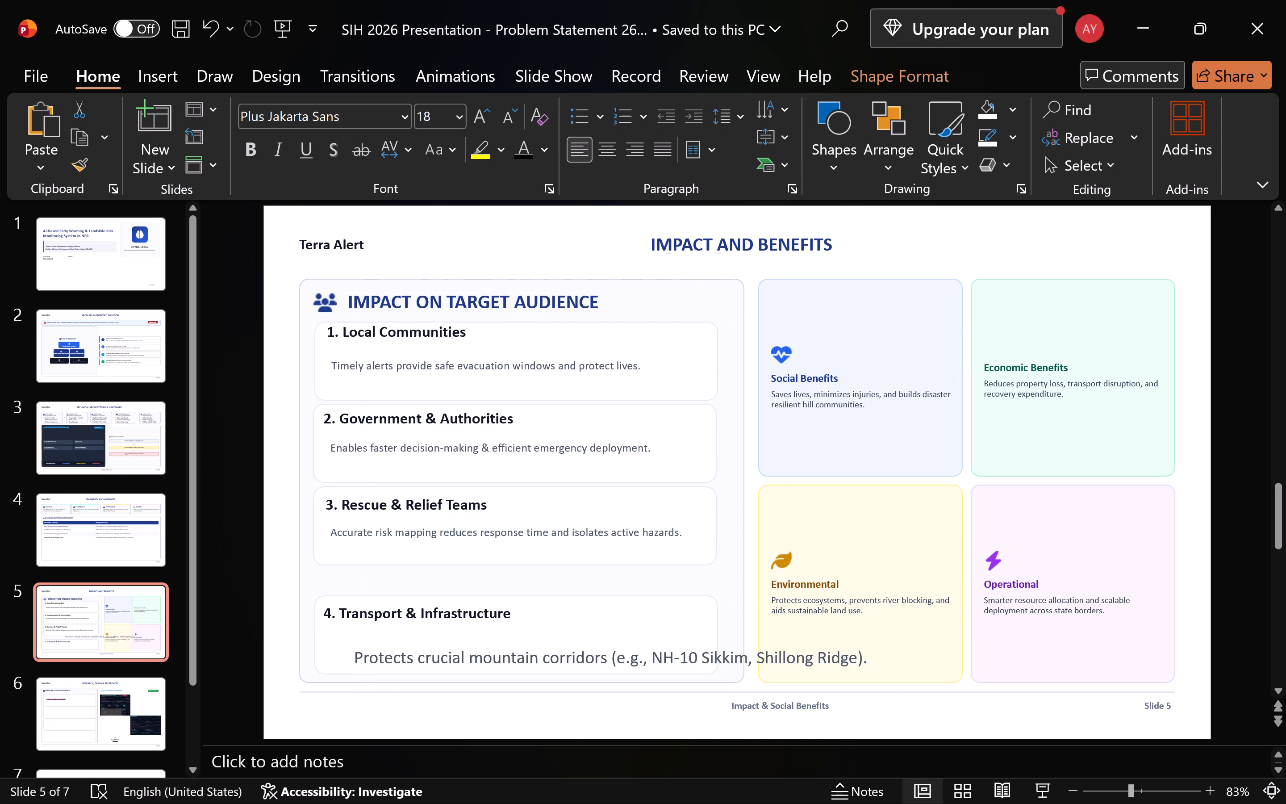
{"action": "left_click_drag", "start_coordinate": [625, 694], "coordinate": [604, 684]}
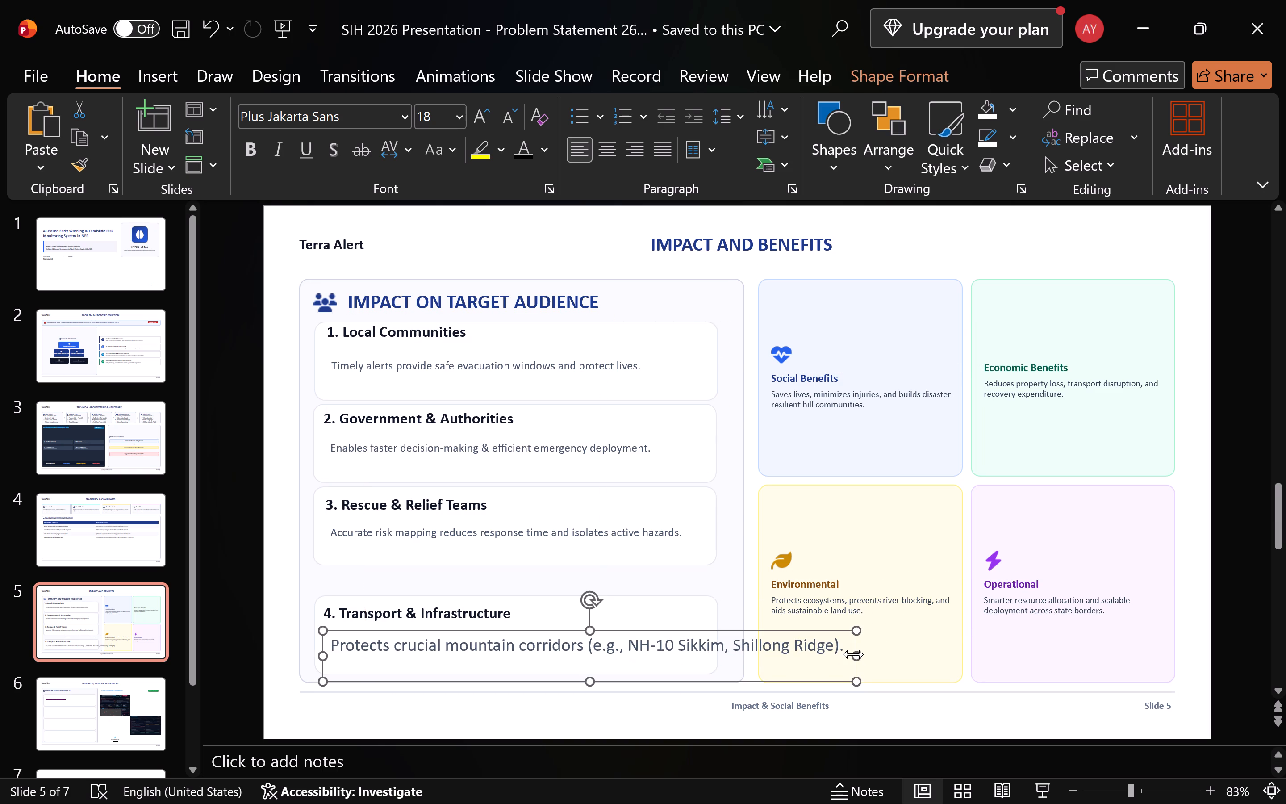
{"action": "left_click_drag", "start_coordinate": [854, 654], "coordinate": [720, 647]}
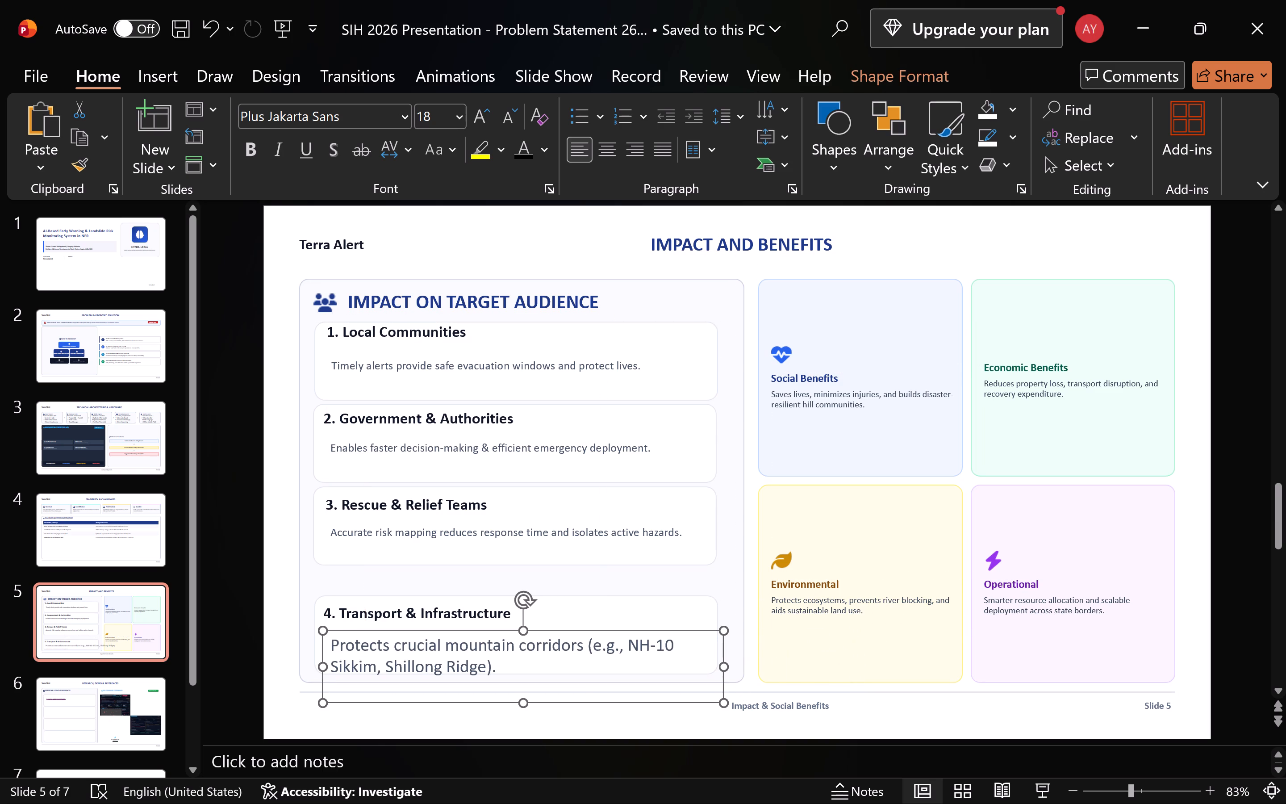
Set the "Protects crucial mountain corridors" description's font size to 12.
{"action": "left_click", "coordinate": [578, 642]}
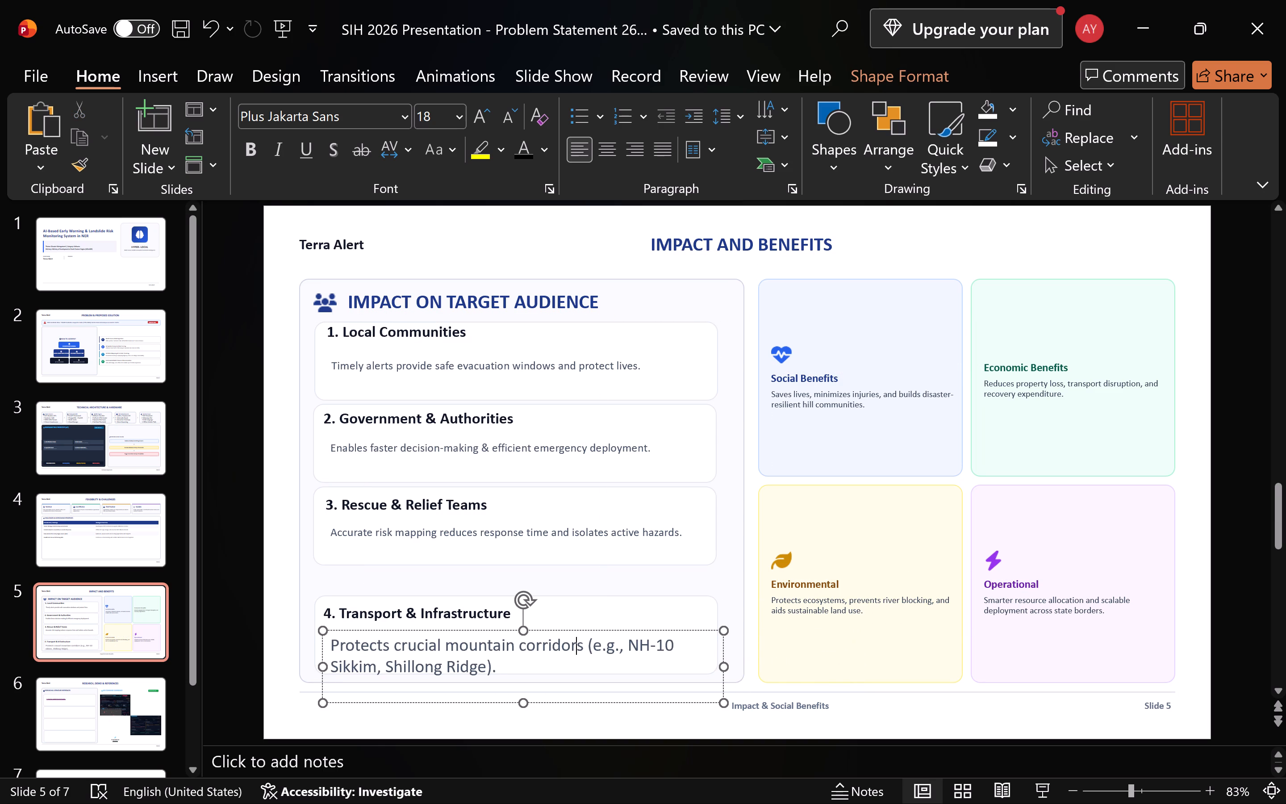
{"action": "key", "text": "ctrl+a"}
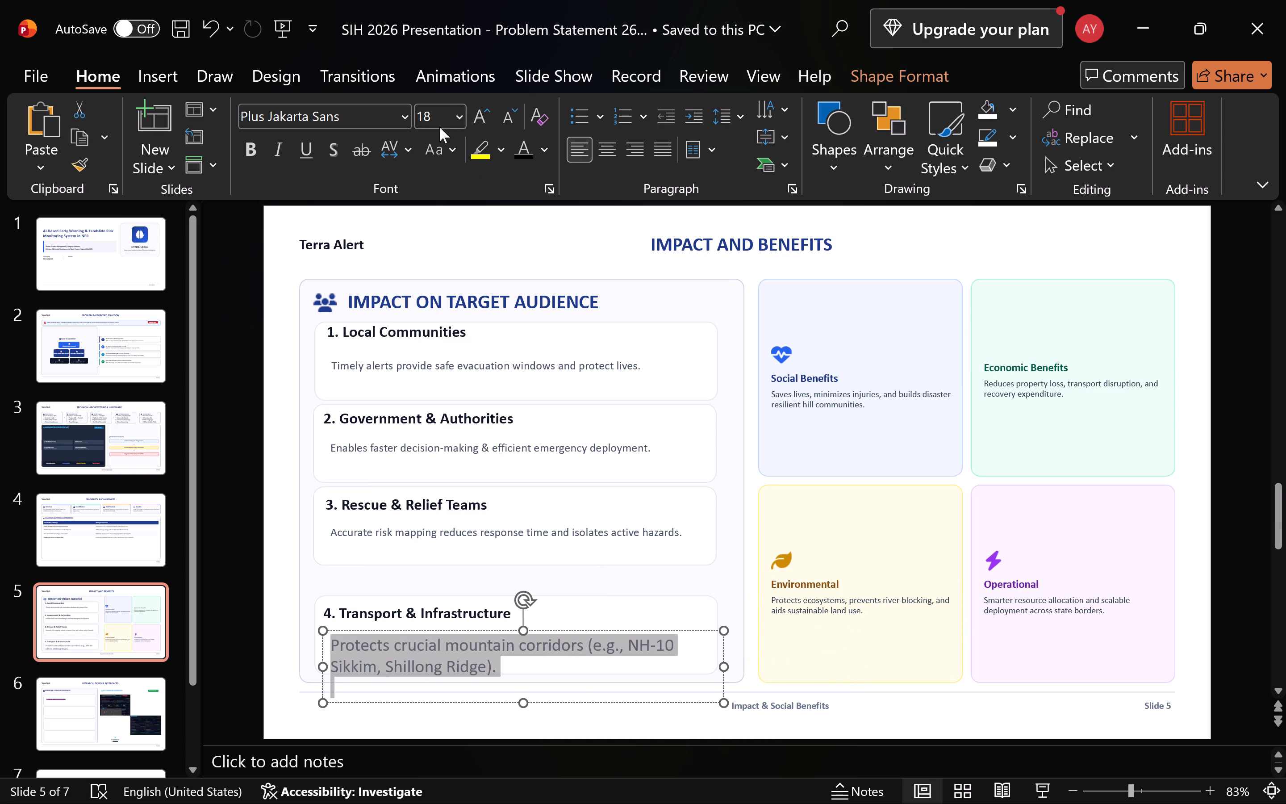
{"action": "left_click", "coordinate": [425, 118]}
{"action": "type", "text": "12"}
{"action": "key", "text": "Return"}
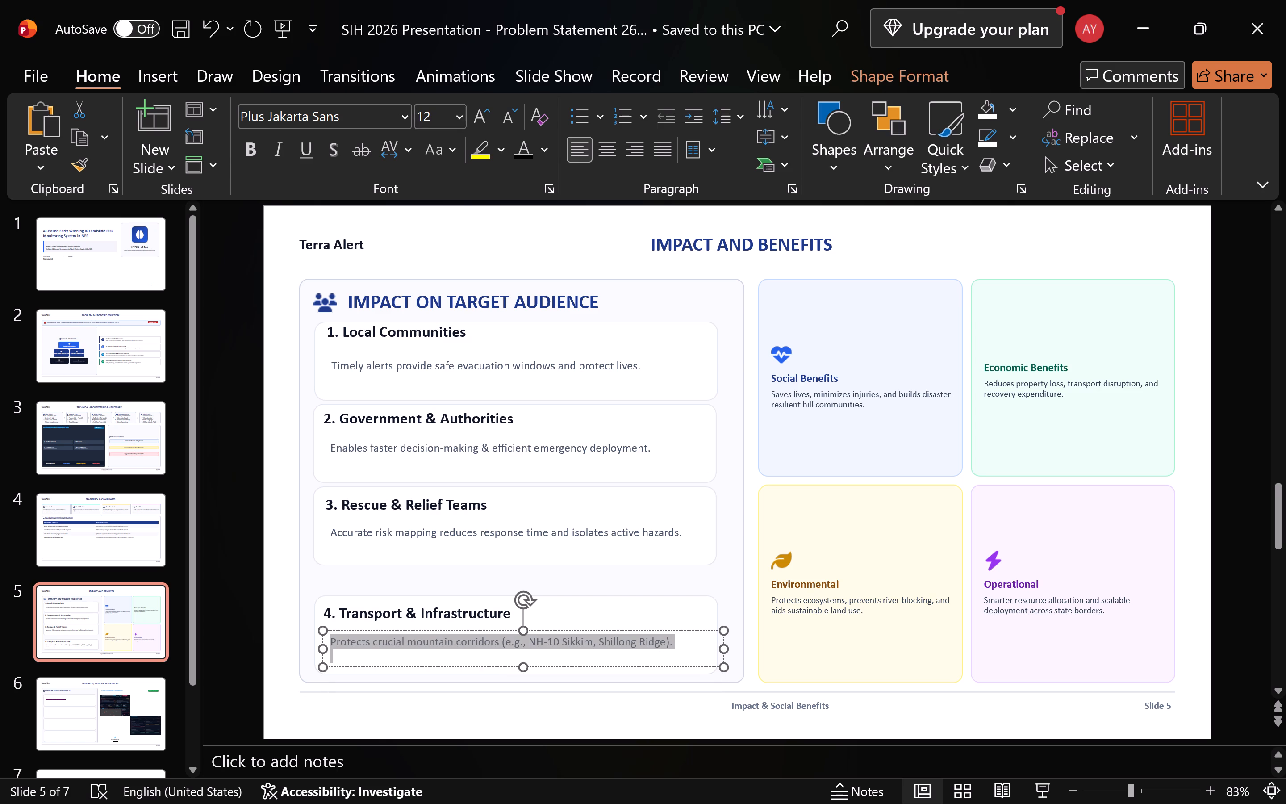
{"action": "left_click", "coordinate": [669, 611]}
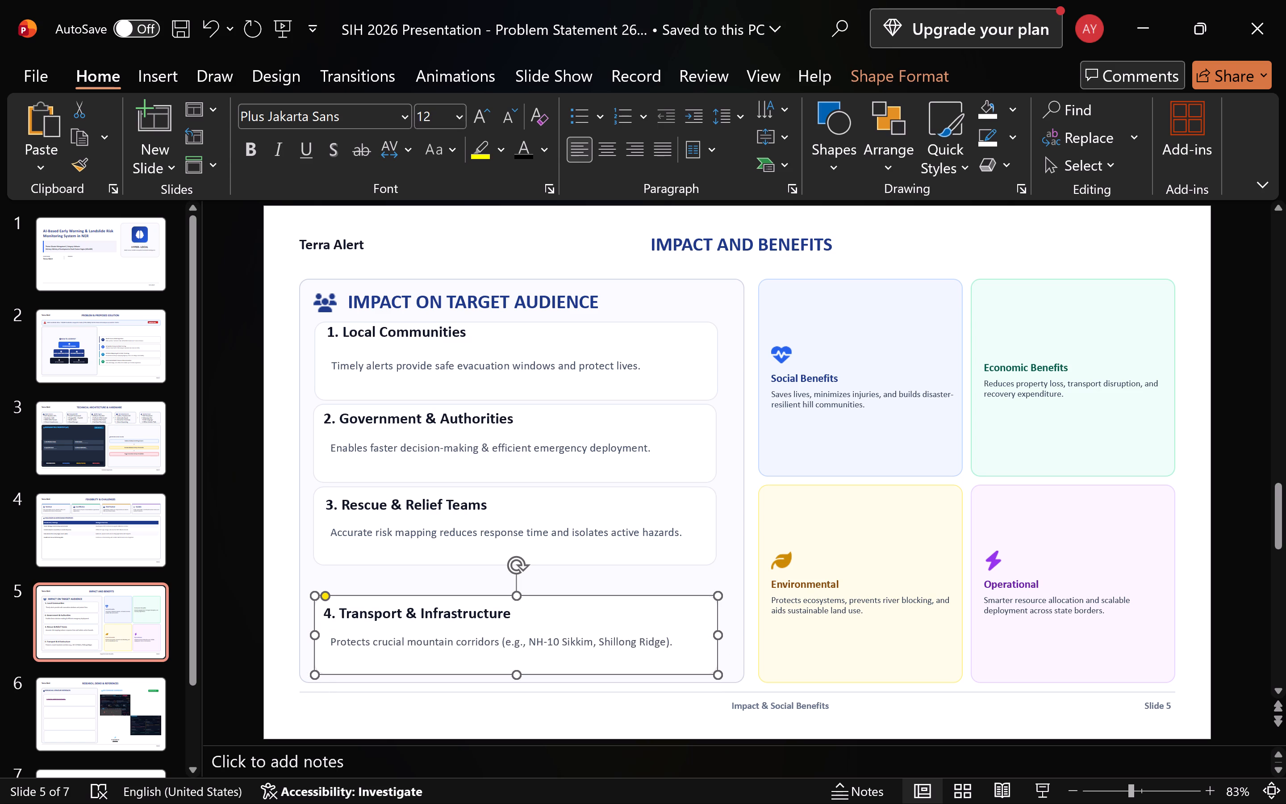
Move the third rounded box, behind Rescue & Relief Teams, down until it sits just above the Transport & Infrastructure box.
{"action": "left_click", "coordinate": [572, 512]}
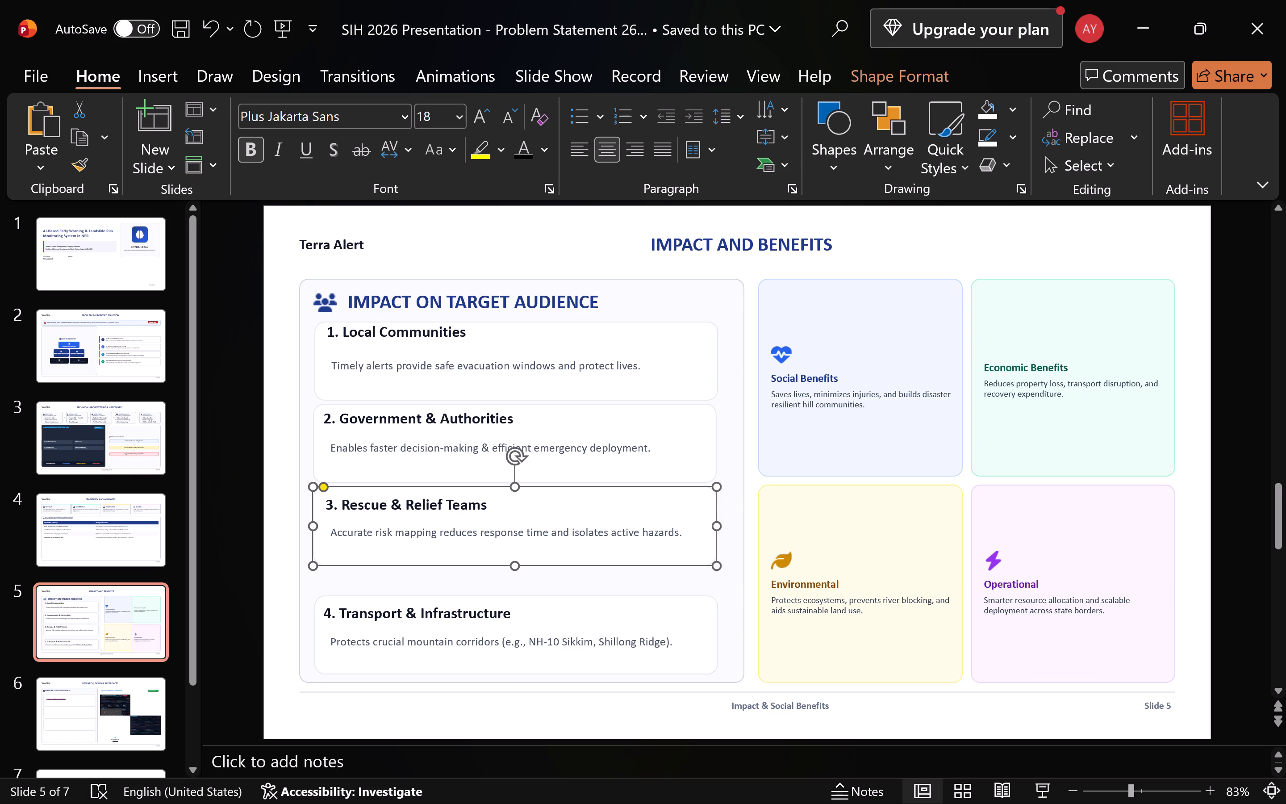
{"action": "left_click_drag", "start_coordinate": [572, 512], "coordinate": [571, 530]}
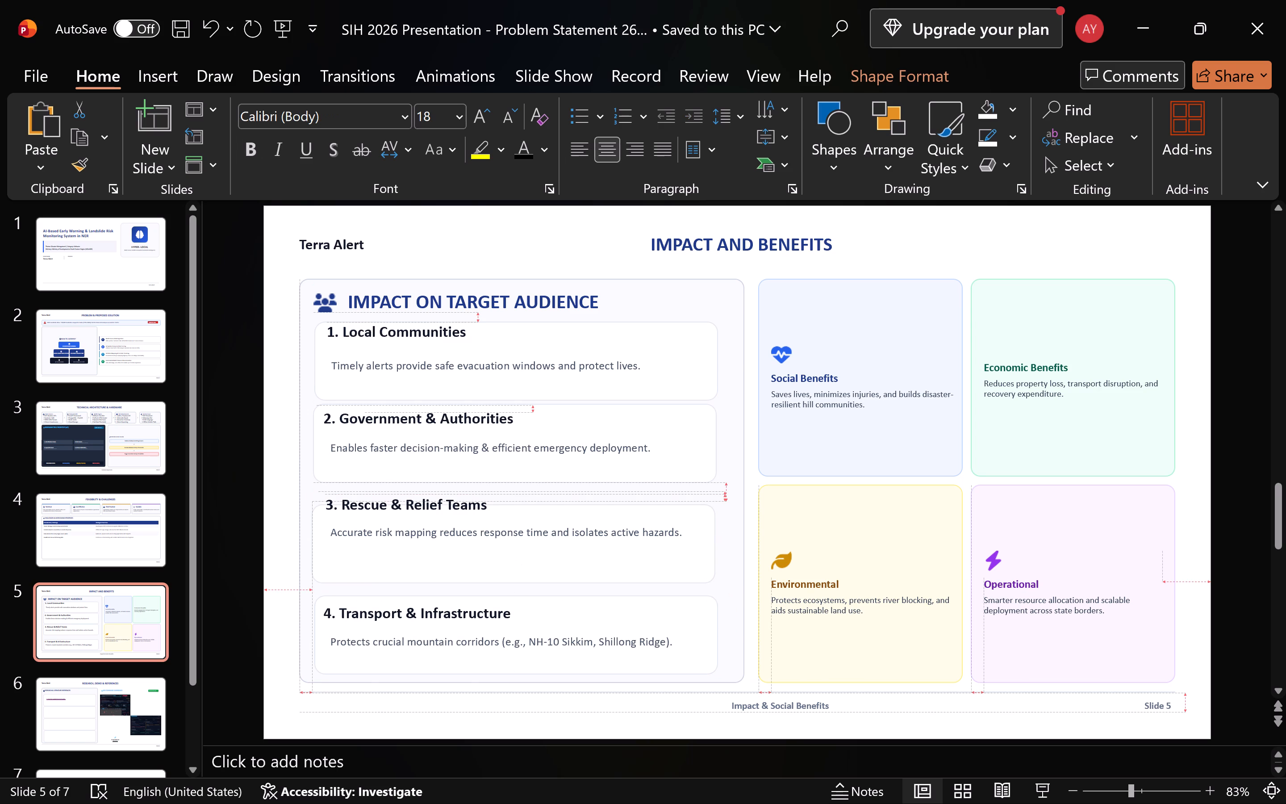
{"action": "left_click_drag", "start_coordinate": [571, 530], "coordinate": [571, 531]}
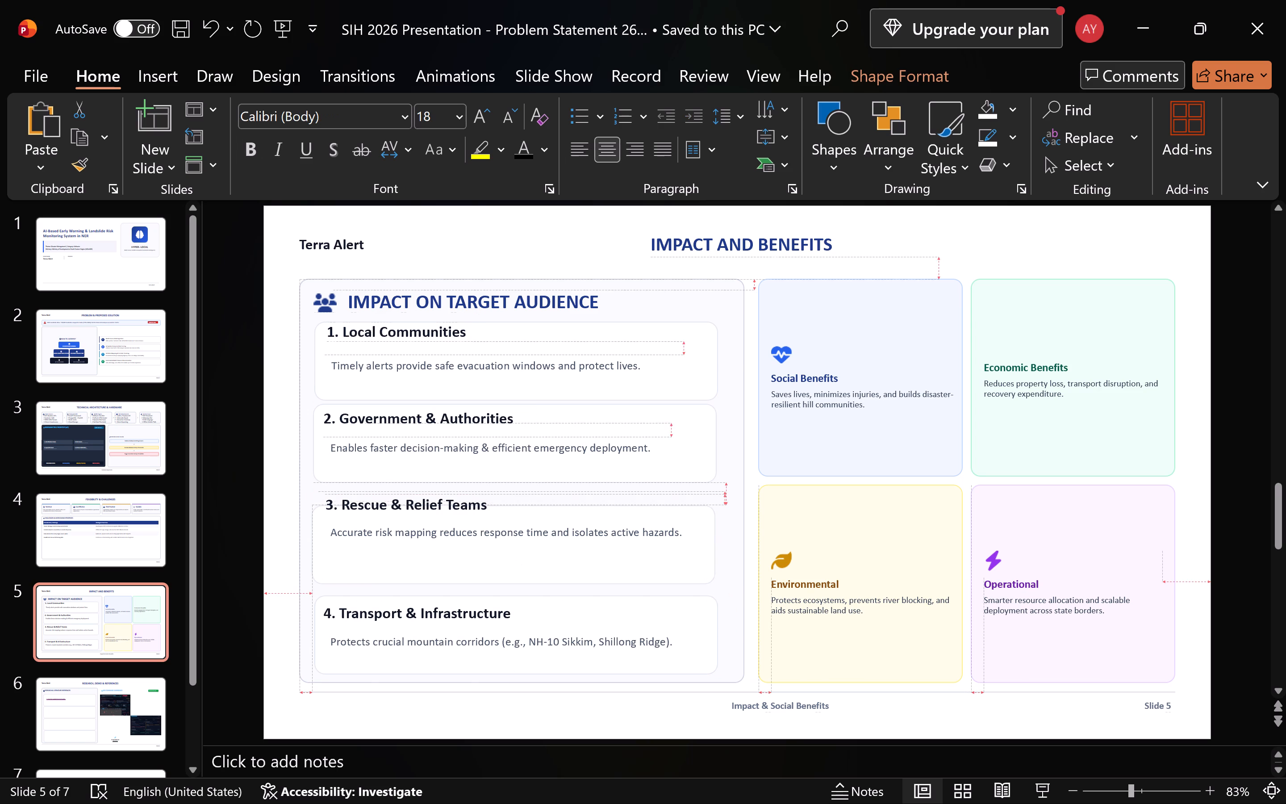
{"action": "left_click_drag", "start_coordinate": [571, 531], "coordinate": [571, 536]}
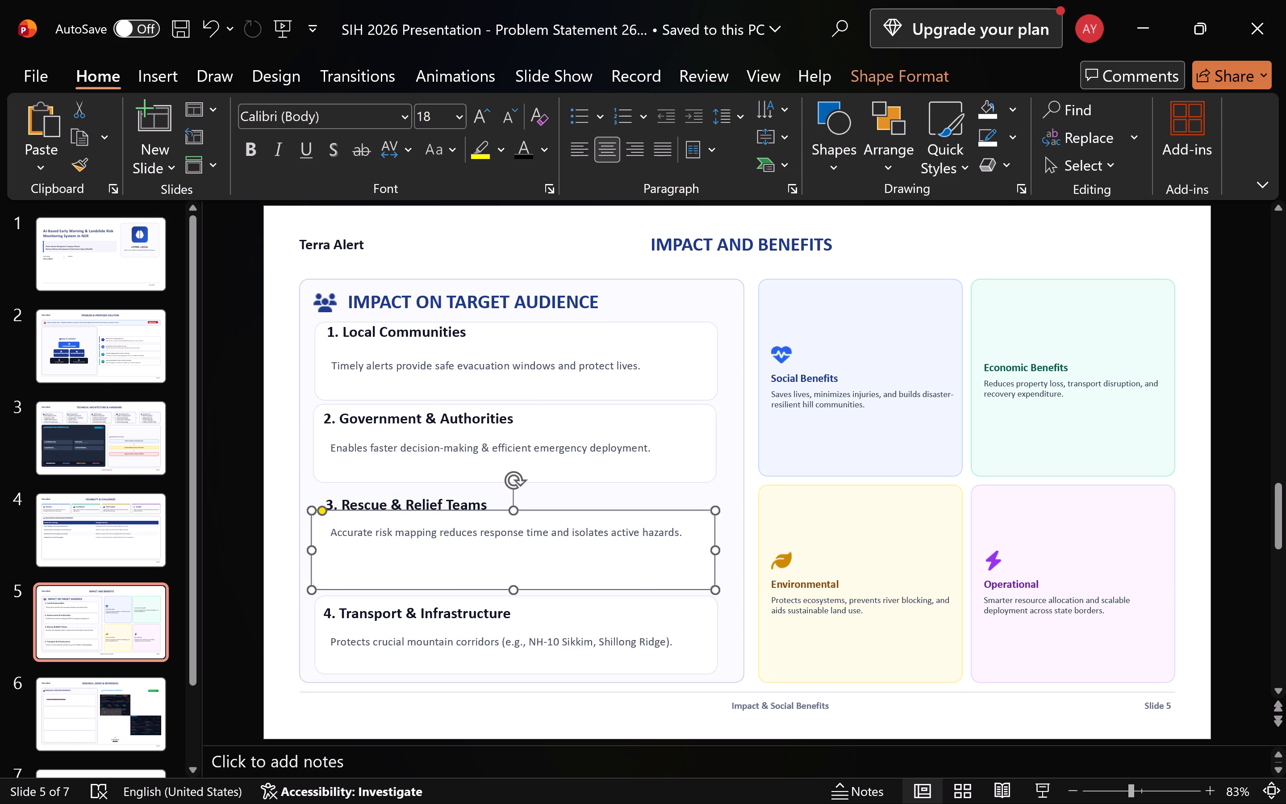
Move the "3. Rescue & Relief Teams" heading and its description down so both sit inside the lowered third box.
{"action": "left_click", "coordinate": [407, 507]}
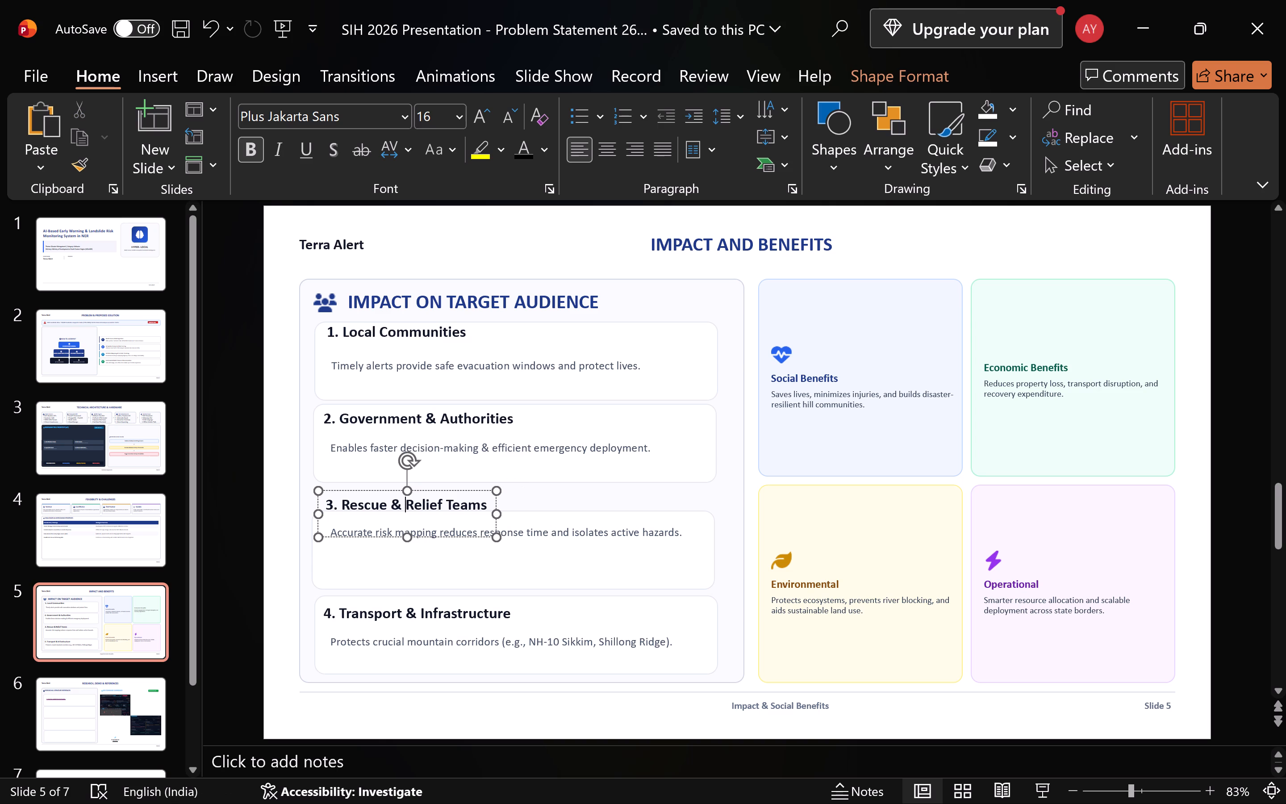
{"action": "left_click_drag", "start_coordinate": [472, 491], "coordinate": [472, 508]}
{"action": "left_click", "coordinate": [535, 534]}
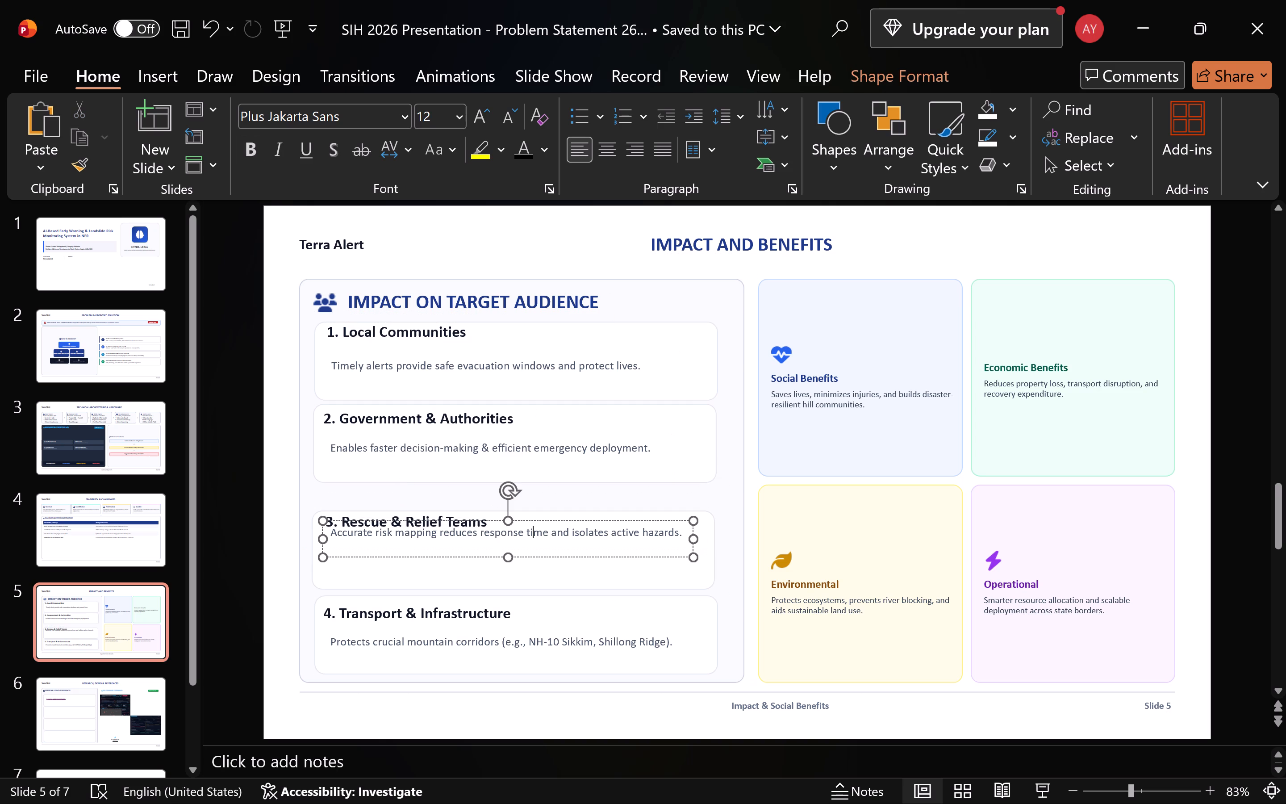
{"action": "key", "text": "ctrl+a"}
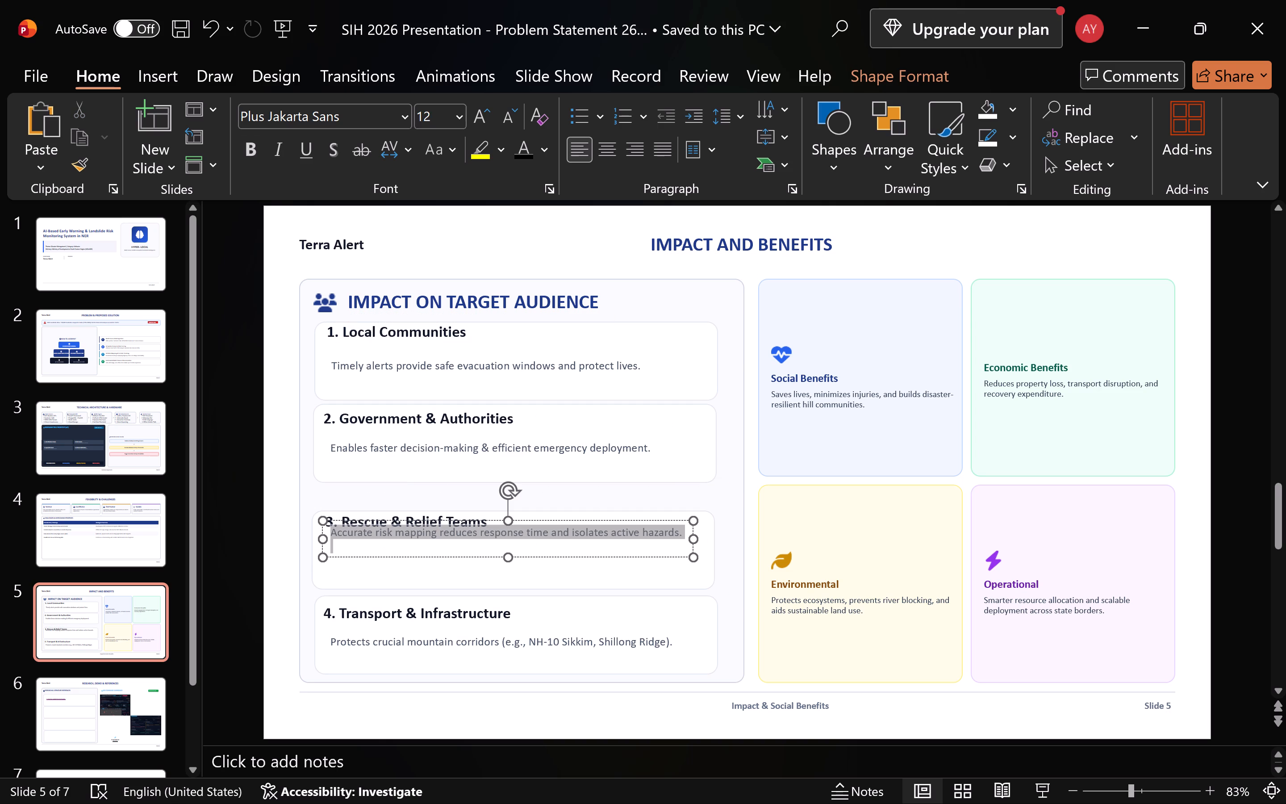
{"action": "left_click_drag", "start_coordinate": [562, 519], "coordinate": [556, 541]}
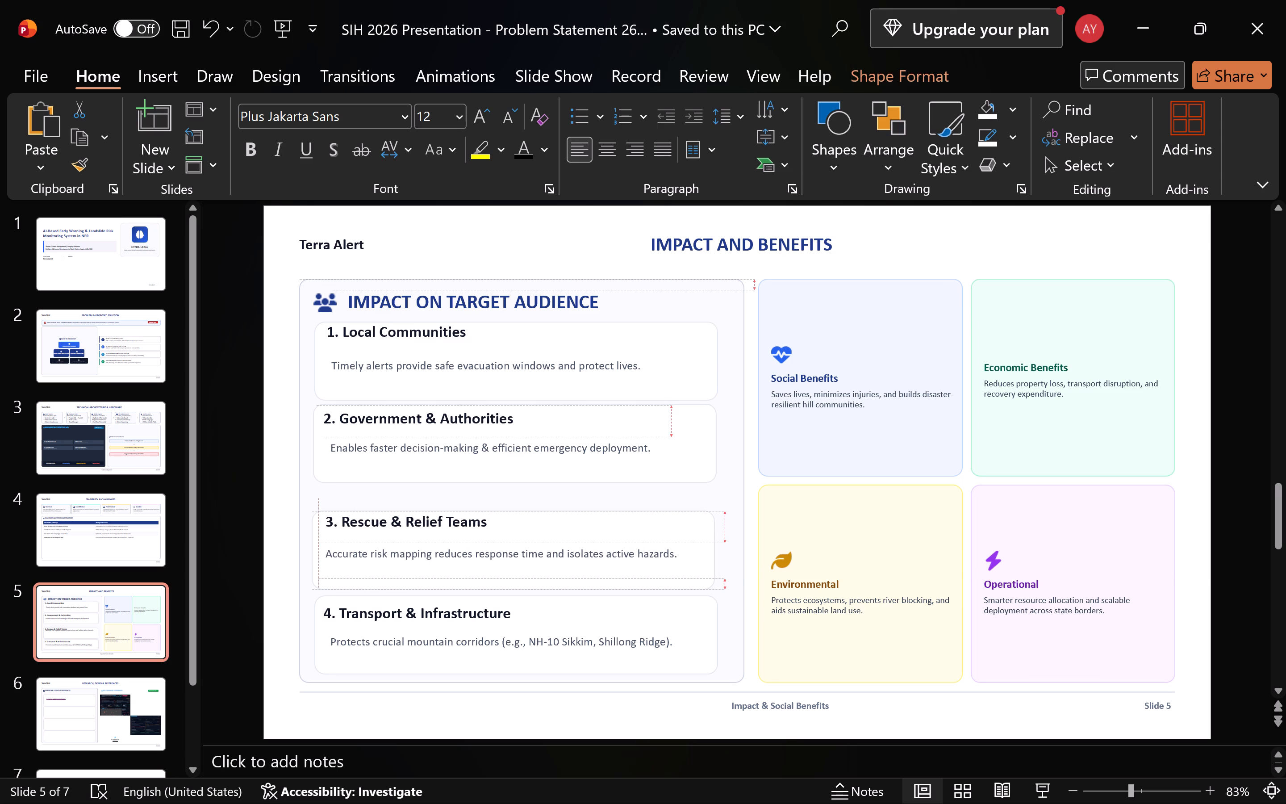
{"action": "left_click_drag", "start_coordinate": [556, 541], "coordinate": [556, 541]}
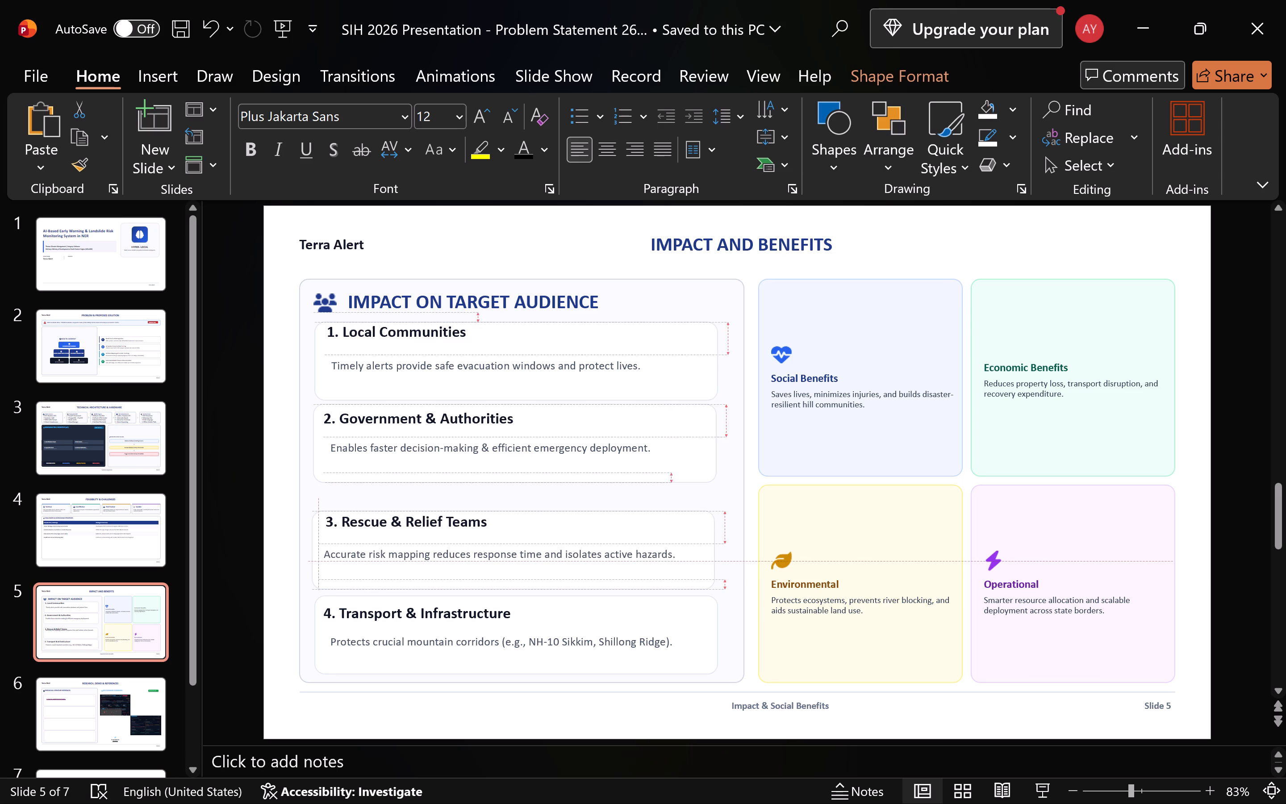
{"action": "left_click_drag", "start_coordinate": [556, 541], "coordinate": [556, 537]}
Nudge the third rounded box into horizontal alignment with the Transport & Infrastructure box below it.
{"action": "left_click", "coordinate": [455, 521]}
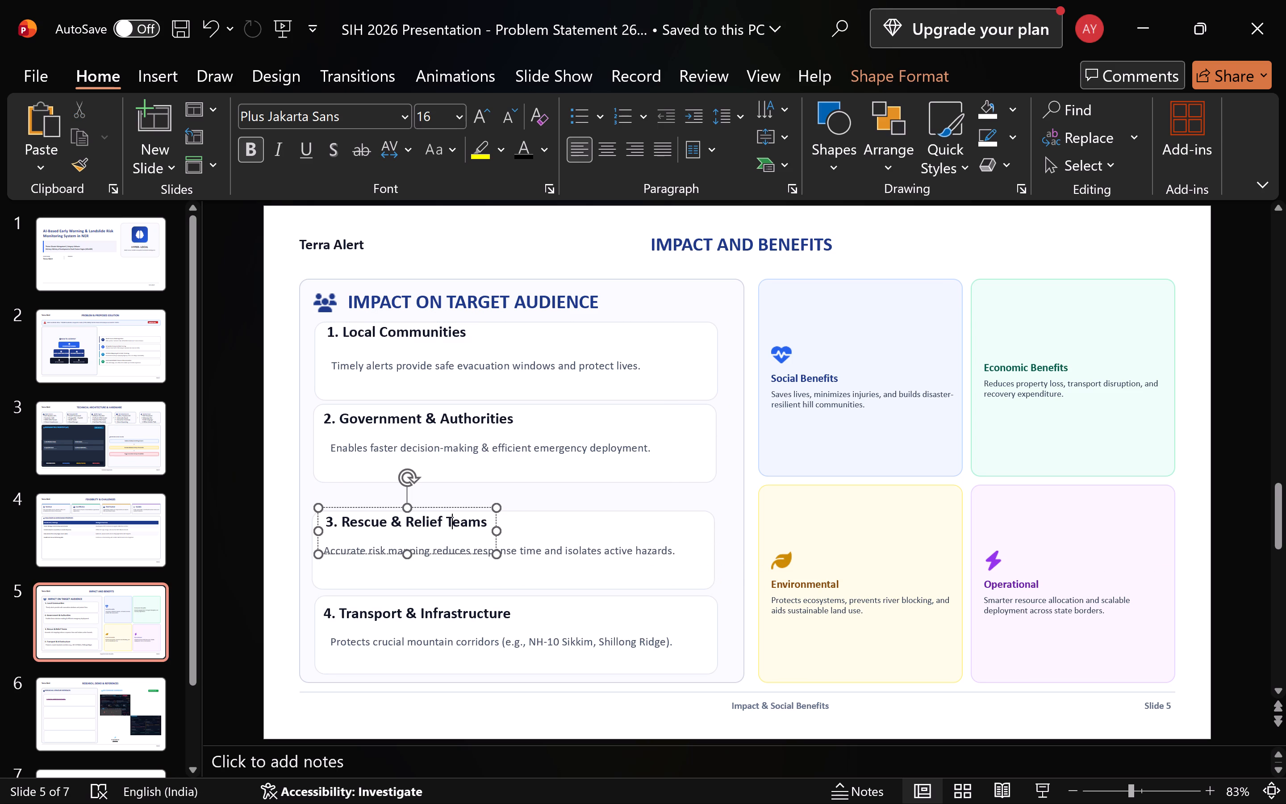
{"action": "left_click", "coordinate": [502, 532]}
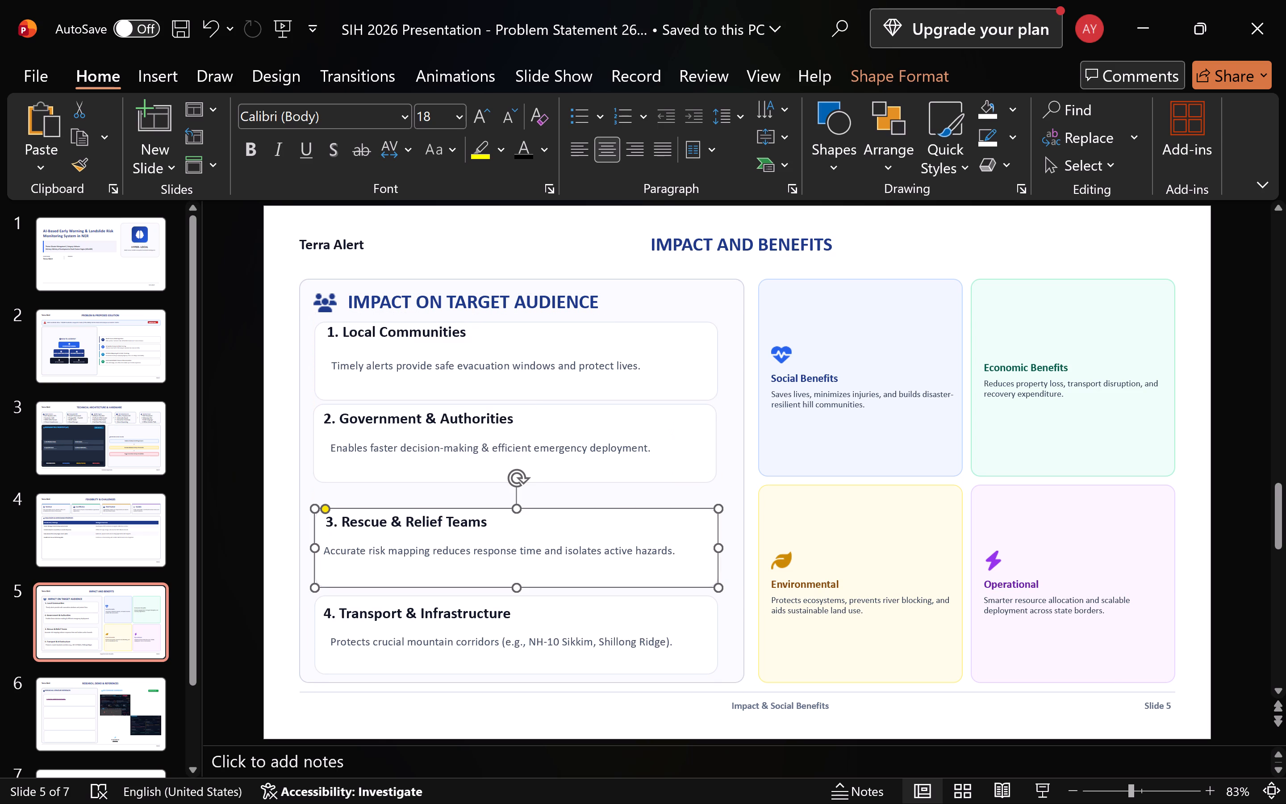
Move the second rounded box, behind Government & Authorities, down until it sits just above the Rescue & Relief Teams box.
{"action": "left_click", "coordinate": [336, 468]}
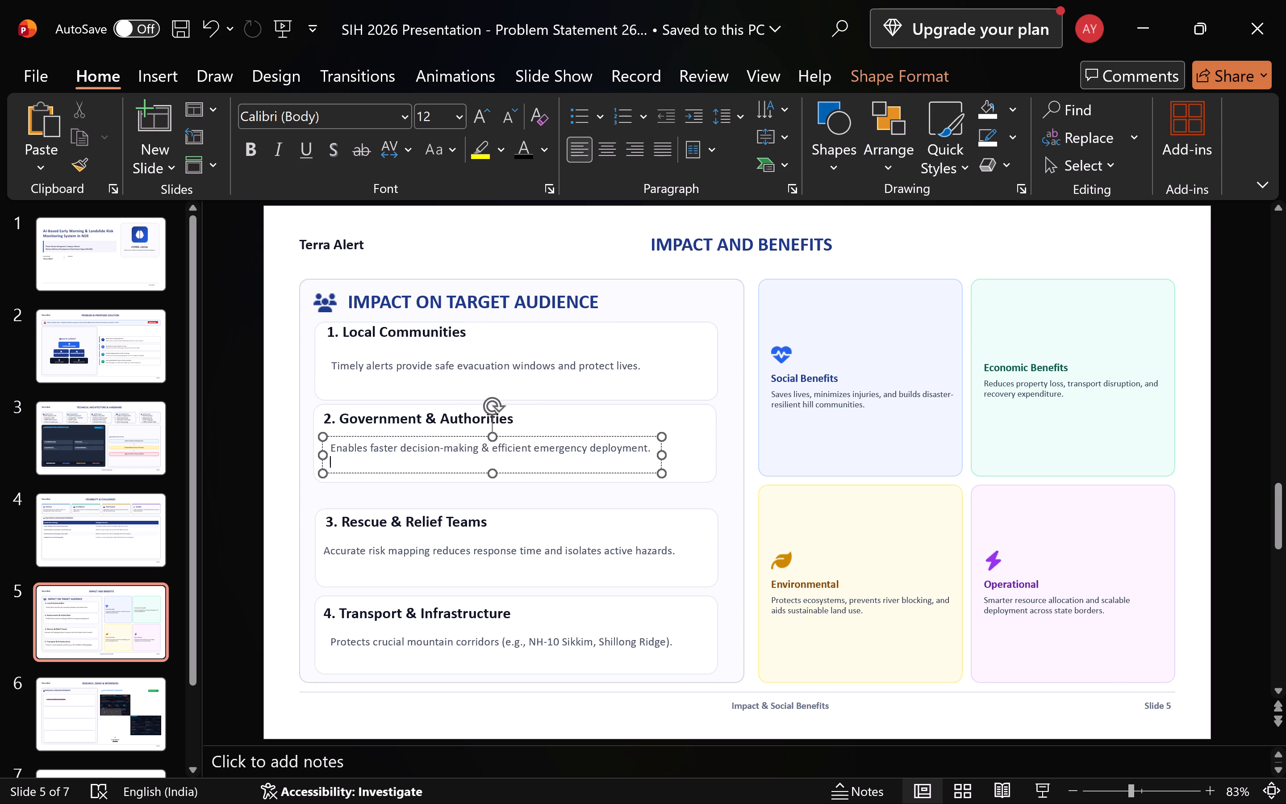
{"action": "left_click", "coordinate": [712, 441]}
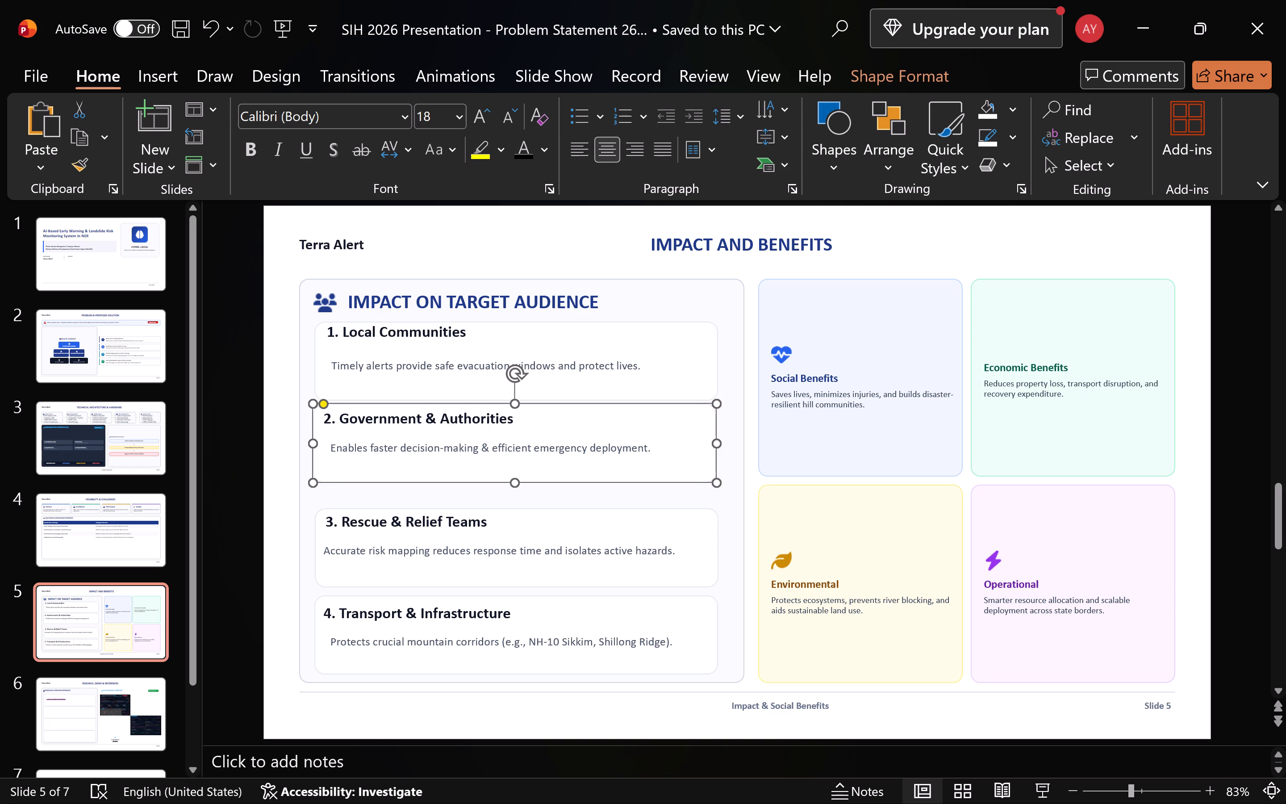
{"action": "left_click_drag", "start_coordinate": [703, 432], "coordinate": [703, 446]}
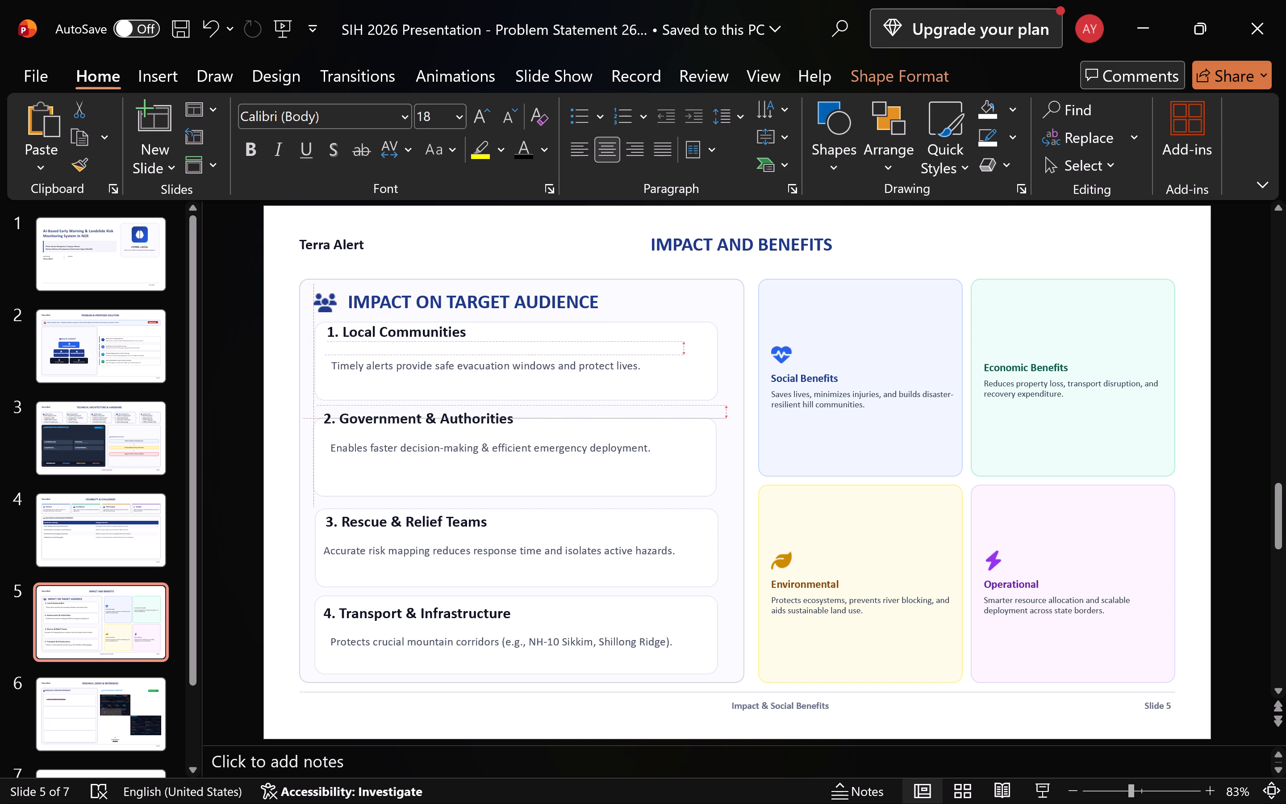
{"action": "left_click_drag", "start_coordinate": [703, 446], "coordinate": [702, 450]}
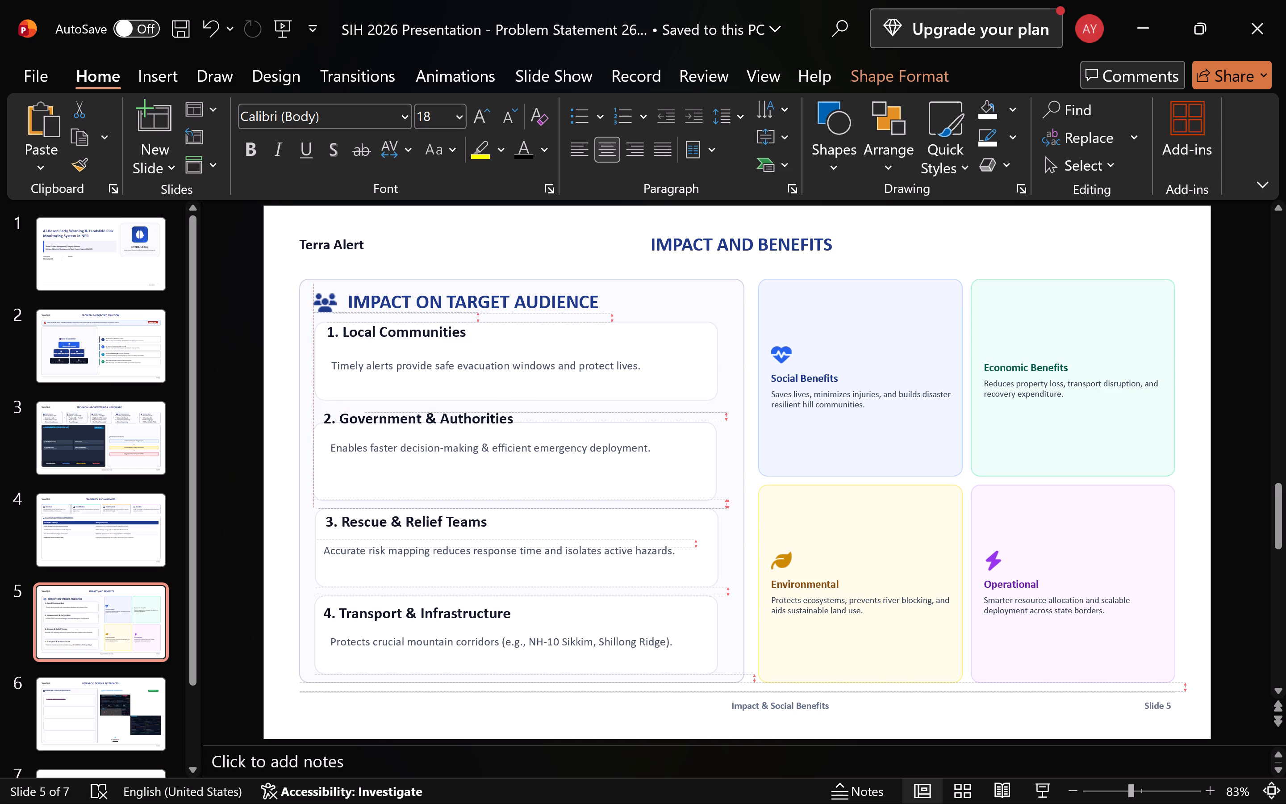
{"action": "left_click_drag", "start_coordinate": [702, 450], "coordinate": [702, 448]}
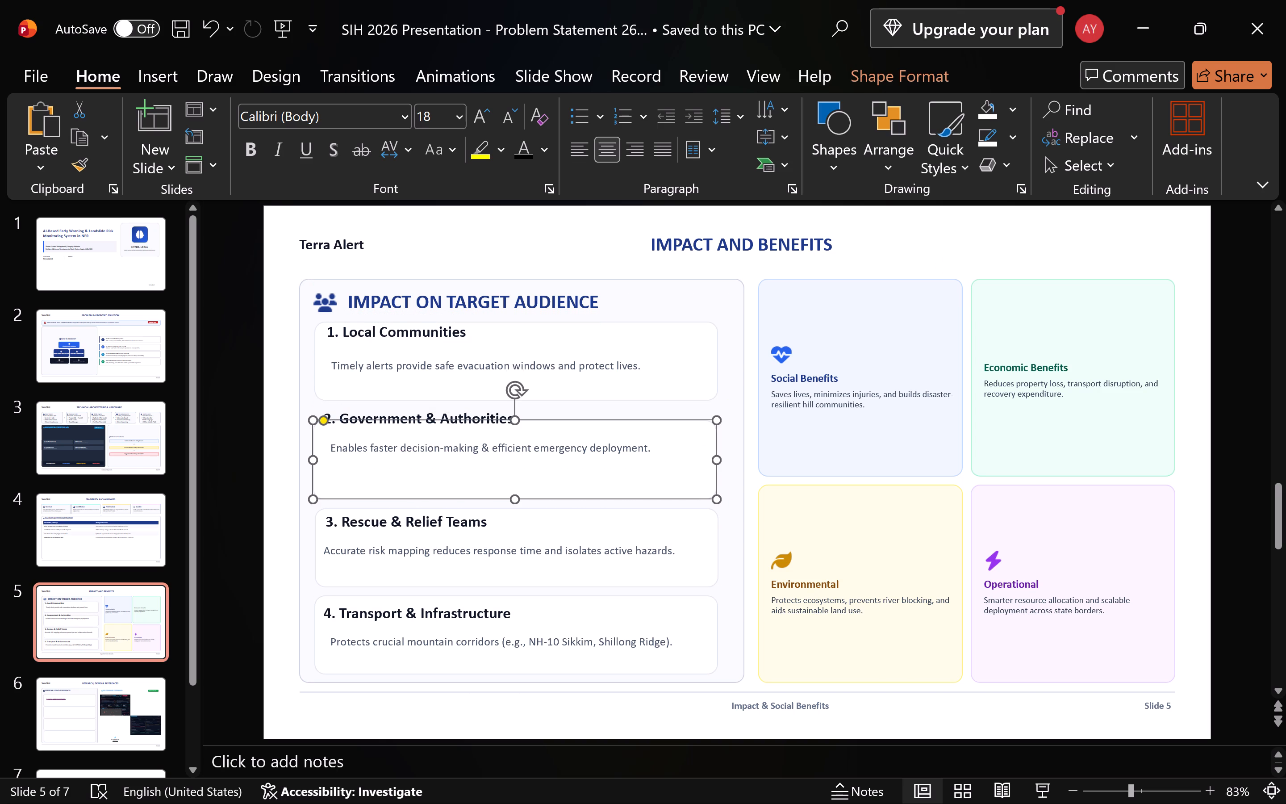
Move the "2. Government & Authorities" heading and its description down so both sit inside the lowered second box.
{"action": "left_click", "coordinate": [359, 419]}
{"action": "left_click", "coordinate": [409, 419]}
{"action": "left_click", "coordinate": [353, 423]}
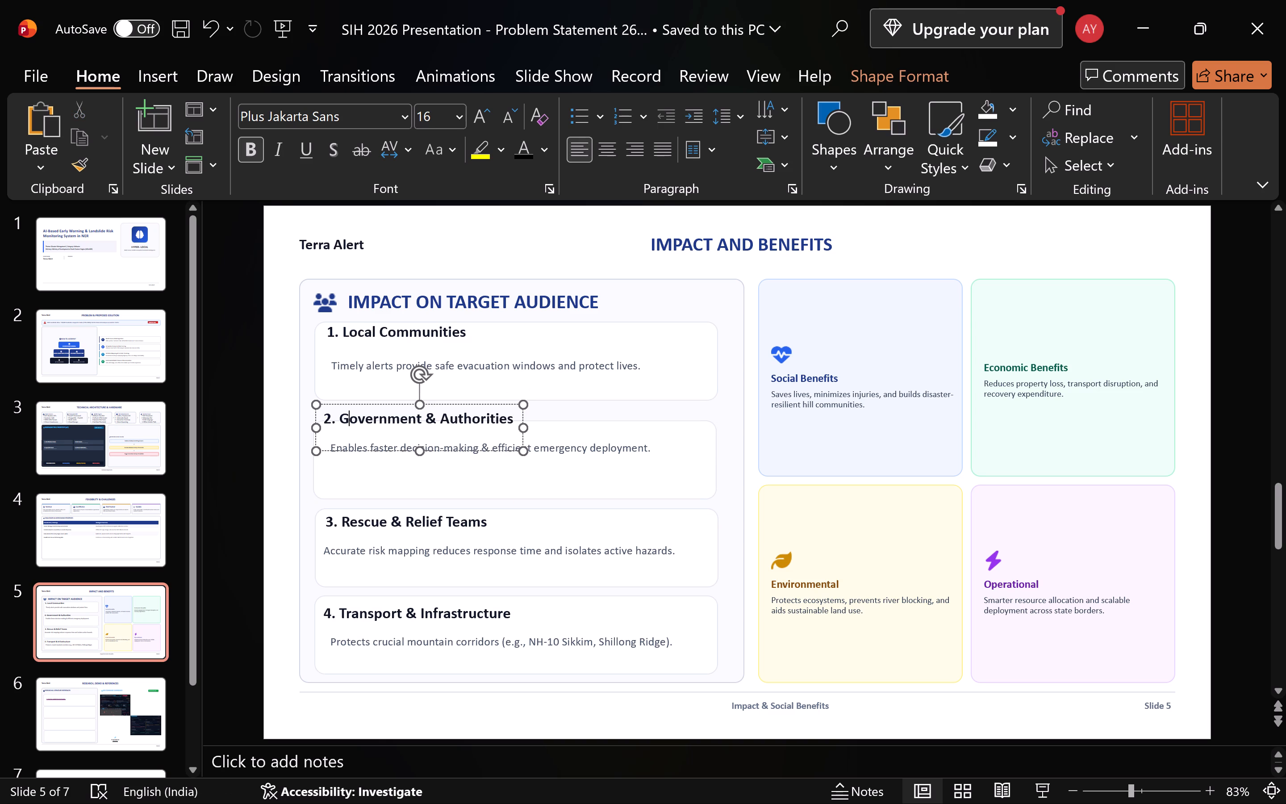
{"action": "key", "text": "ctrl+a"}
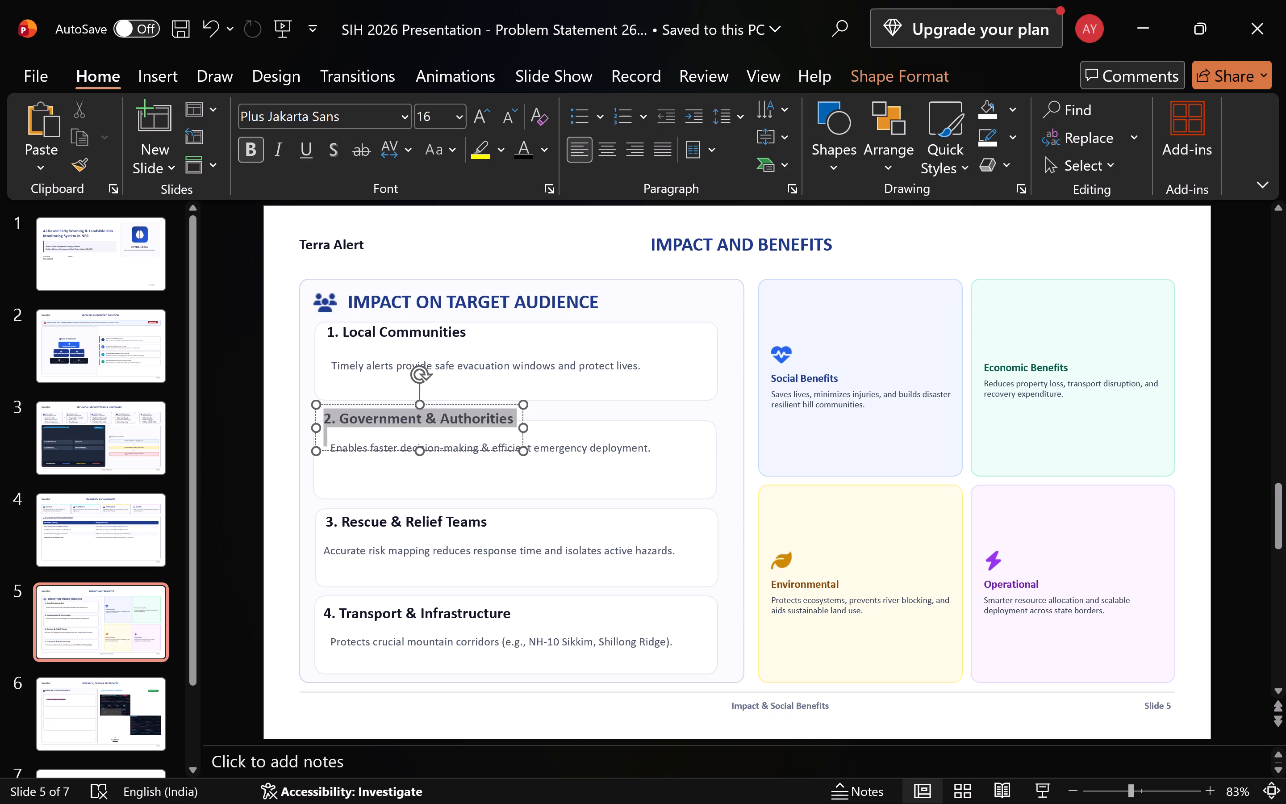
{"action": "left_click_drag", "start_coordinate": [391, 437], "coordinate": [390, 450]}
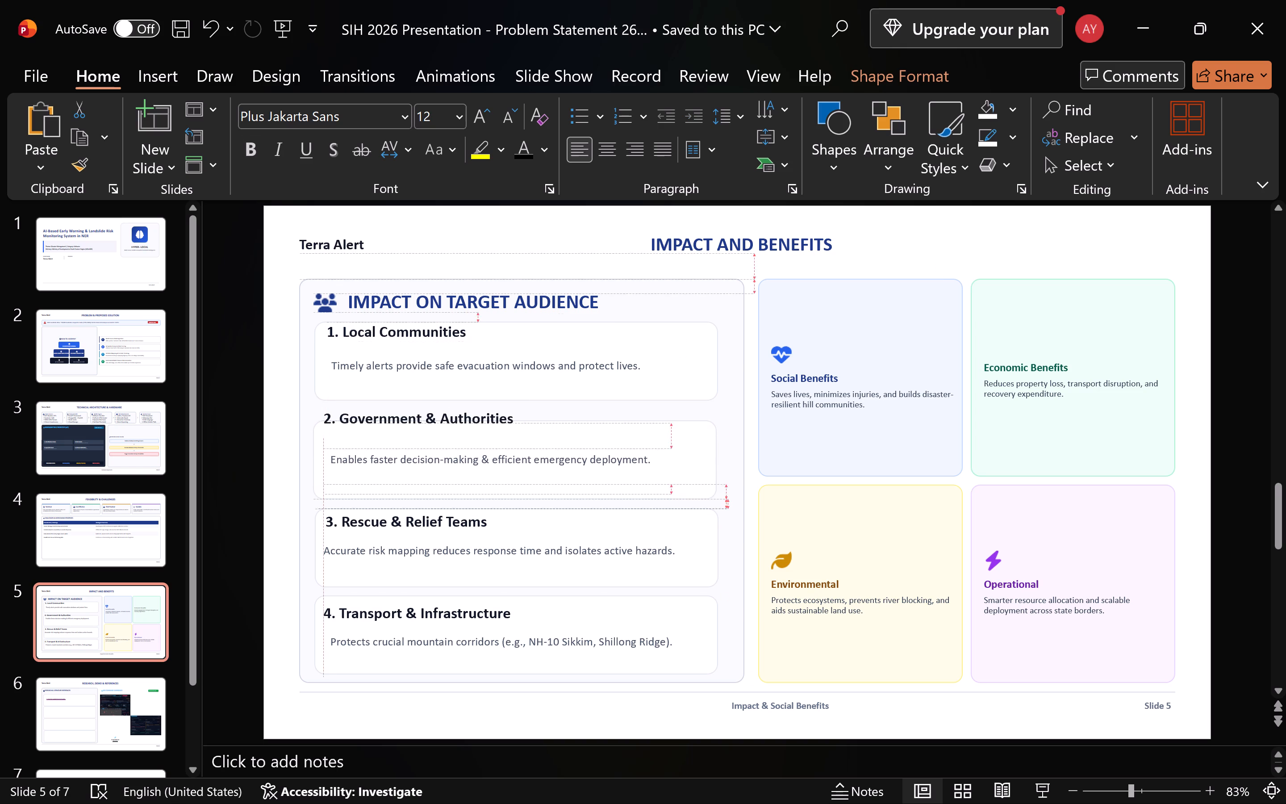
{"action": "left_click_drag", "start_coordinate": [390, 450], "coordinate": [384, 462]}
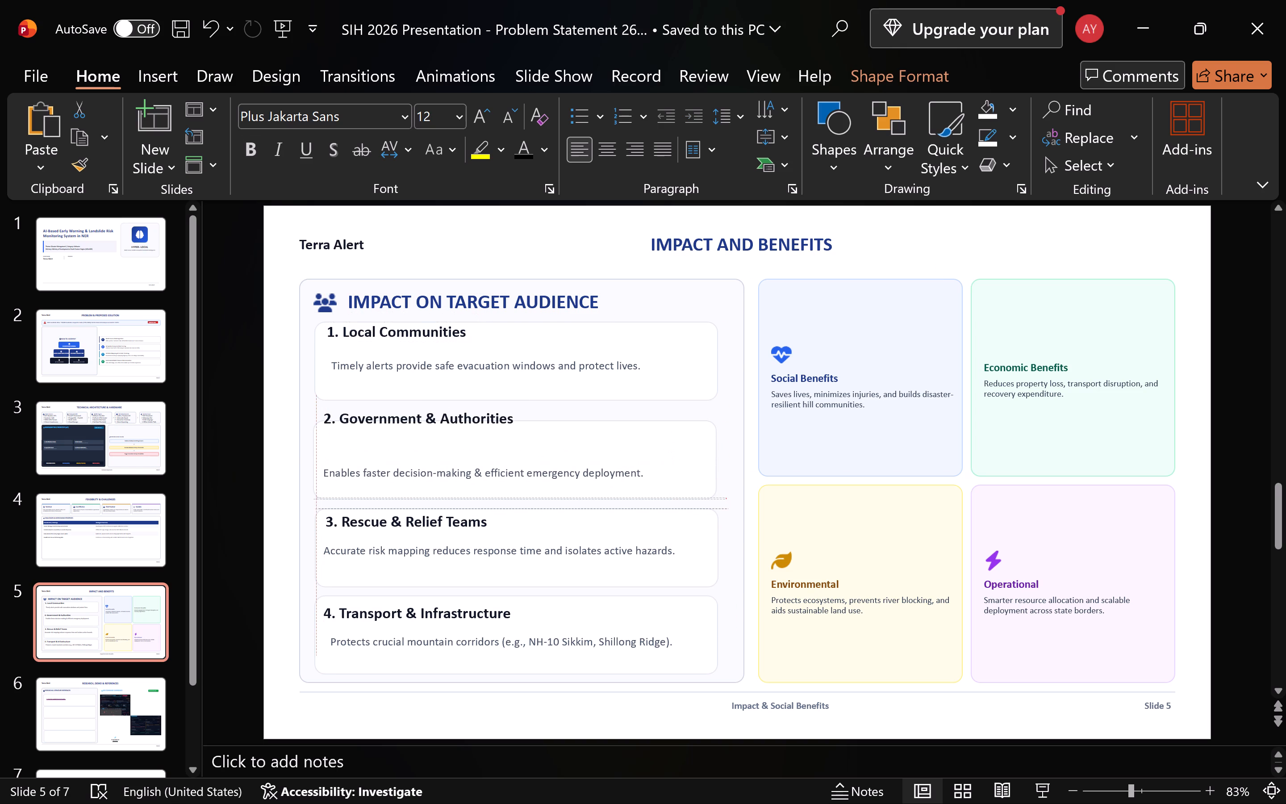
{"action": "left_click_drag", "start_coordinate": [384, 462], "coordinate": [384, 463]}
{"action": "left_click", "coordinate": [375, 423]}
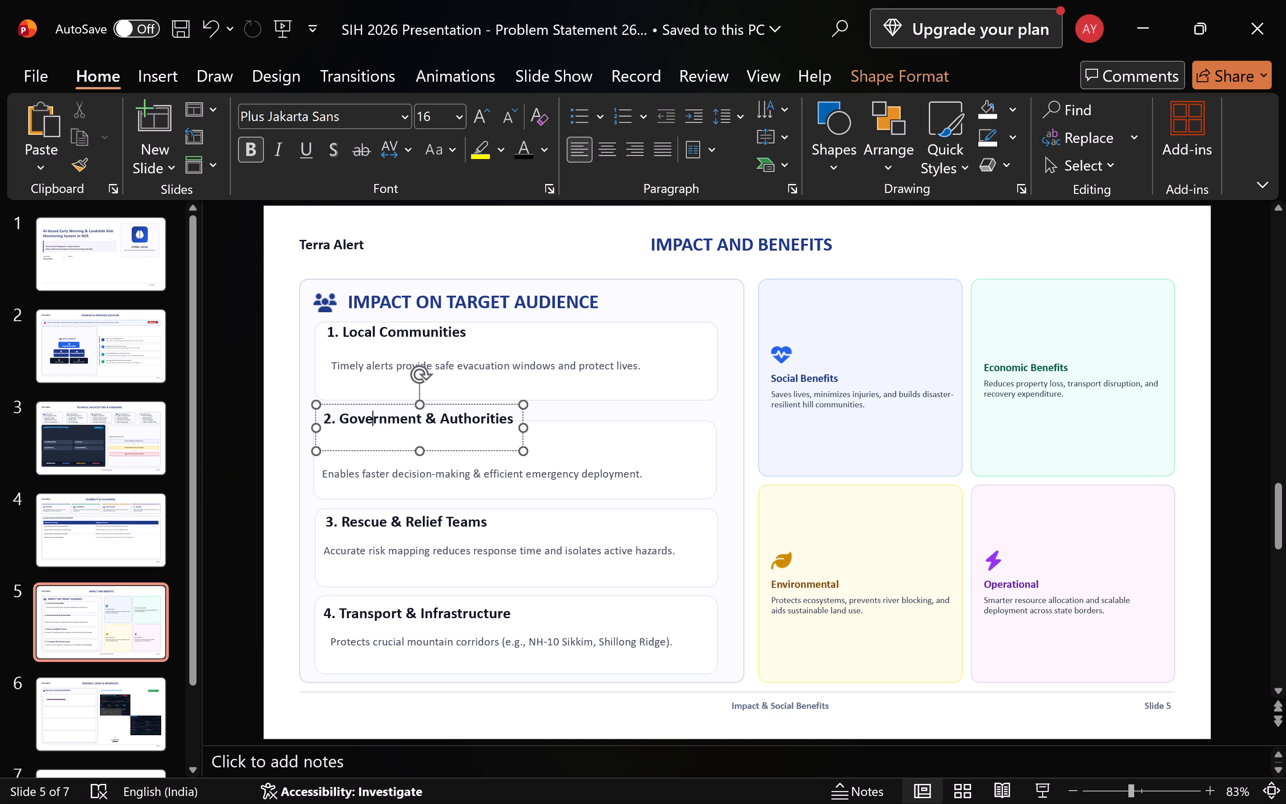
{"action": "key", "text": "ctrl+a"}
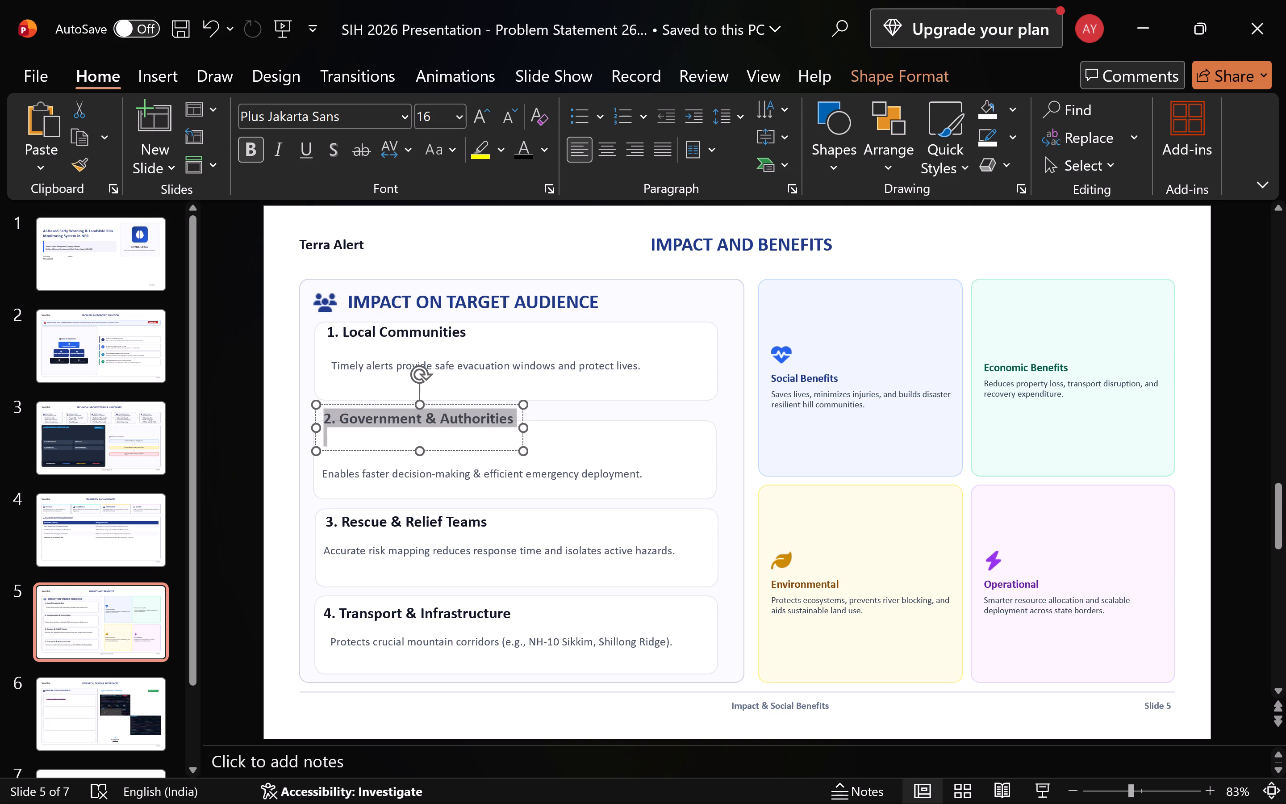
{"action": "left_click_drag", "start_coordinate": [448, 448], "coordinate": [449, 472]}
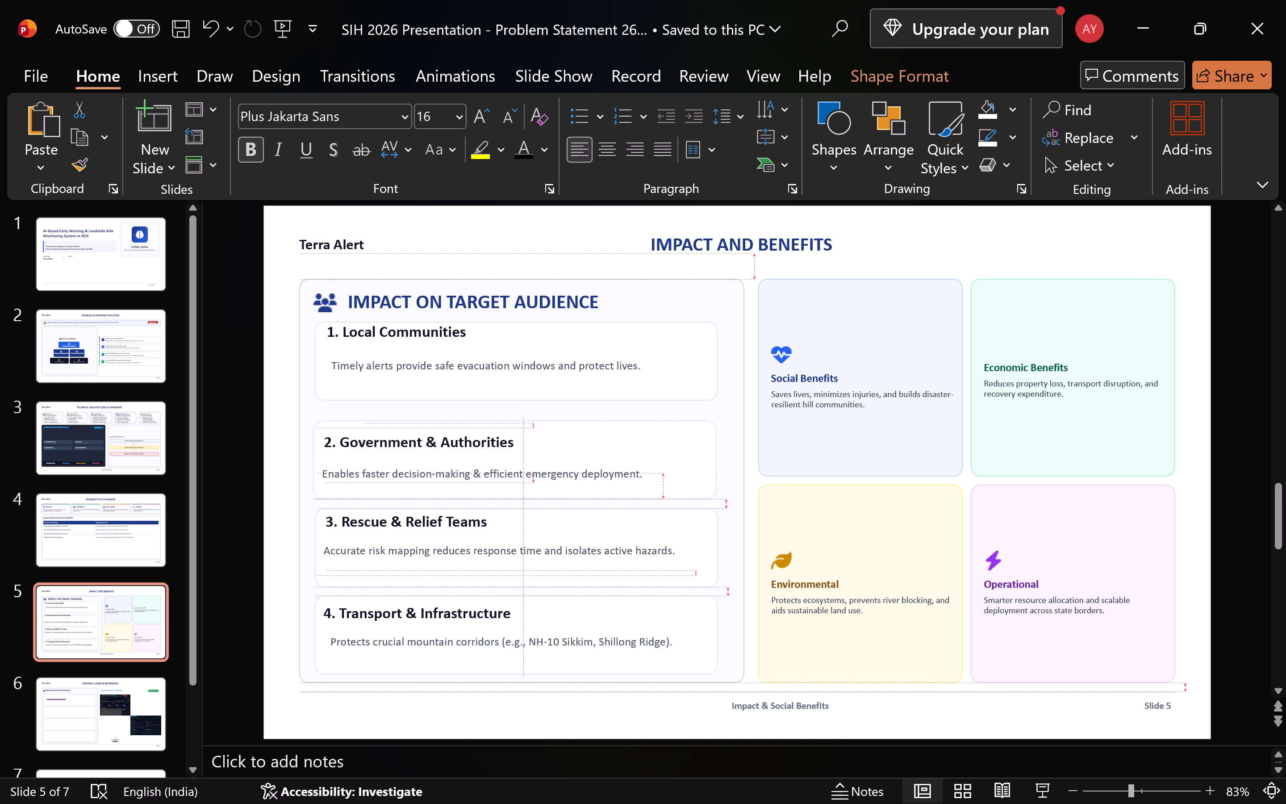
{"action": "left_click_drag", "start_coordinate": [449, 472], "coordinate": [449, 473]}
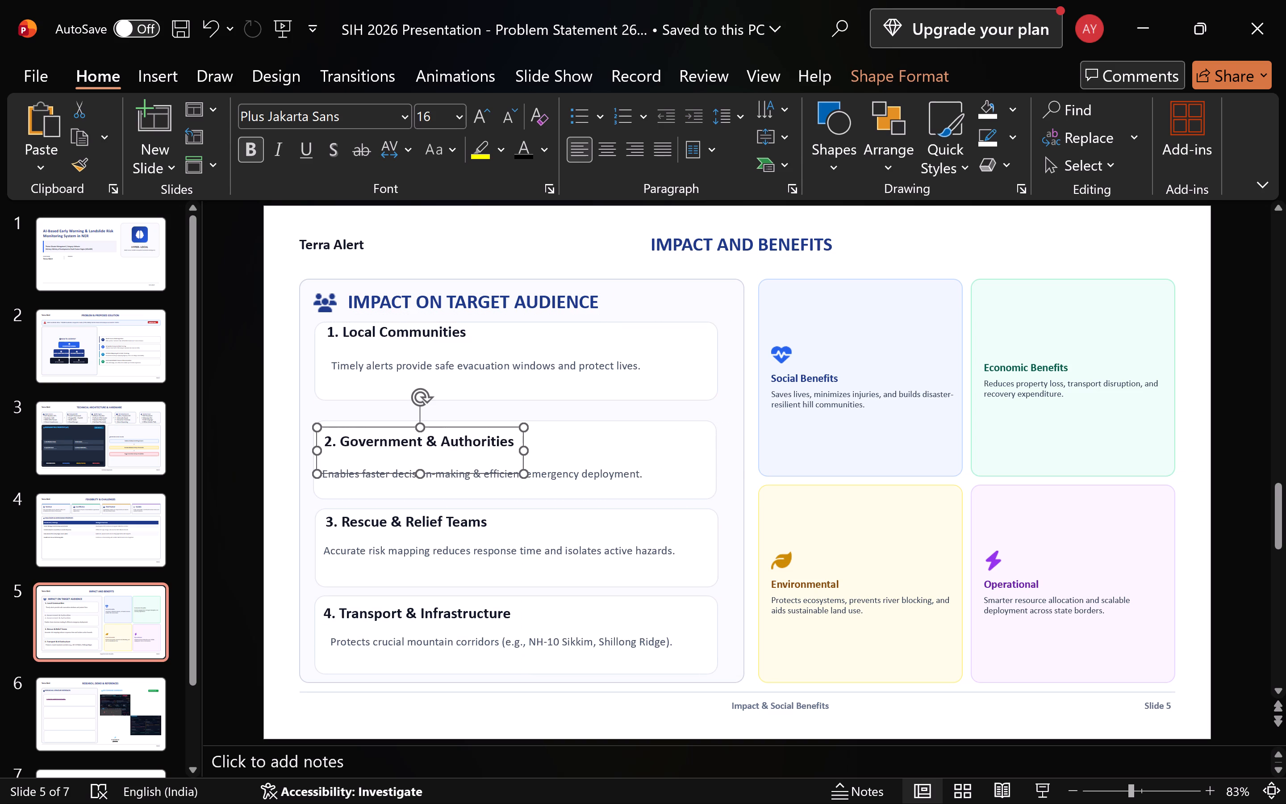
Move the first rounded box, behind Local Communities, down until it sits just above the Government & Authorities box.
{"action": "left_click", "coordinate": [586, 434]}
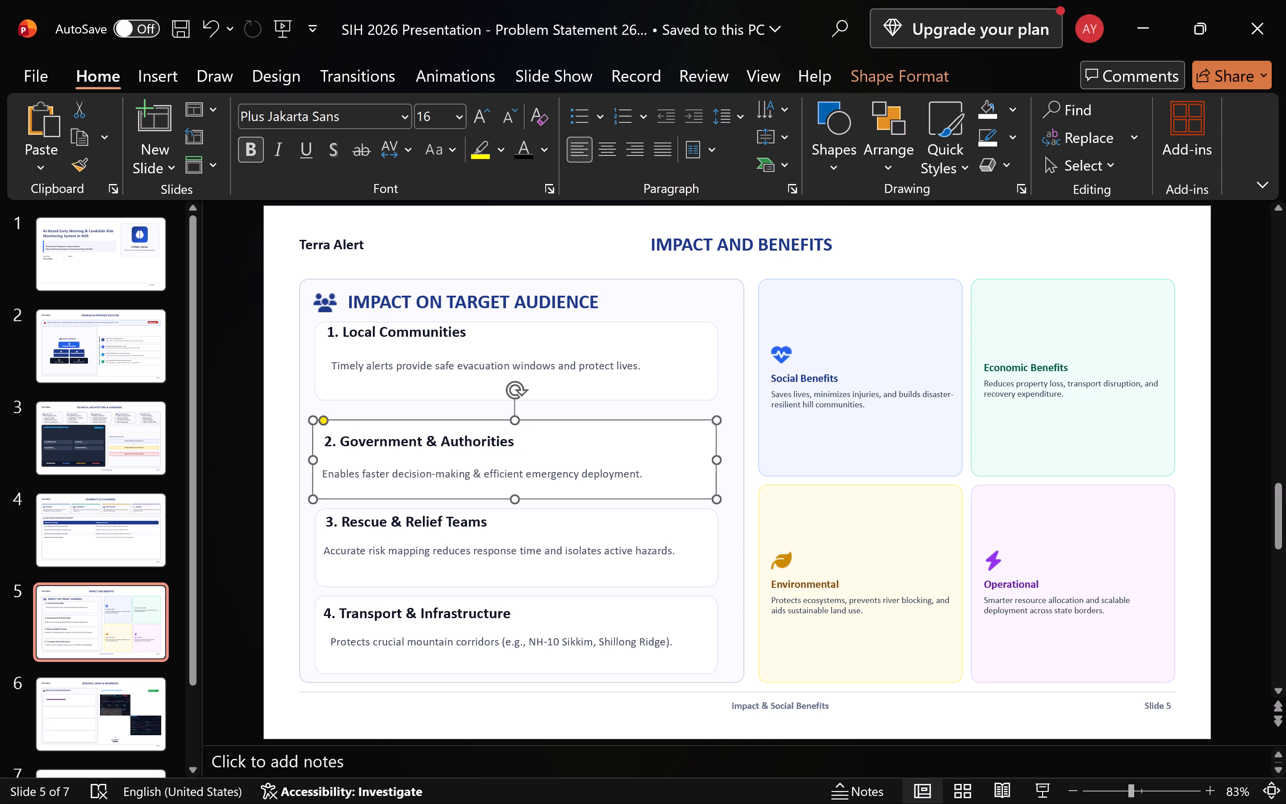
{"action": "left_click", "coordinate": [344, 389]}
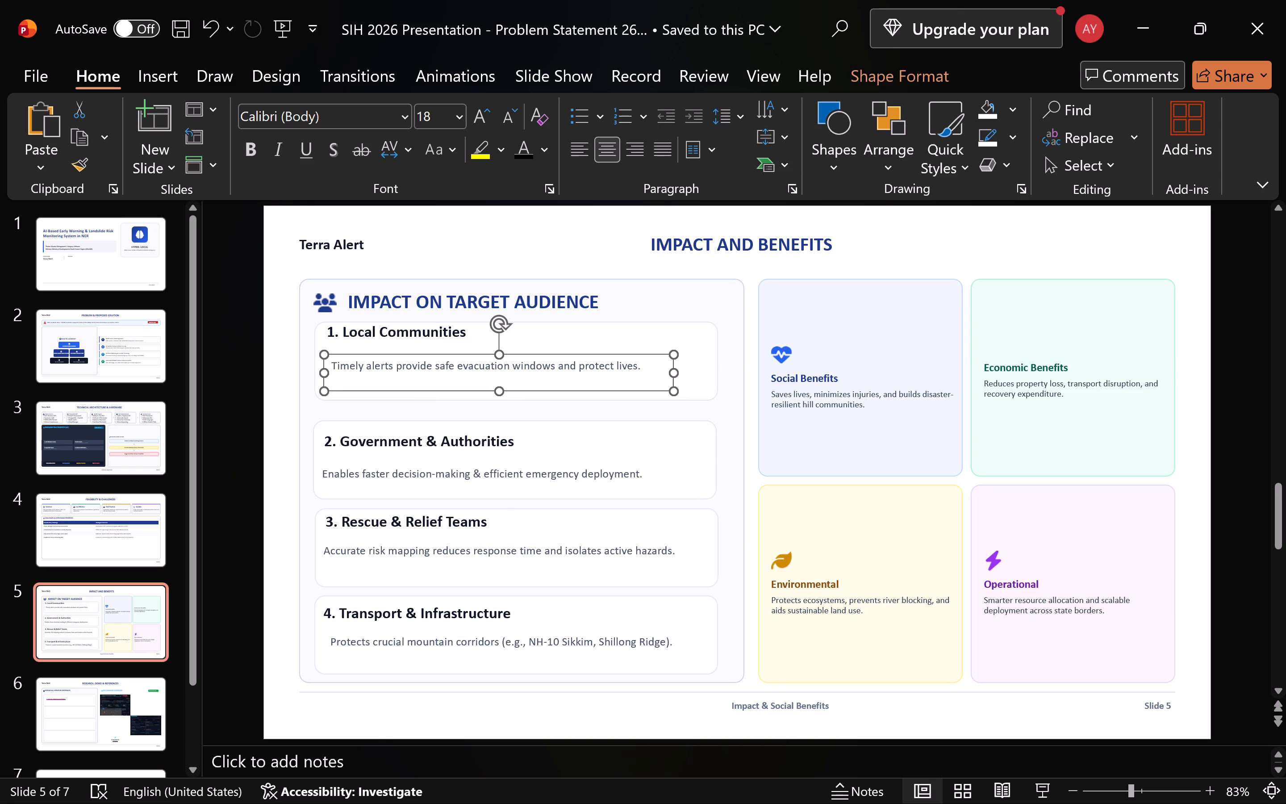
{"action": "left_click", "coordinate": [373, 398]}
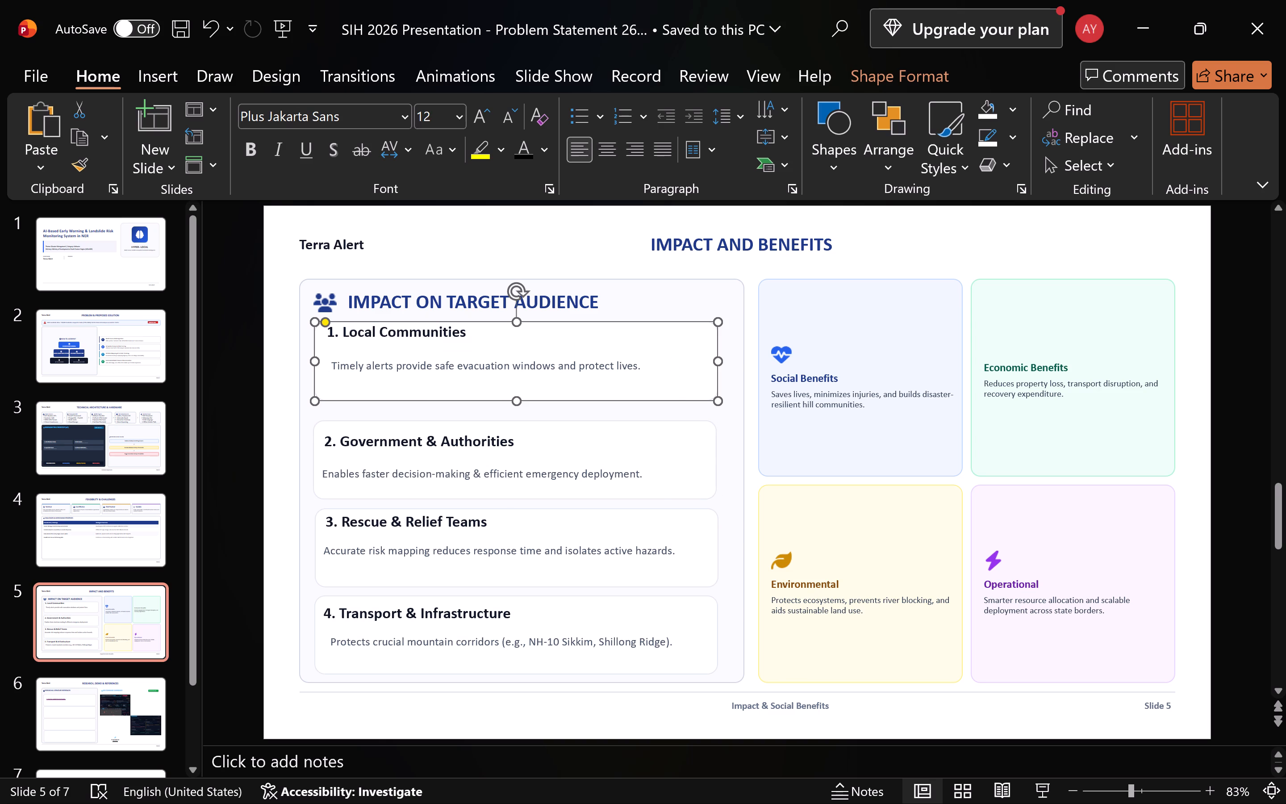
{"action": "left_click_drag", "start_coordinate": [370, 396], "coordinate": [367, 402]}
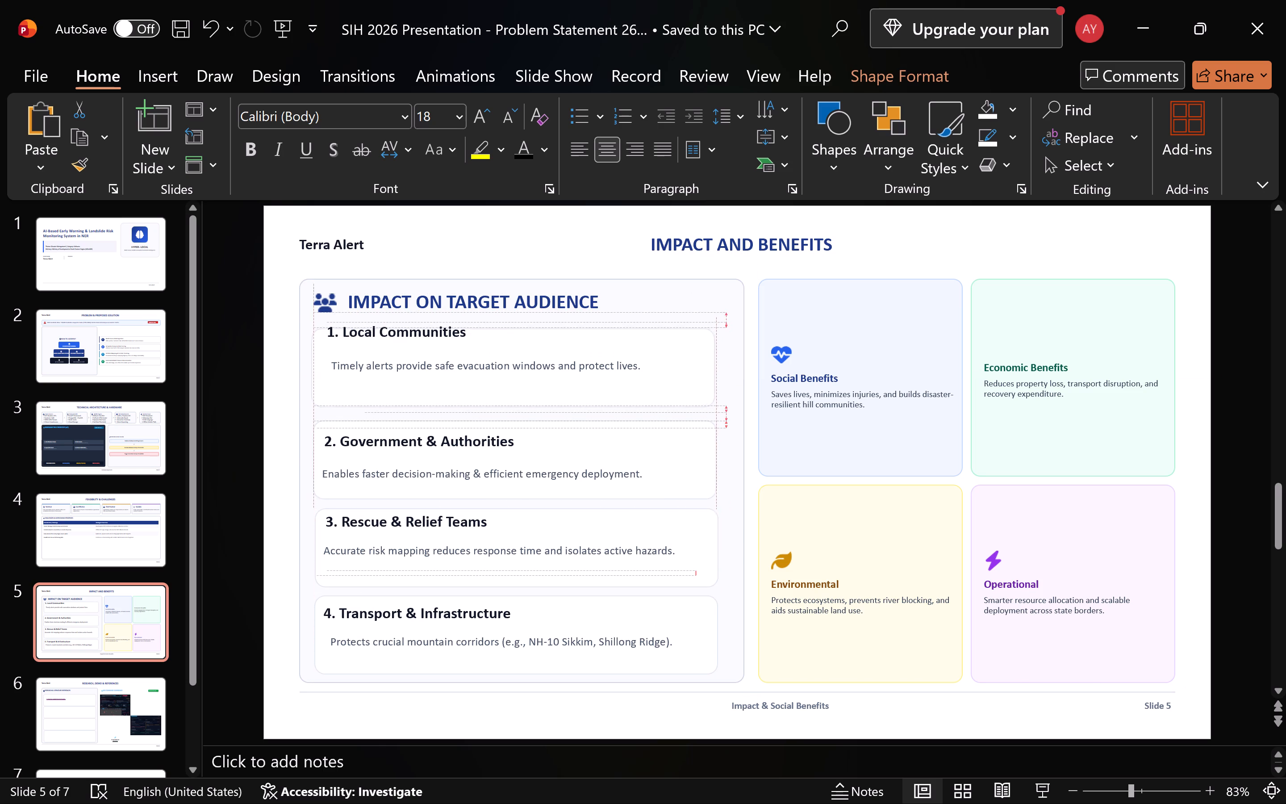
{"action": "left_click_drag", "start_coordinate": [367, 402], "coordinate": [369, 410]}
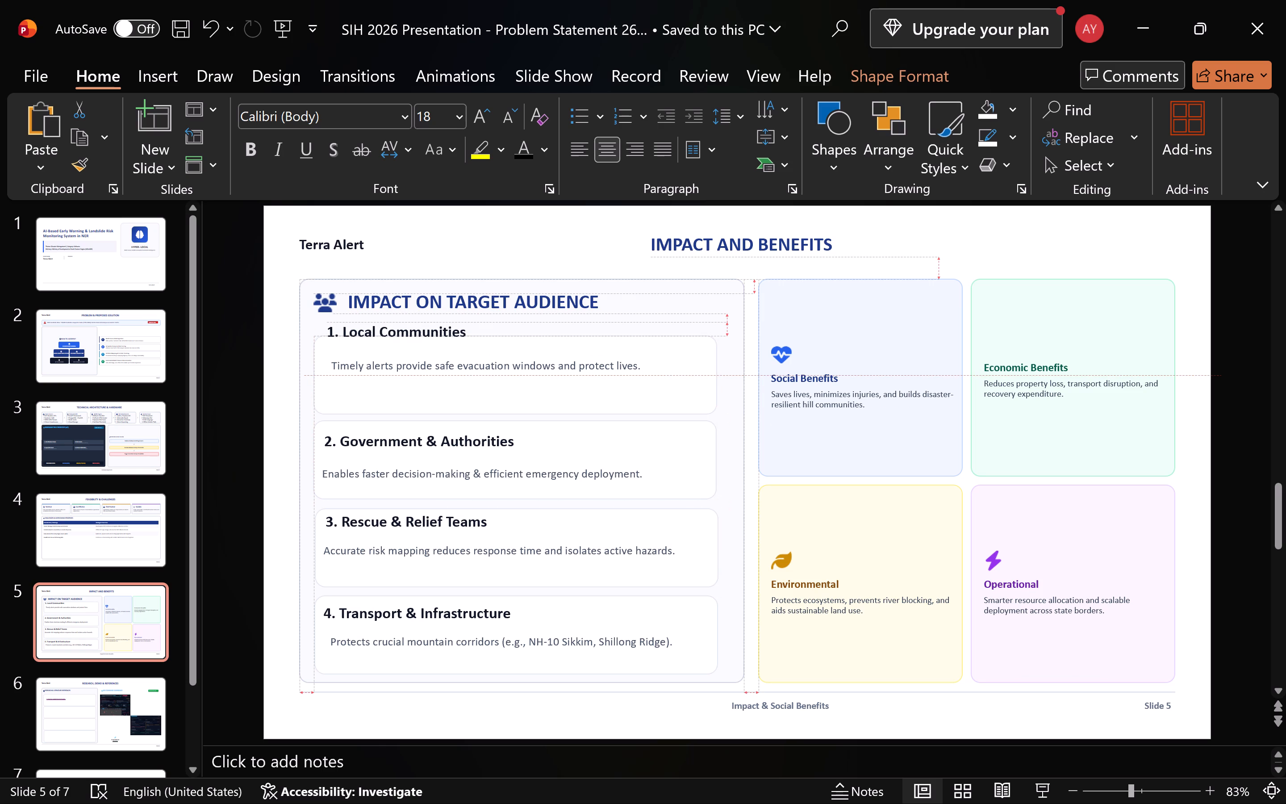
{"action": "left_click_drag", "start_coordinate": [369, 410], "coordinate": [370, 406]}
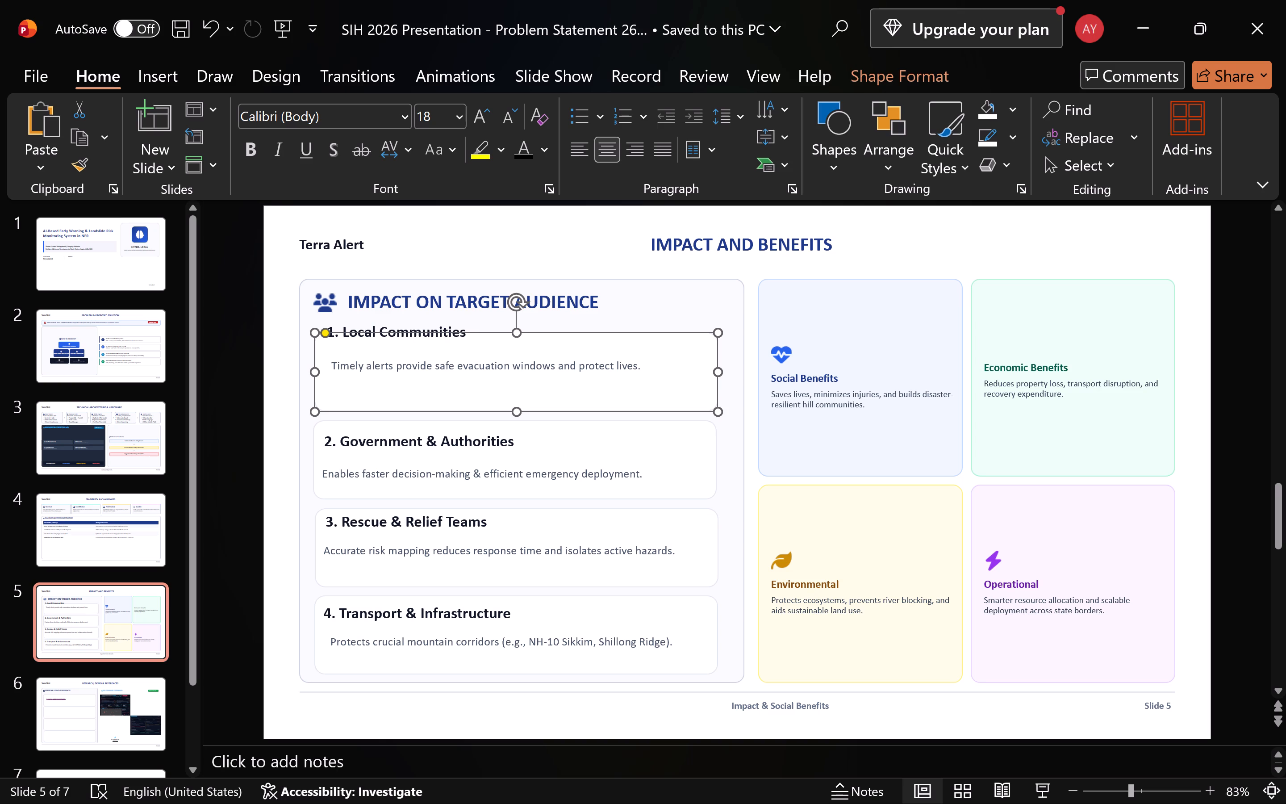
Move the "1. Local Communities" heading down so it sits inside the lowered first box.
{"action": "left_click", "coordinate": [363, 333]}
{"action": "left_click", "coordinate": [348, 333]}
{"action": "left_click", "coordinate": [344, 327]}
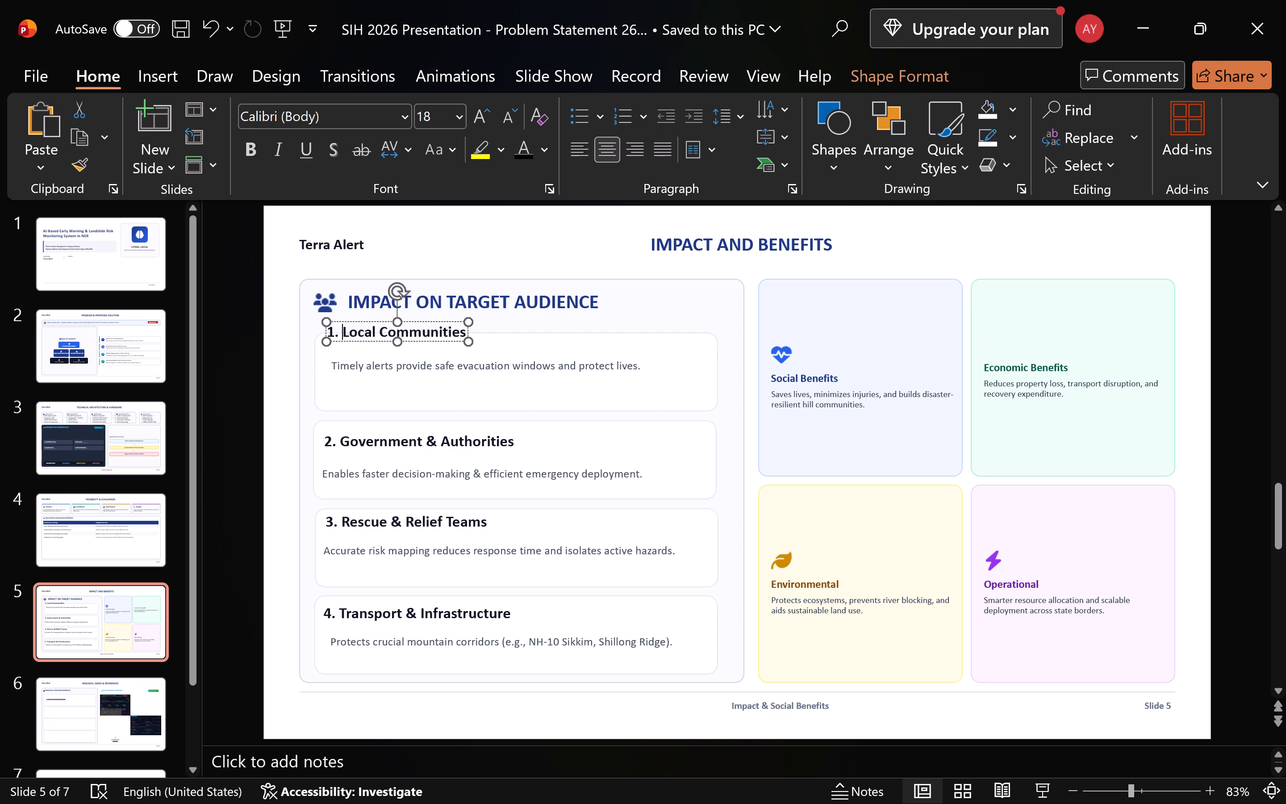
{"action": "key", "text": "ctrl+a"}
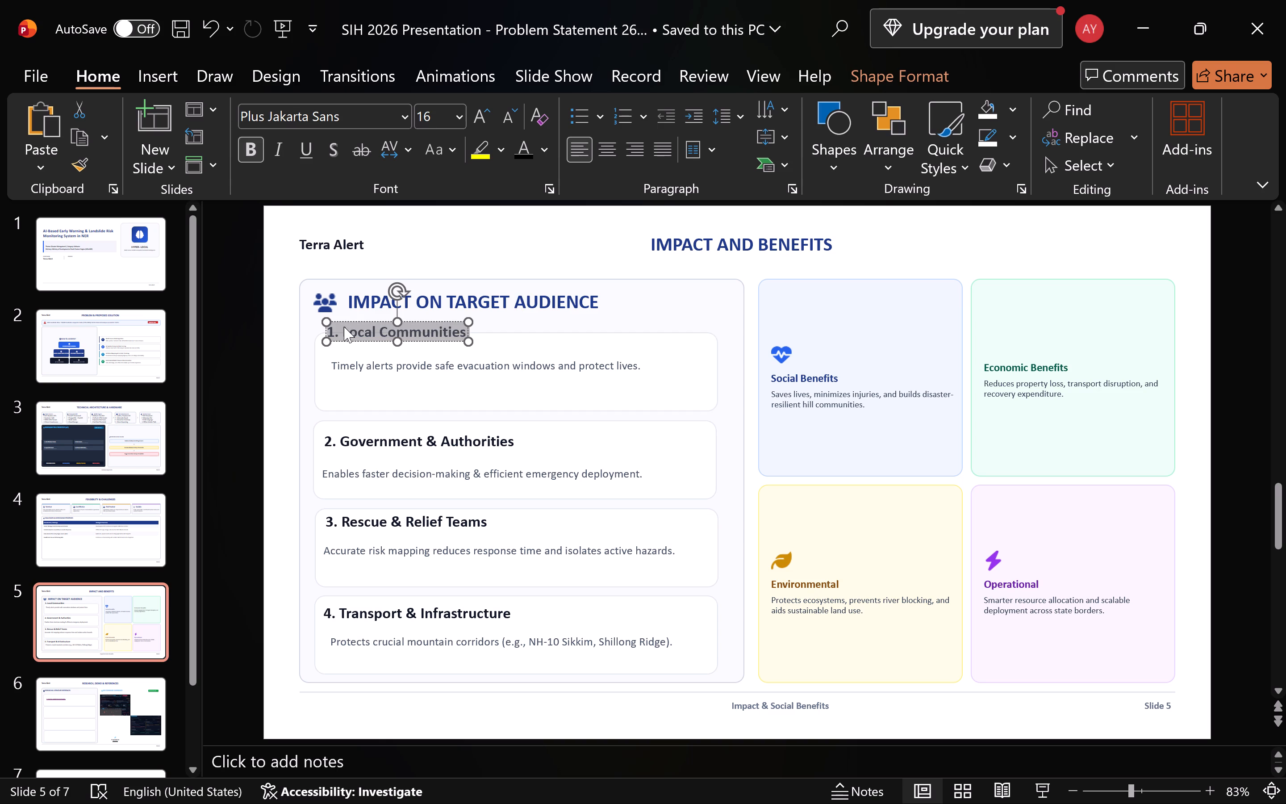
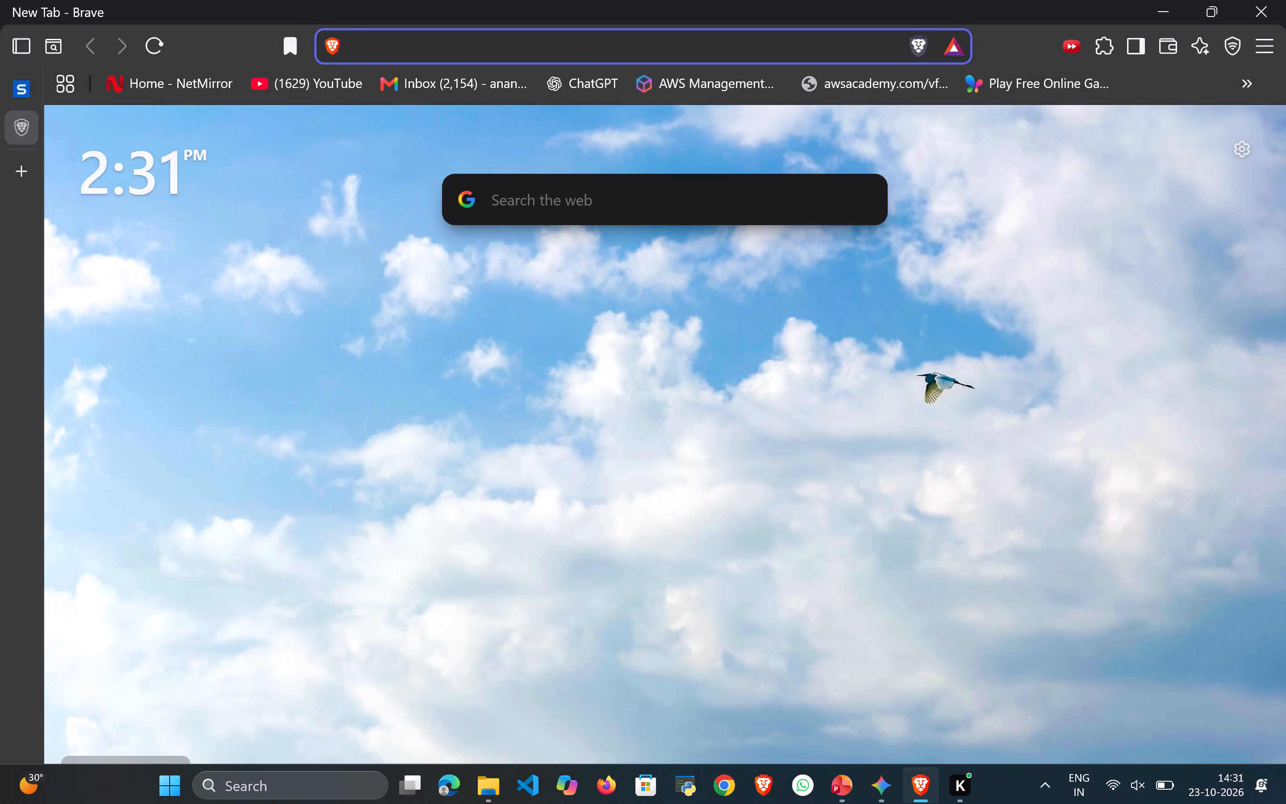
Switch to the SIH 2026 deck and move the "1. Local Communities" heading further down inside the first box.
{"action": "left_click", "coordinate": [831, 788]}
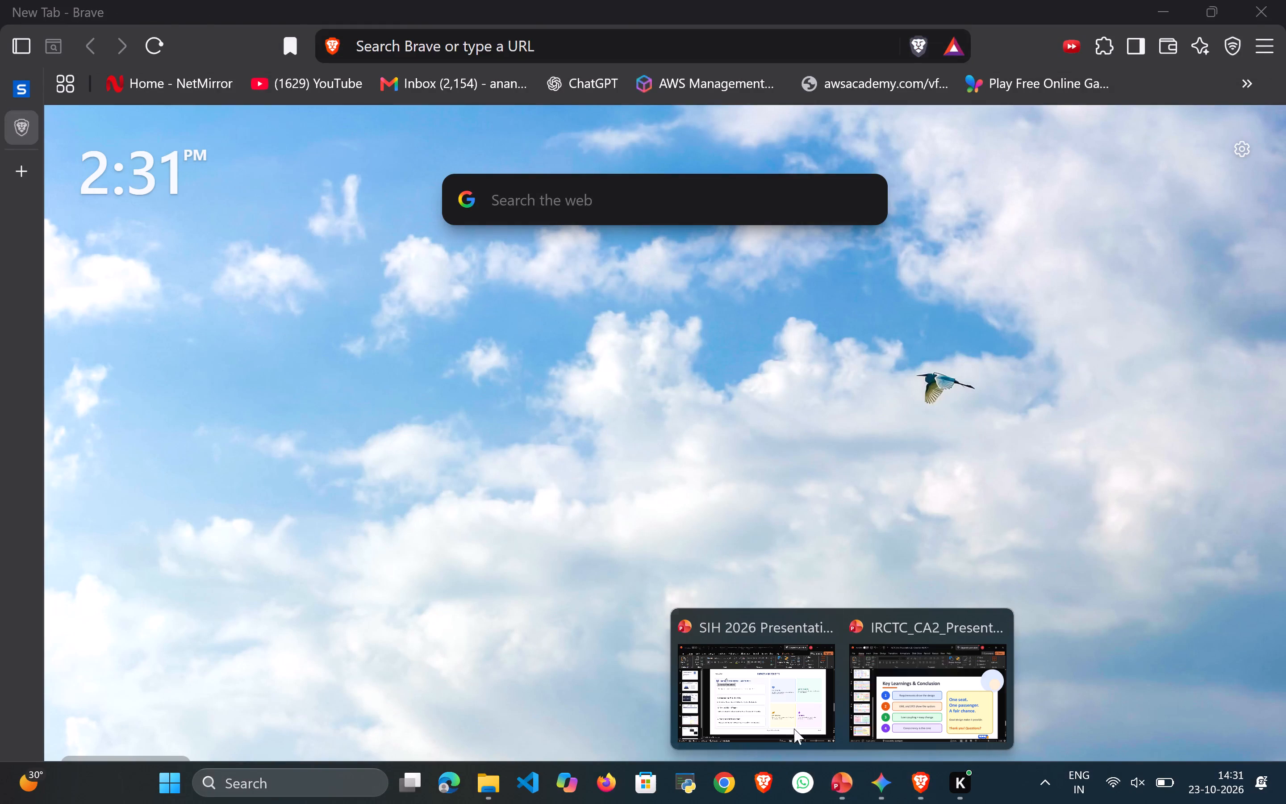
{"action": "left_click", "coordinate": [793, 707]}
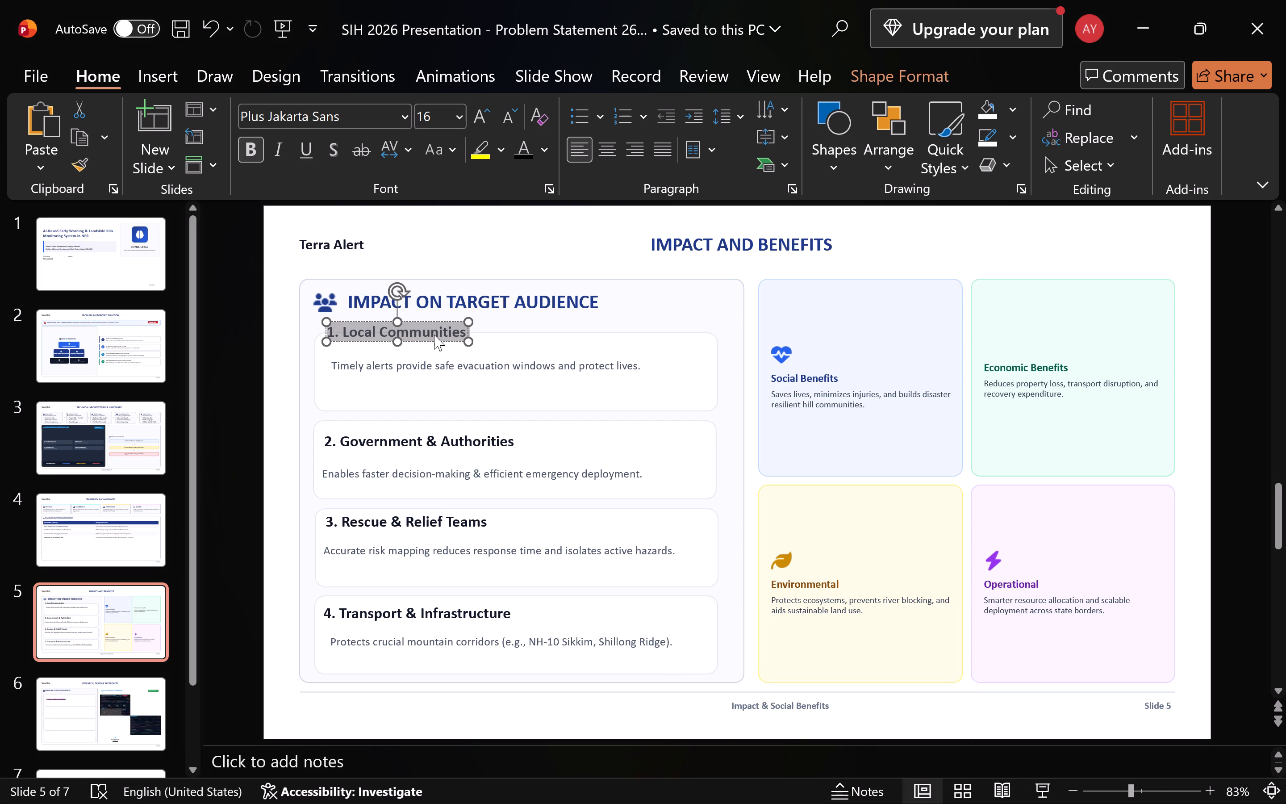
{"action": "left_click_drag", "start_coordinate": [412, 341], "coordinate": [422, 353]}
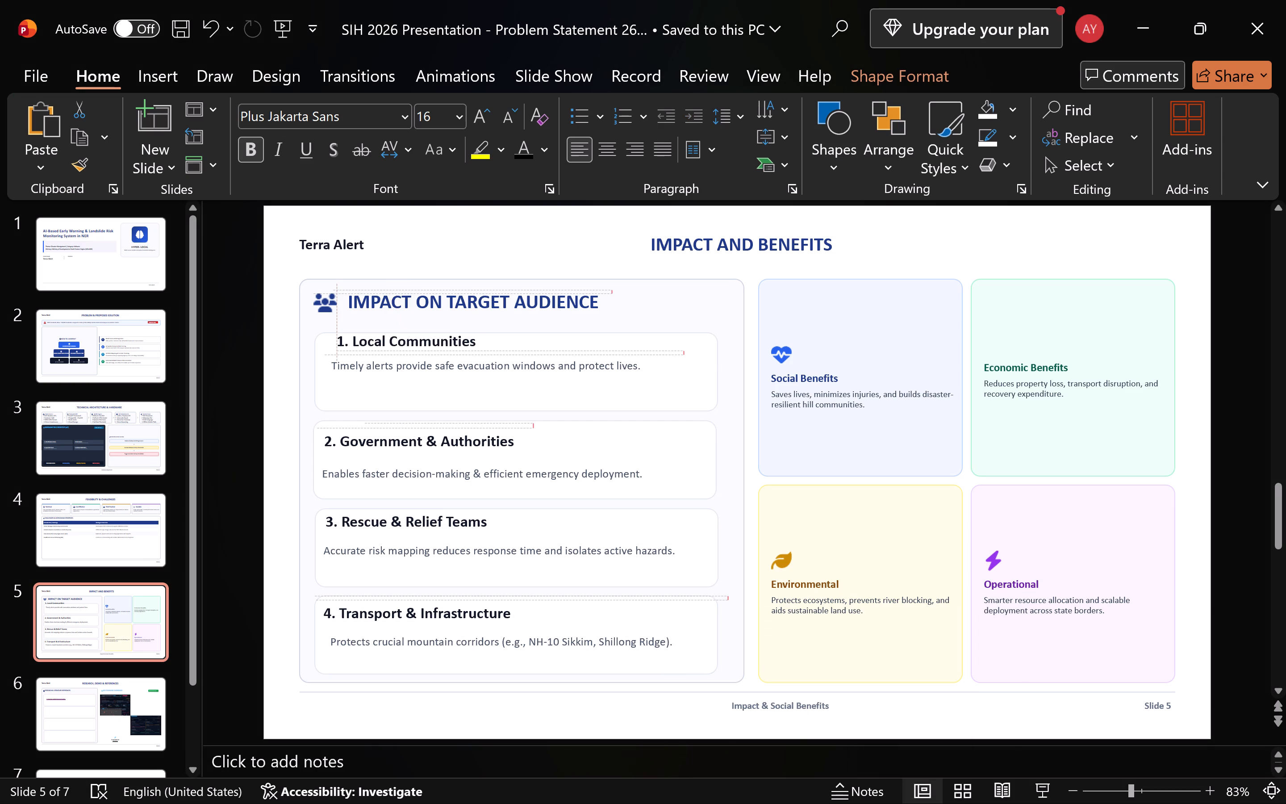
{"action": "left_click_drag", "start_coordinate": [422, 353], "coordinate": [400, 341]}
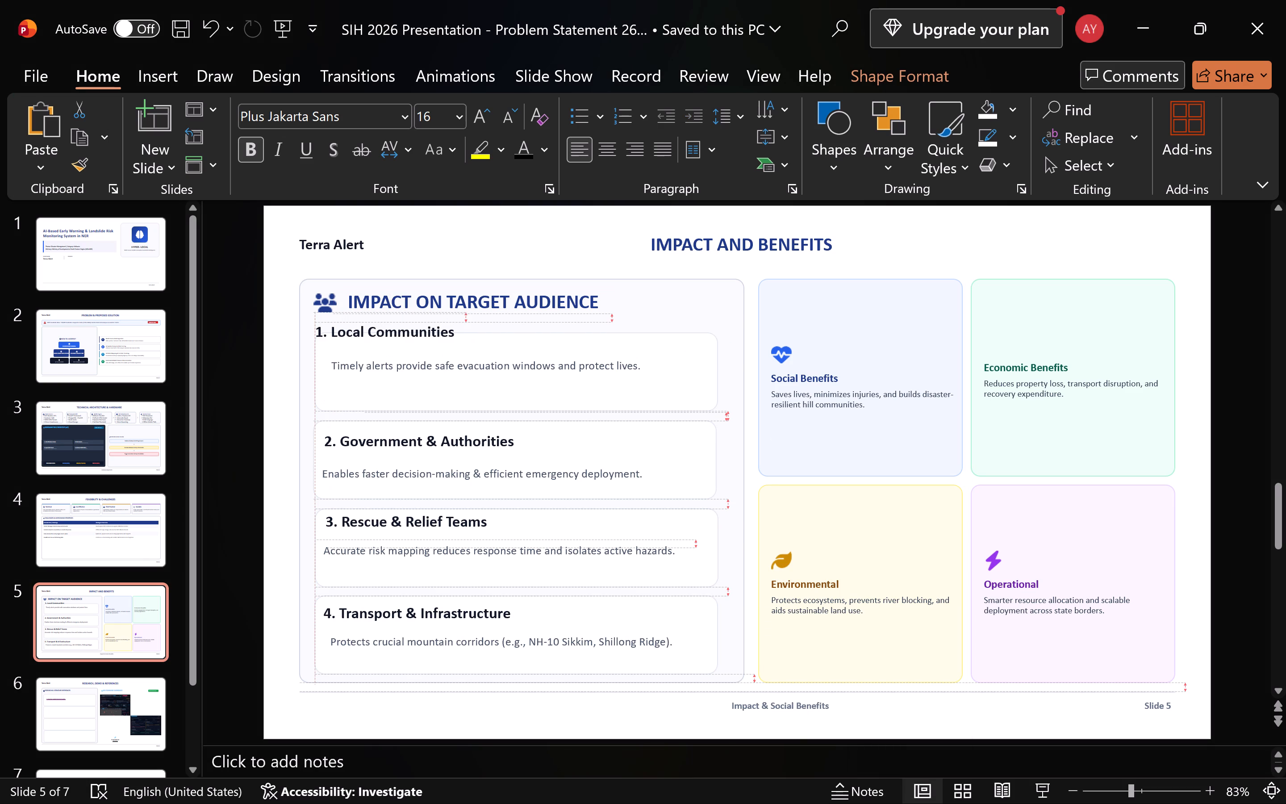
{"action": "left_click_drag", "start_coordinate": [400, 341], "coordinate": [419, 347]}
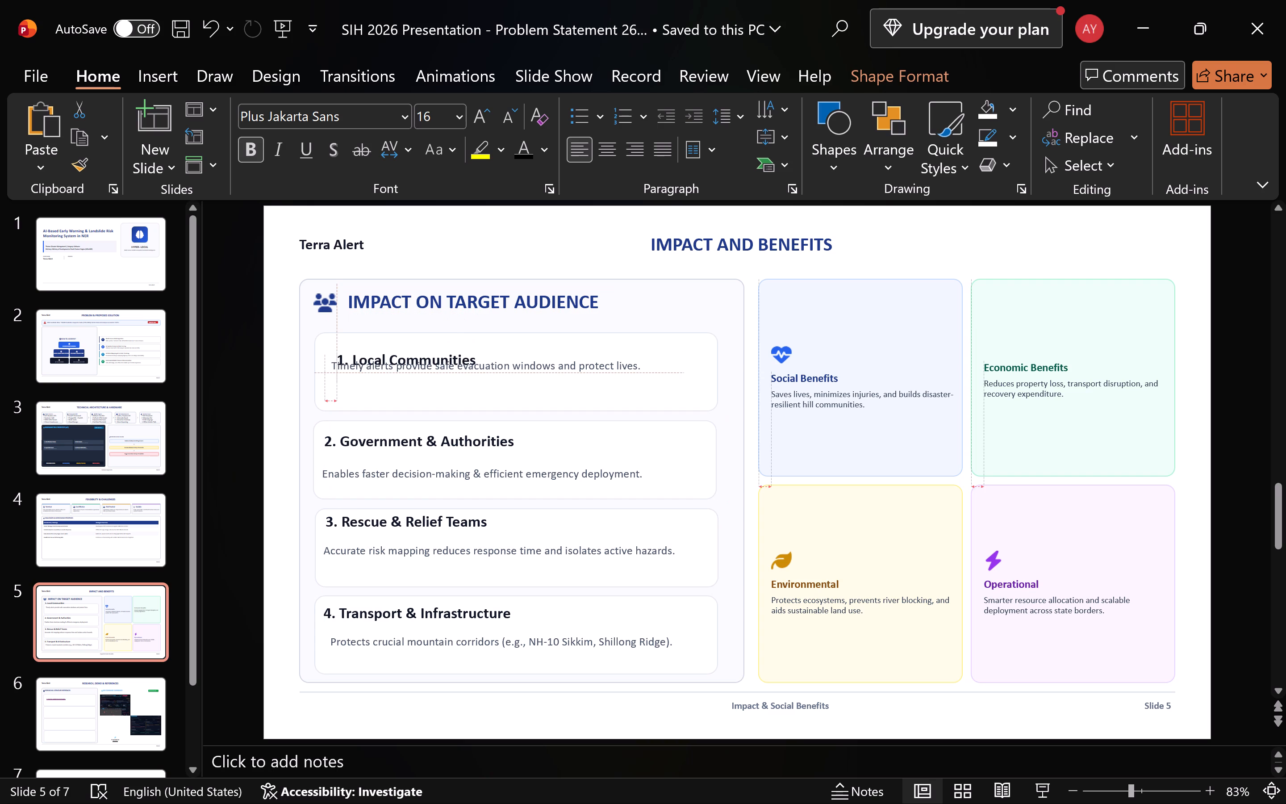
{"action": "left_click_drag", "start_coordinate": [419, 347], "coordinate": [406, 369]}
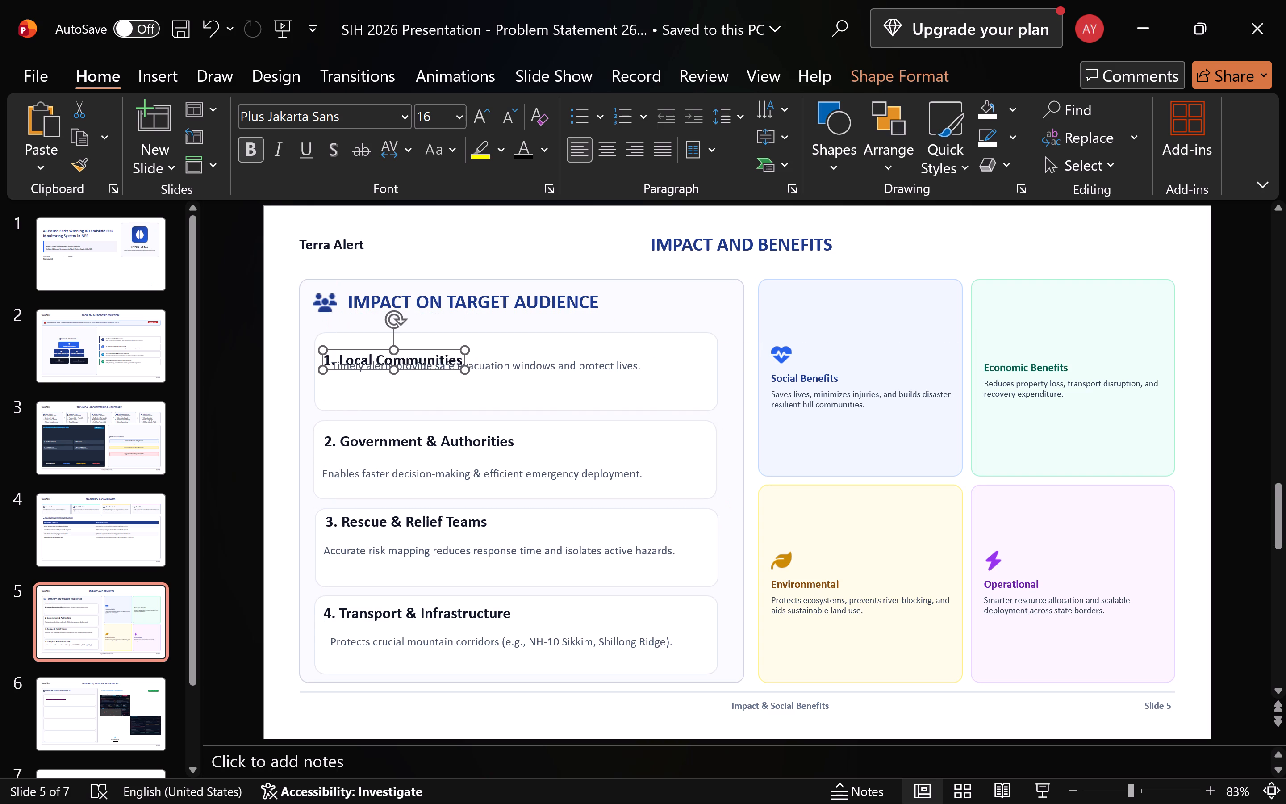
Move the Local Communities description down so it sits directly below its heading inside the first box.
{"action": "left_click", "coordinate": [406, 360]}
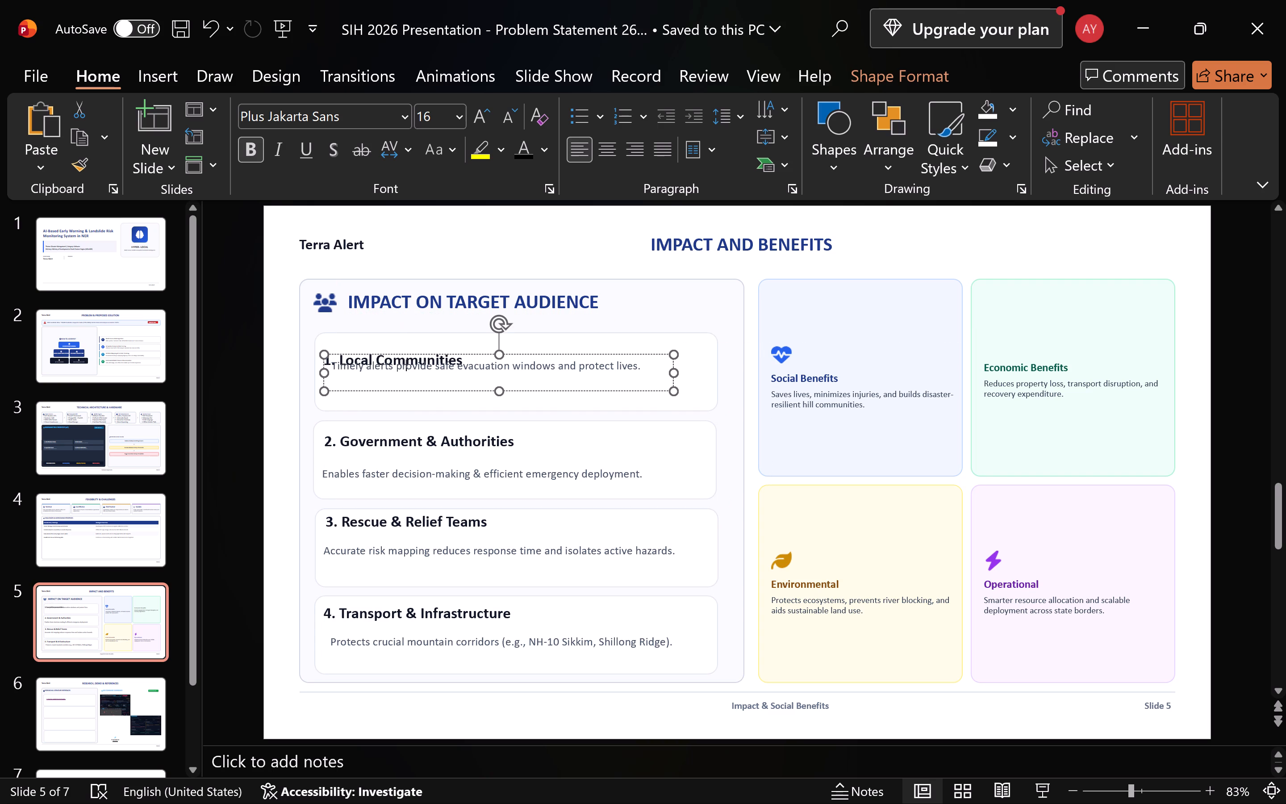
{"action": "left_click_drag", "start_coordinate": [437, 353], "coordinate": [425, 378]}
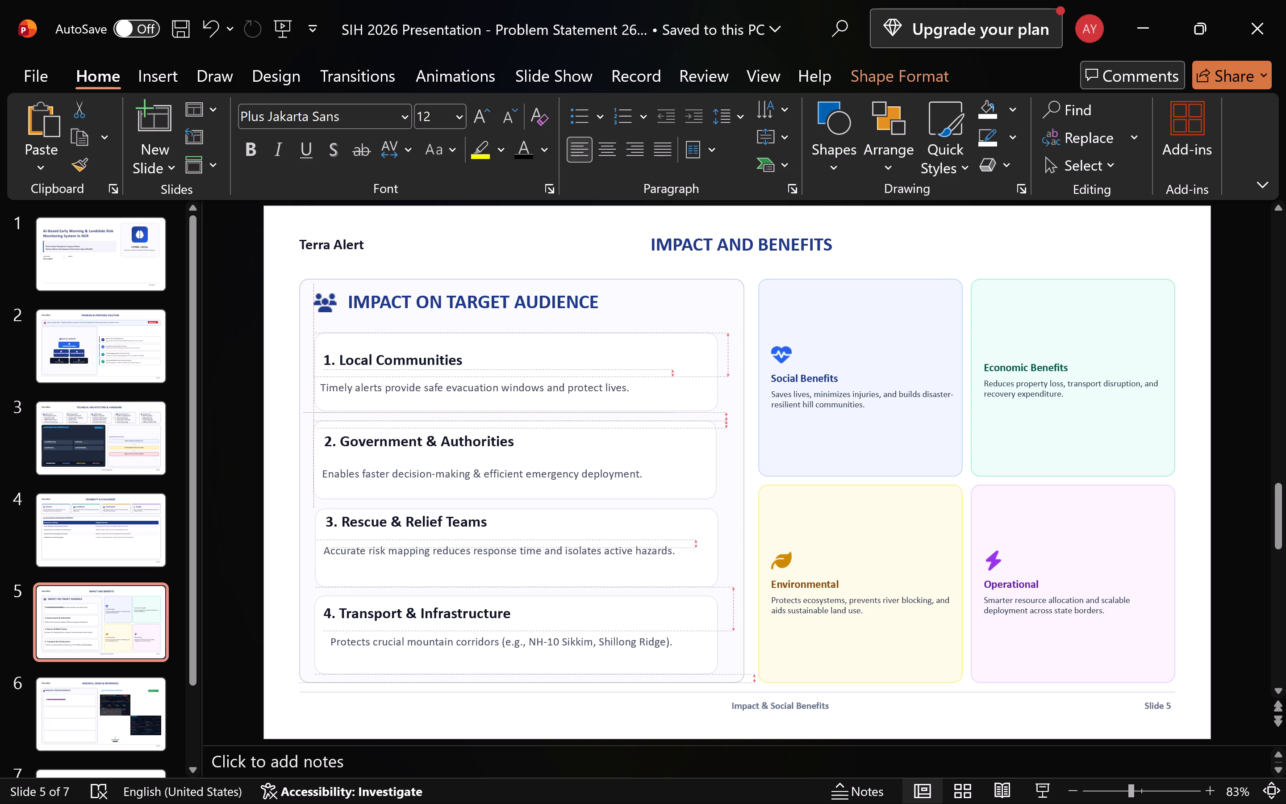
{"action": "left_click_drag", "start_coordinate": [425, 378], "coordinate": [428, 372]}
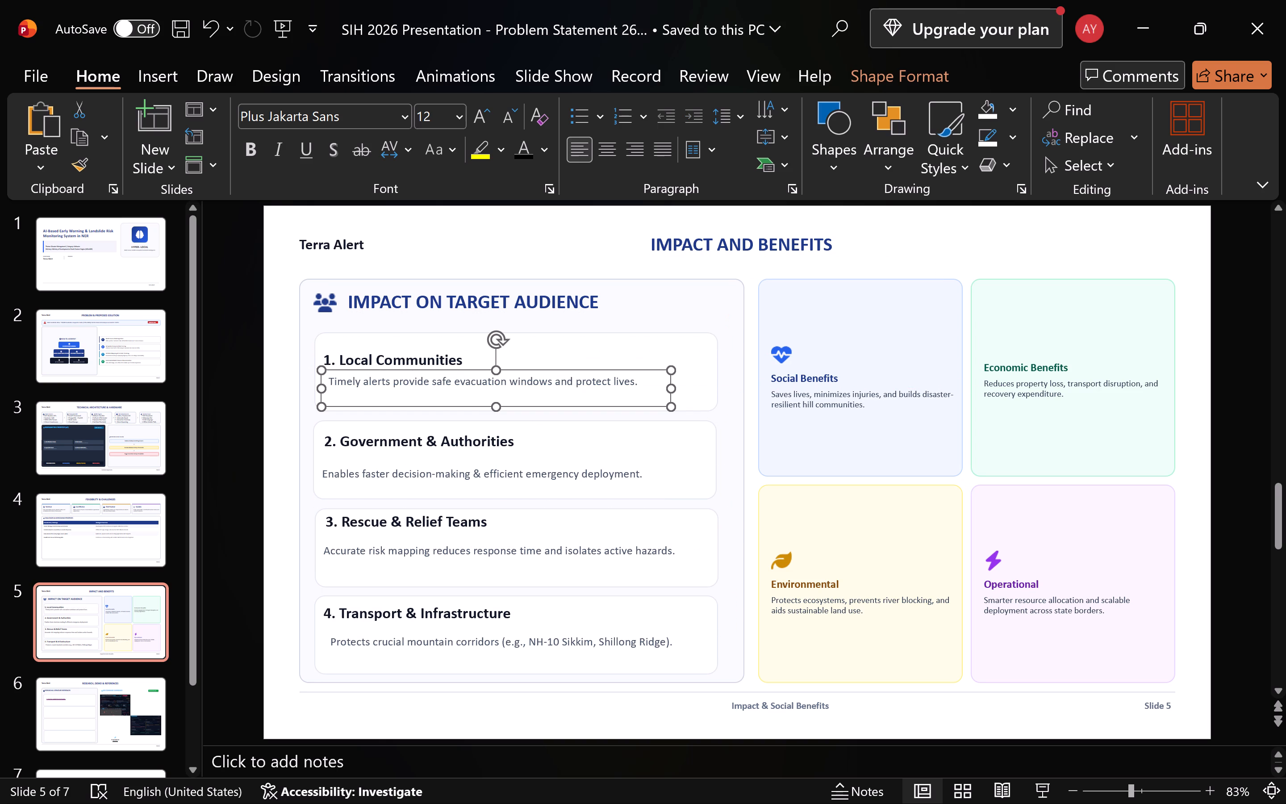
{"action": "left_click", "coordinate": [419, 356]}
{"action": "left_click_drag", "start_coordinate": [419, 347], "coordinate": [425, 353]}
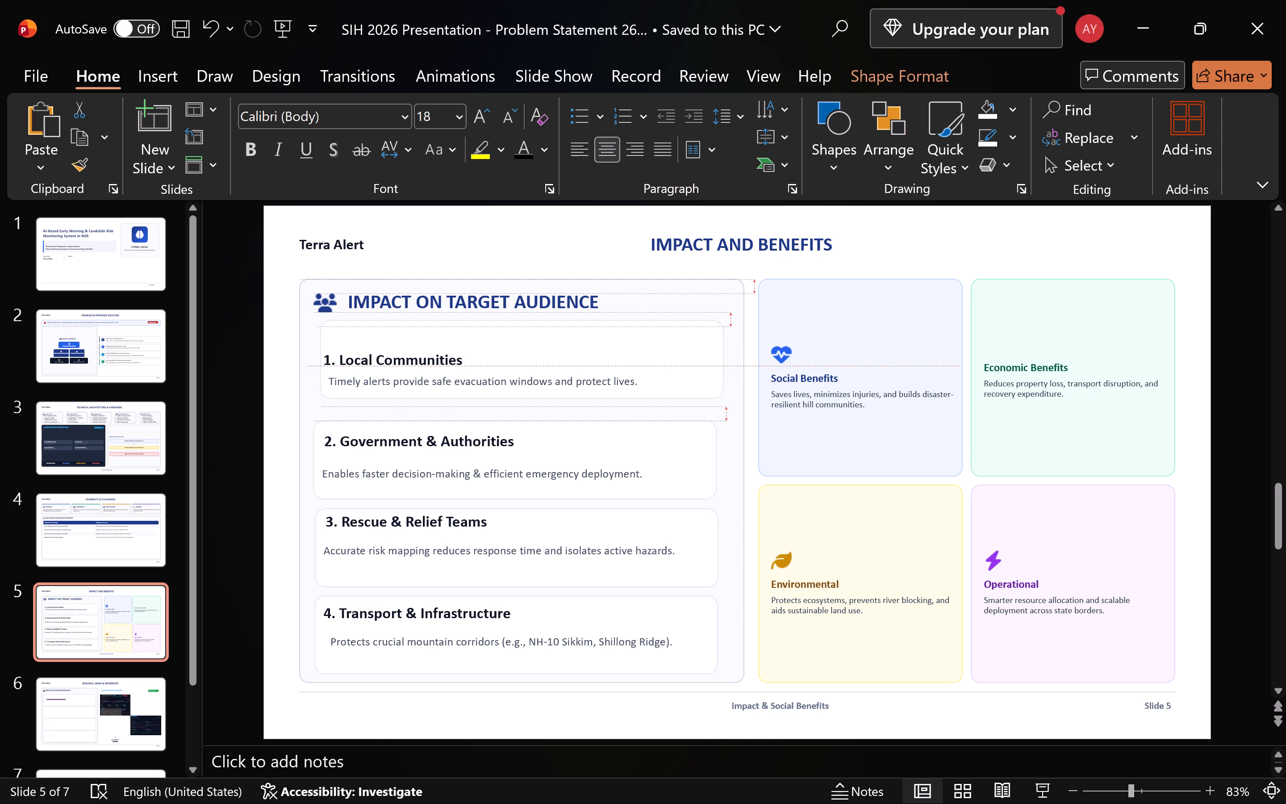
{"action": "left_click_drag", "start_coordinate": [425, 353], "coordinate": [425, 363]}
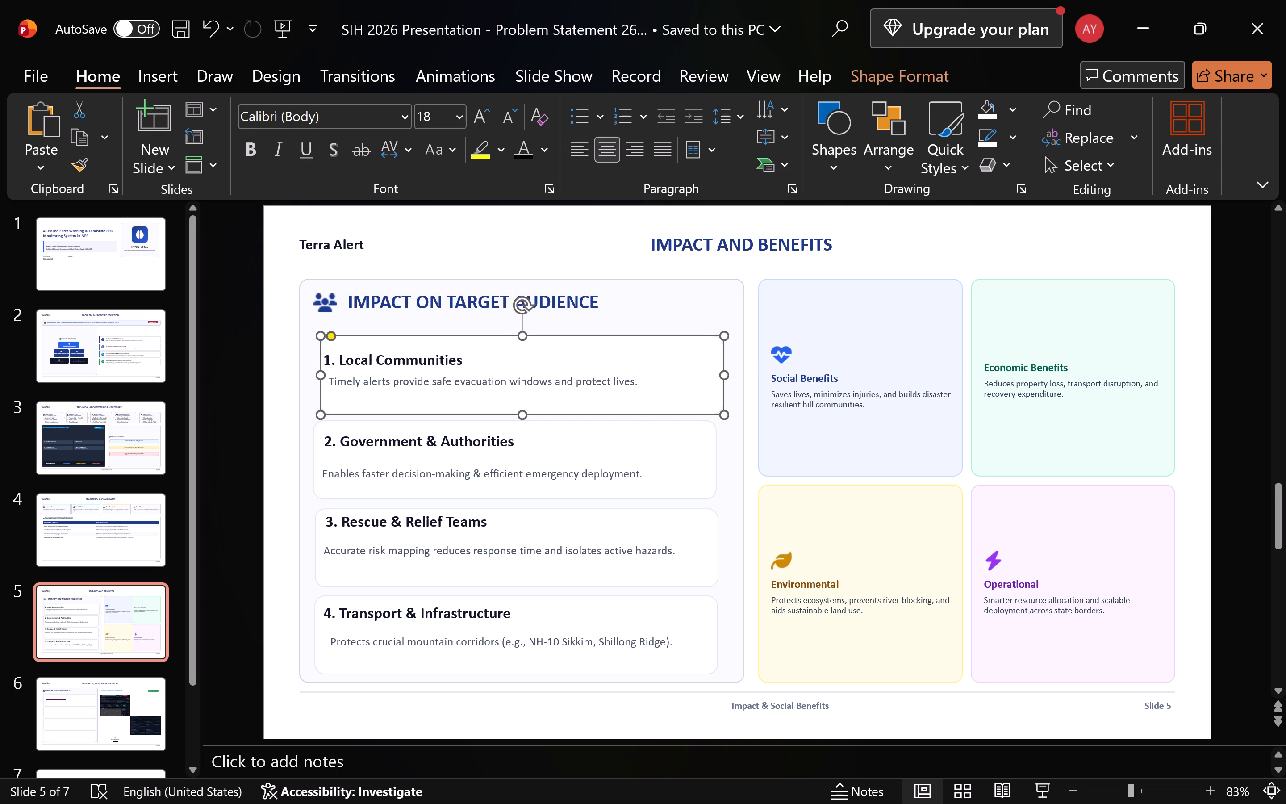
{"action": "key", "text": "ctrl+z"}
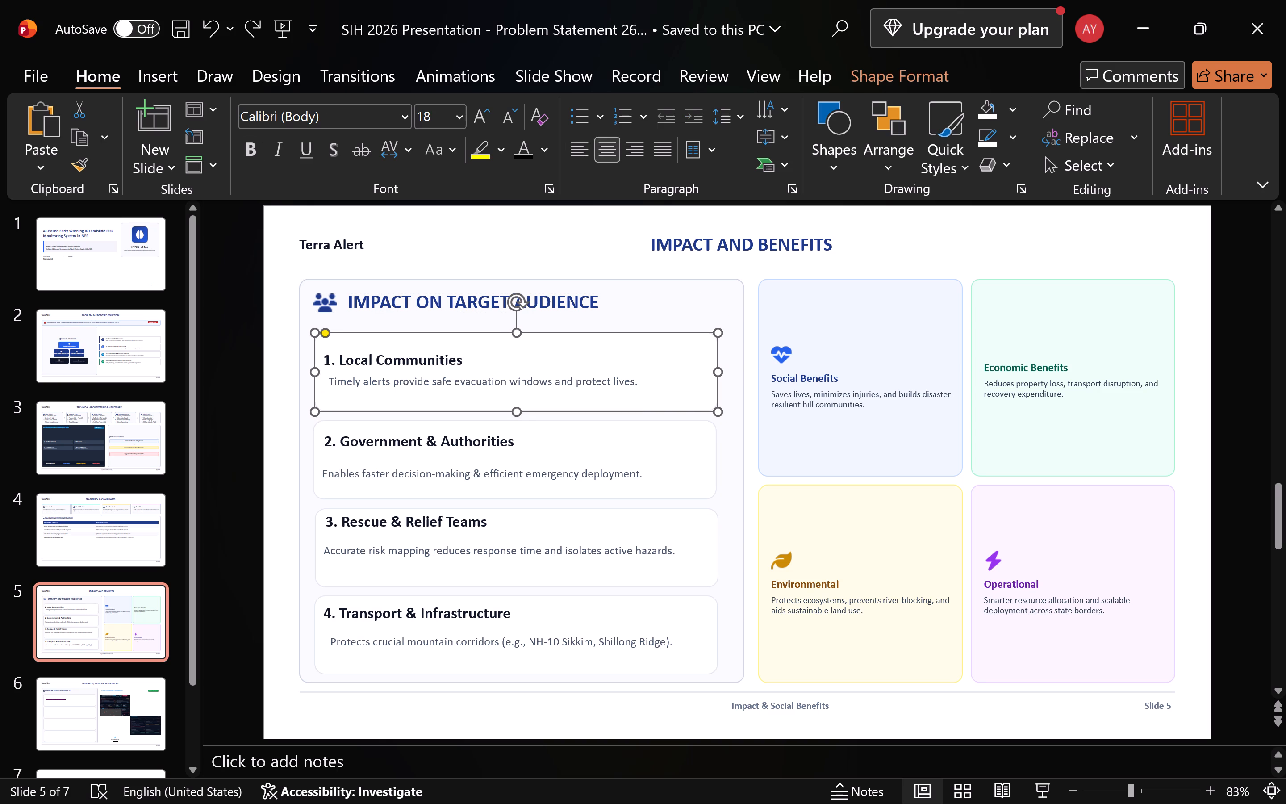
Move the "1. Local Communities" heading up to just below the first box's top edge, left-aligned with the headings below and spaced from its description.
{"action": "left_click", "coordinate": [387, 366]}
{"action": "left_click_drag", "start_coordinate": [422, 350], "coordinate": [422, 344]}
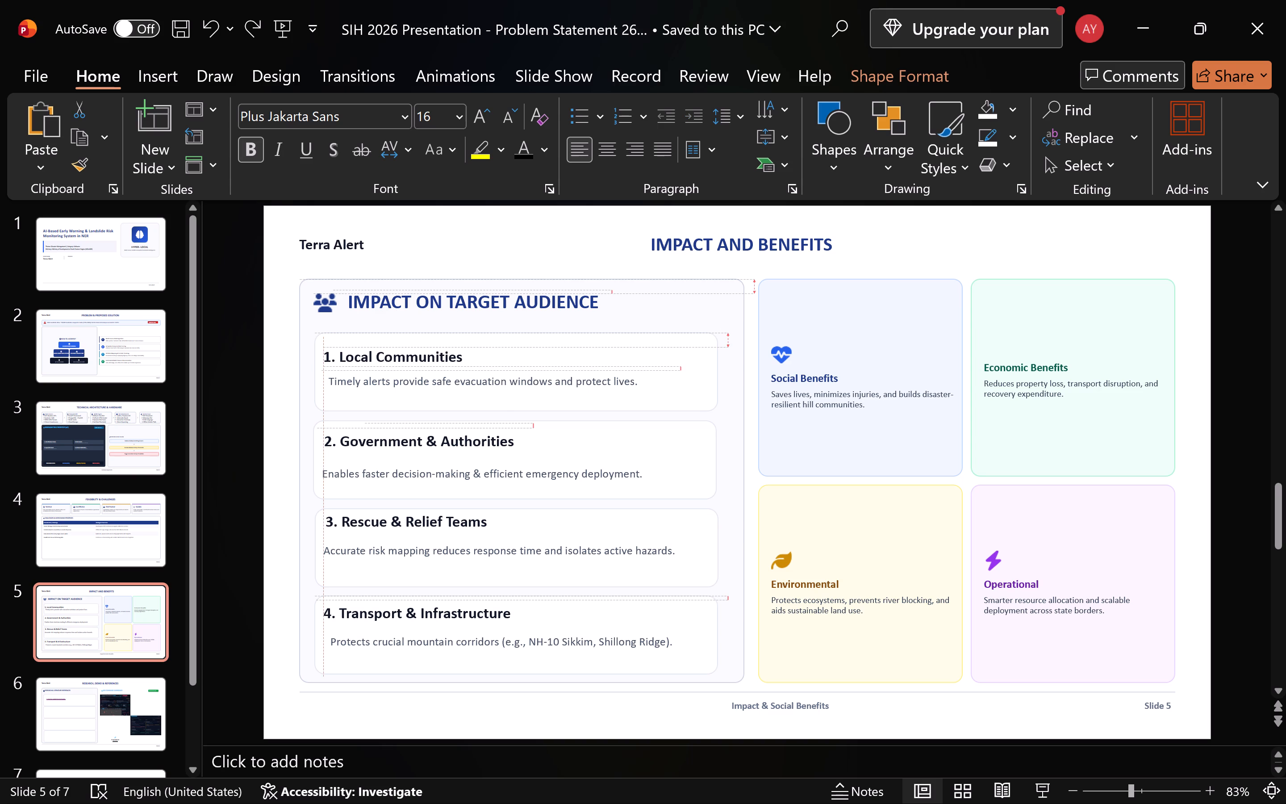
{"action": "left_click_drag", "start_coordinate": [422, 344], "coordinate": [422, 316]}
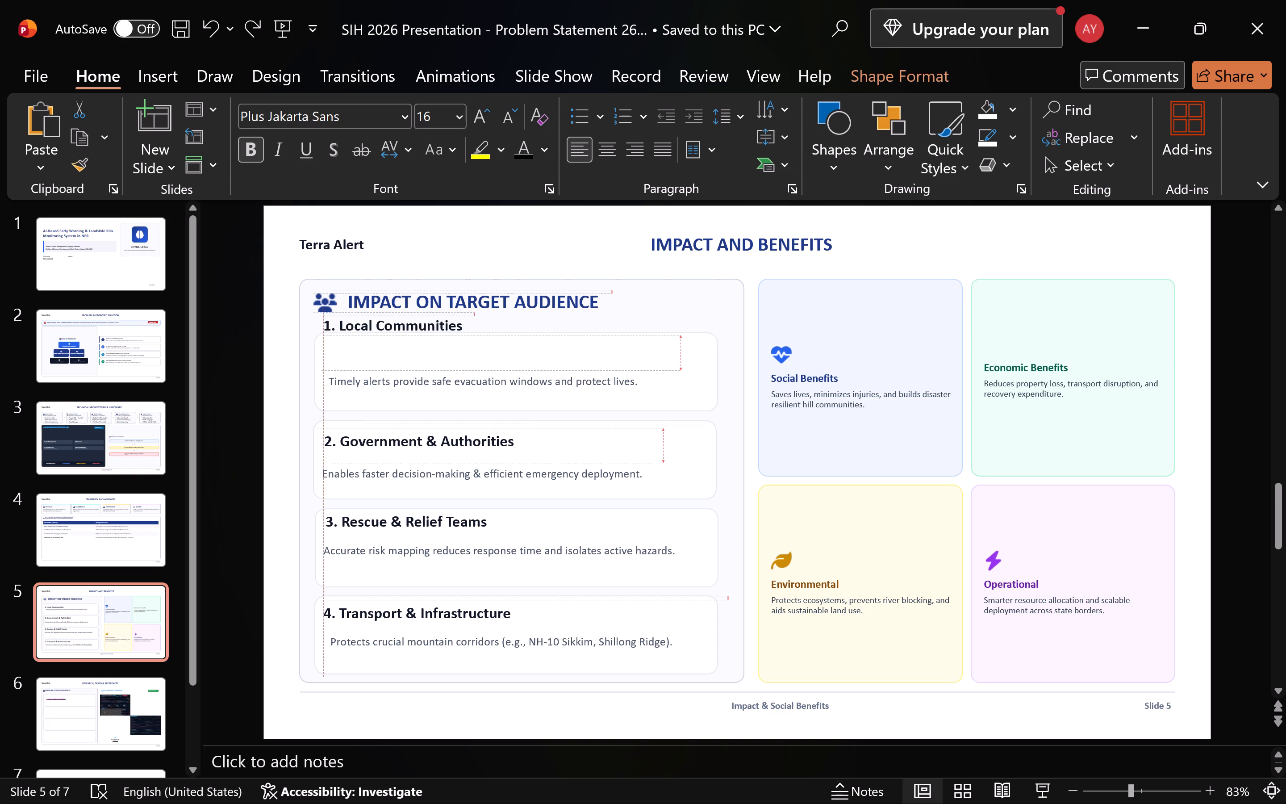
{"action": "left_click_drag", "start_coordinate": [422, 316], "coordinate": [425, 347]}
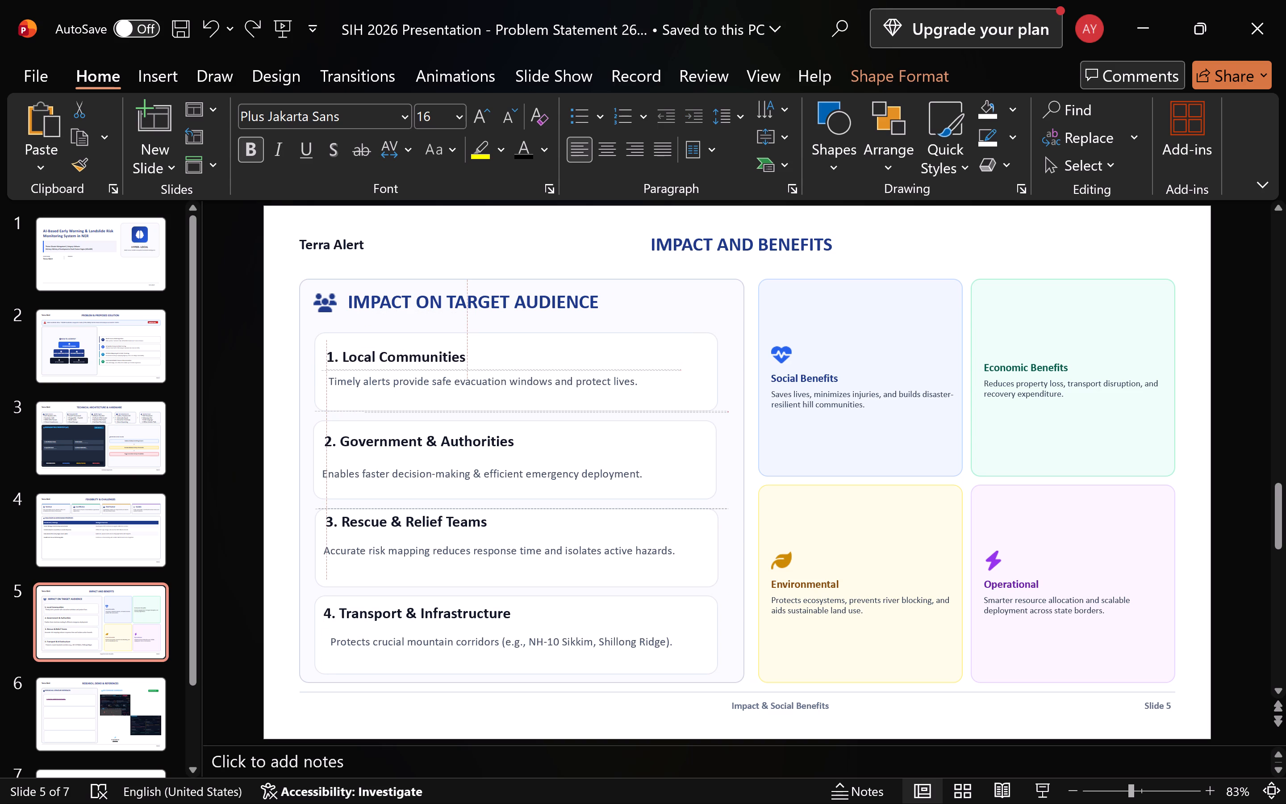
{"action": "left_click_drag", "start_coordinate": [425, 347], "coordinate": [425, 347]}
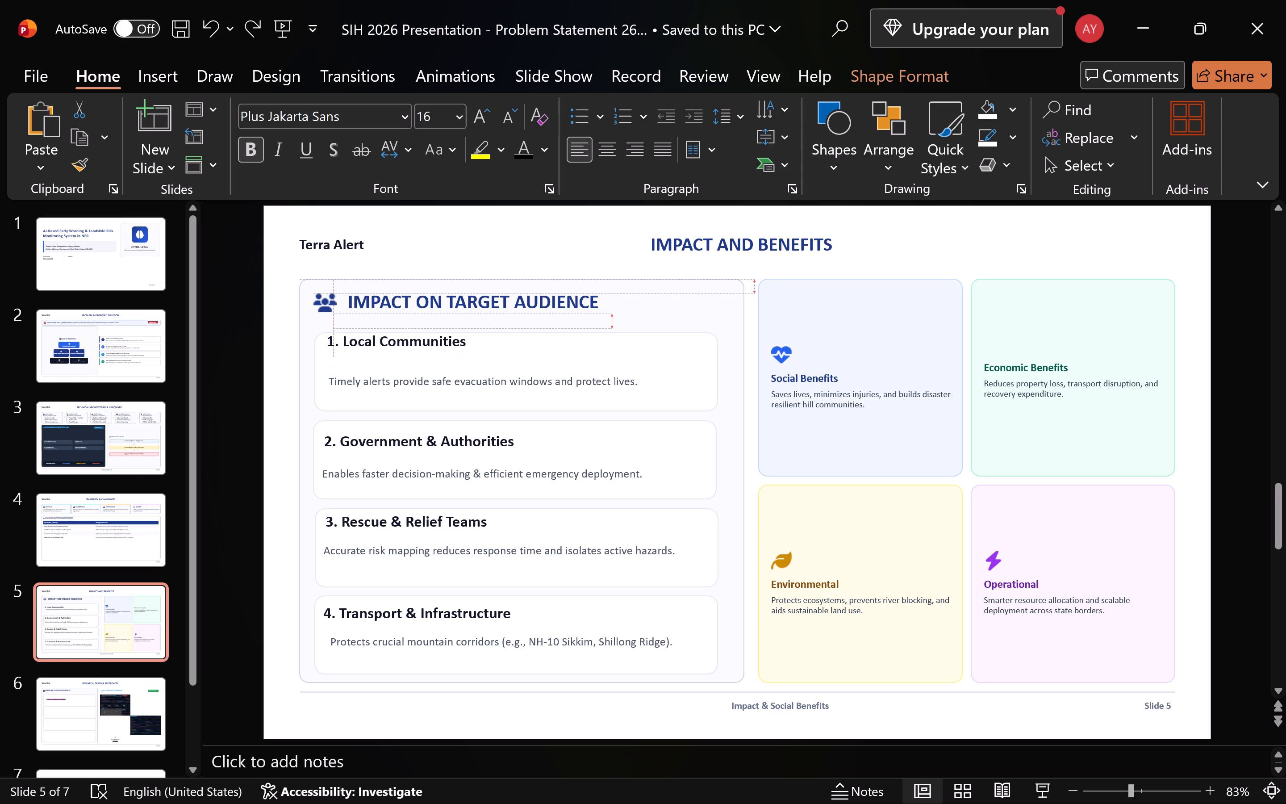
{"action": "left_click_drag", "start_coordinate": [425, 347], "coordinate": [431, 344]}
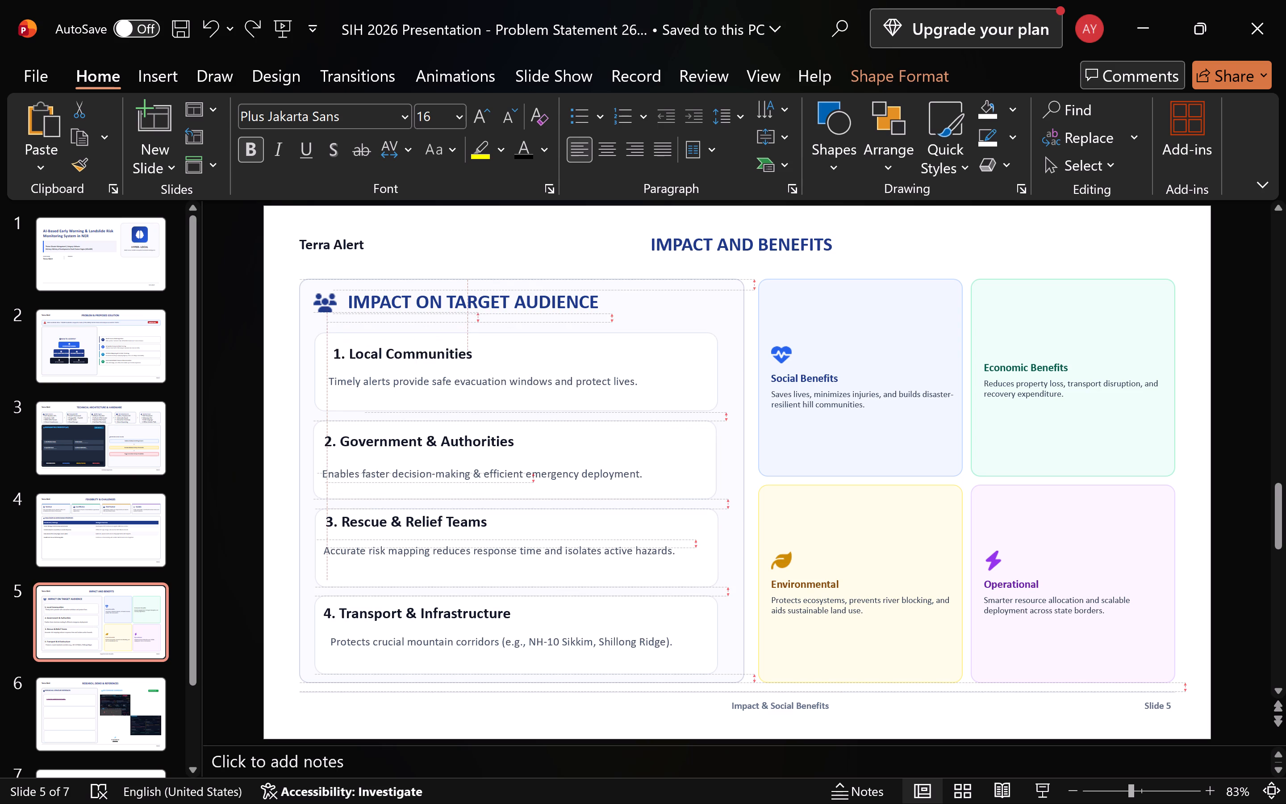
{"action": "left_click_drag", "start_coordinate": [431, 344], "coordinate": [438, 341]}
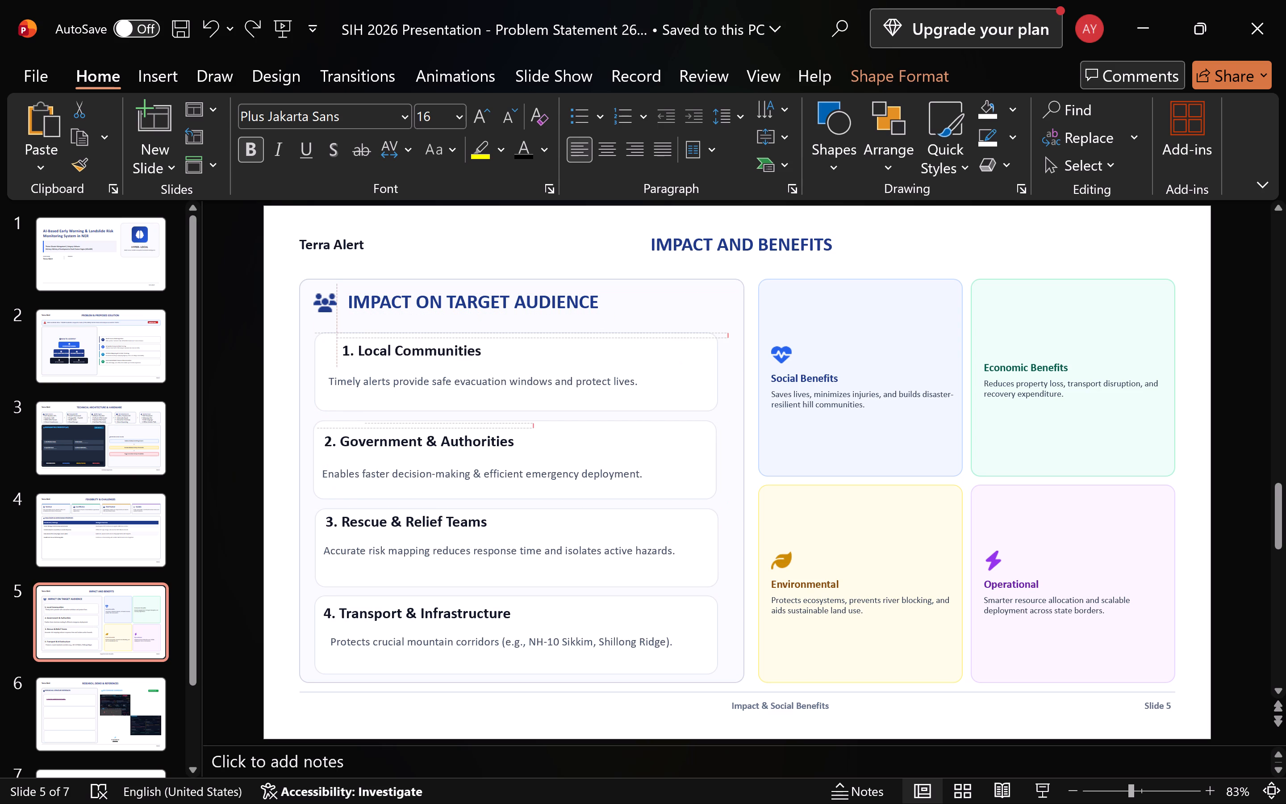
{"action": "left_click_drag", "start_coordinate": [438, 341], "coordinate": [413, 338]}
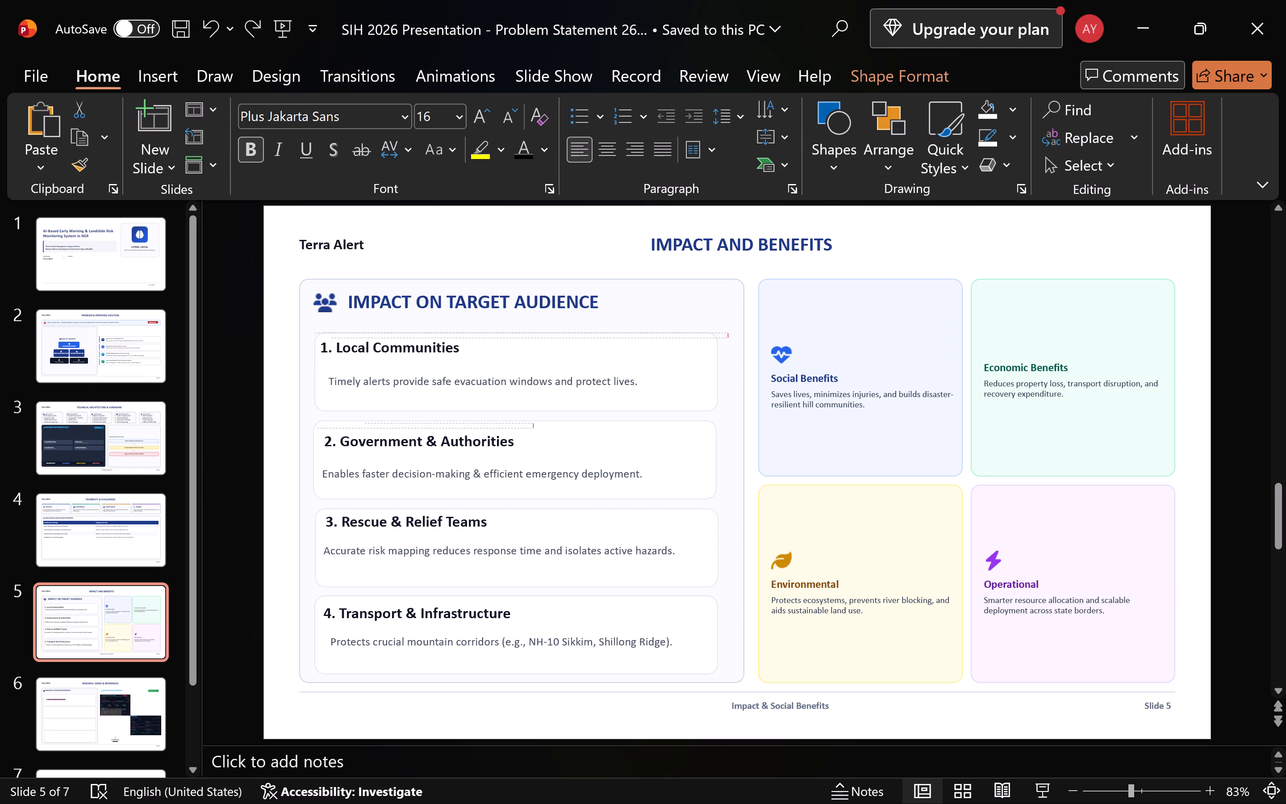
{"action": "left_click_drag", "start_coordinate": [413, 338], "coordinate": [425, 335]}
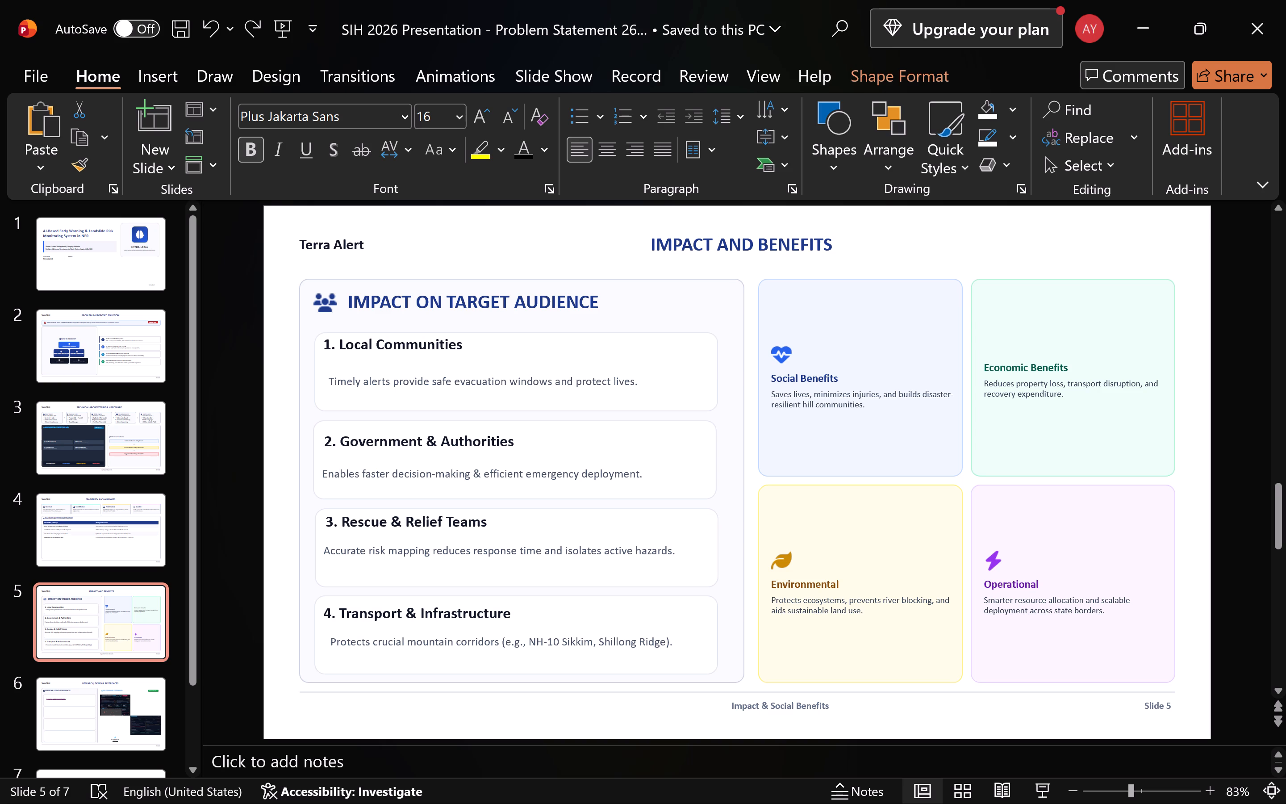
{"action": "left_click_drag", "start_coordinate": [425, 335], "coordinate": [425, 331]}
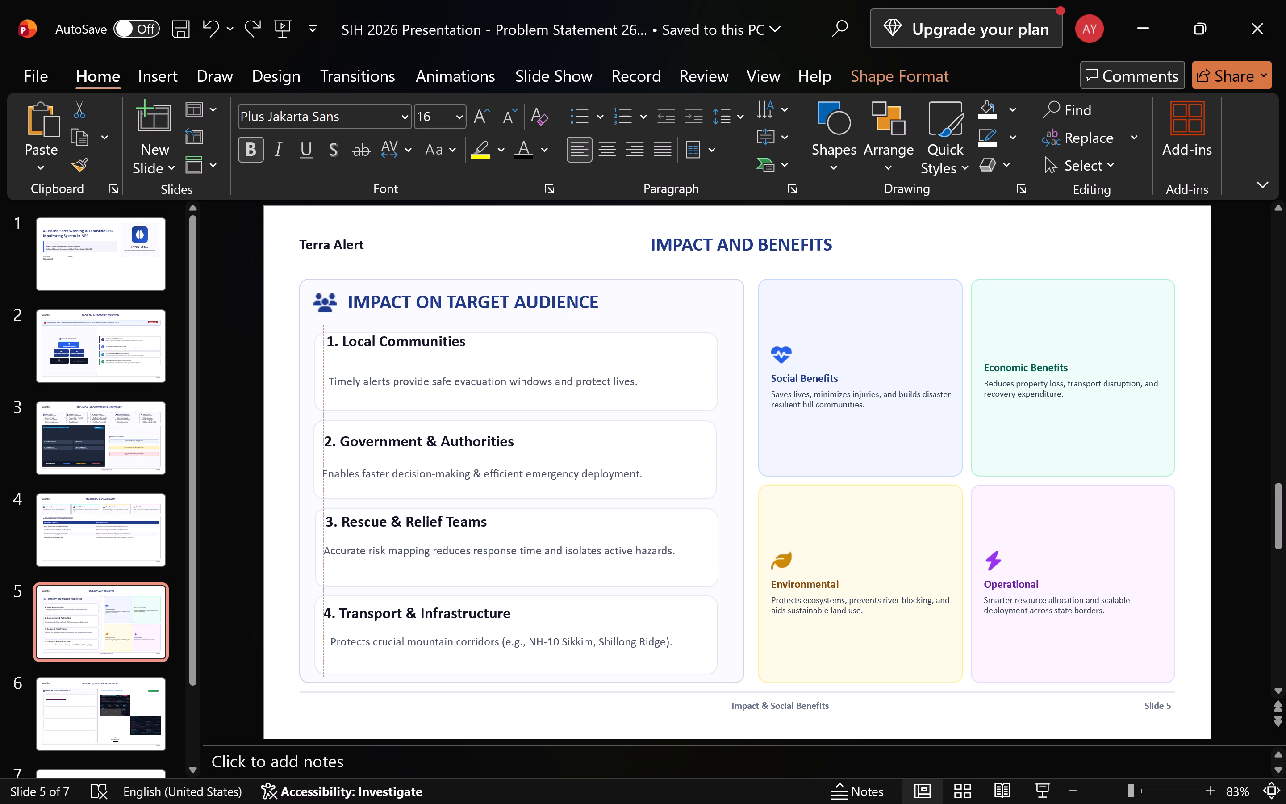
{"action": "left_click_drag", "start_coordinate": [425, 331], "coordinate": [431, 344]}
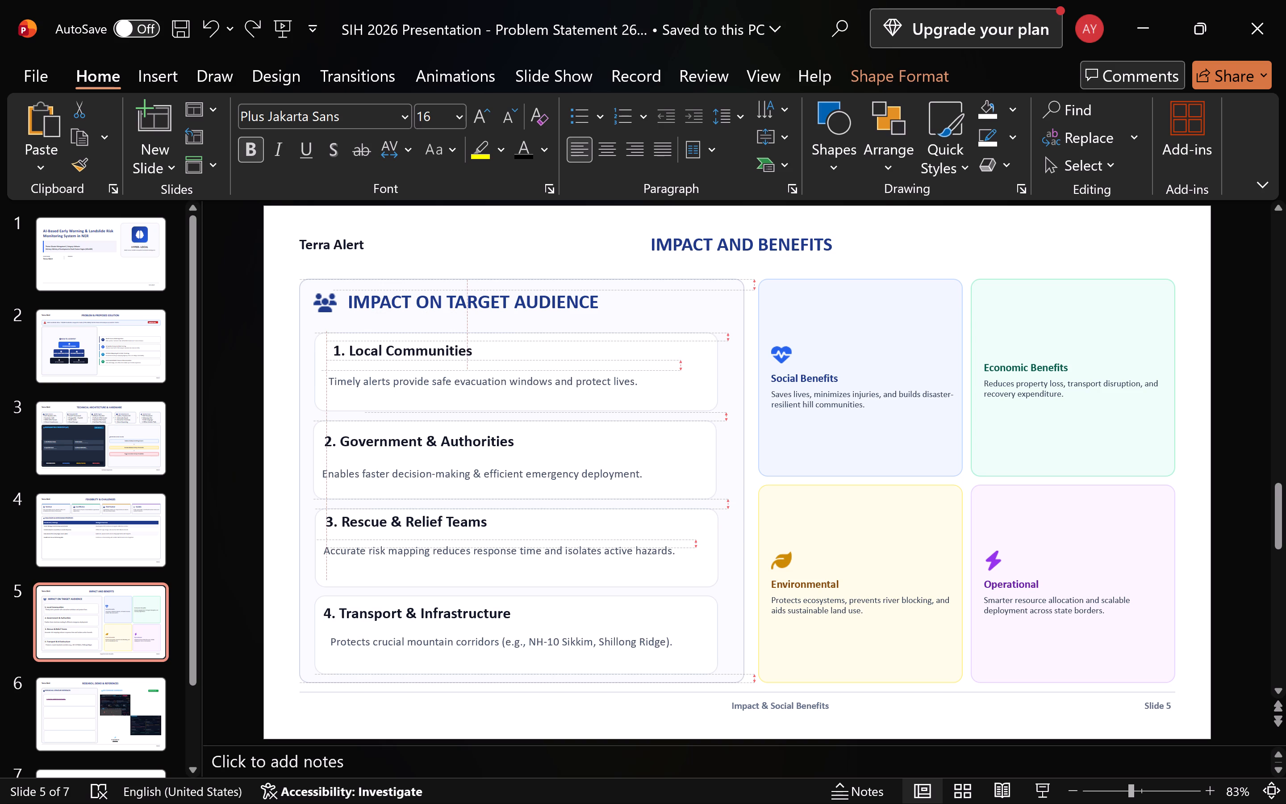
{"action": "left_click_drag", "start_coordinate": [431, 344], "coordinate": [419, 335]}
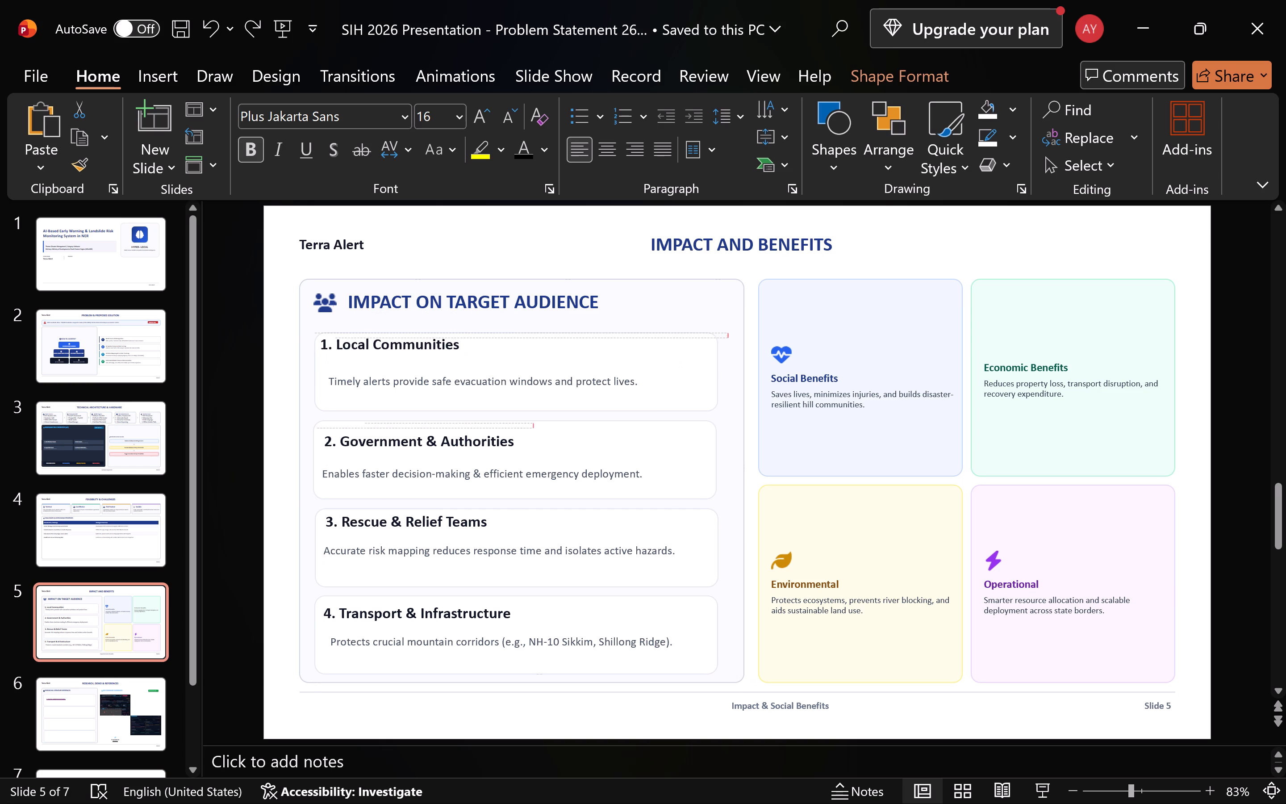
{"action": "left_click_drag", "start_coordinate": [419, 335], "coordinate": [418, 338]}
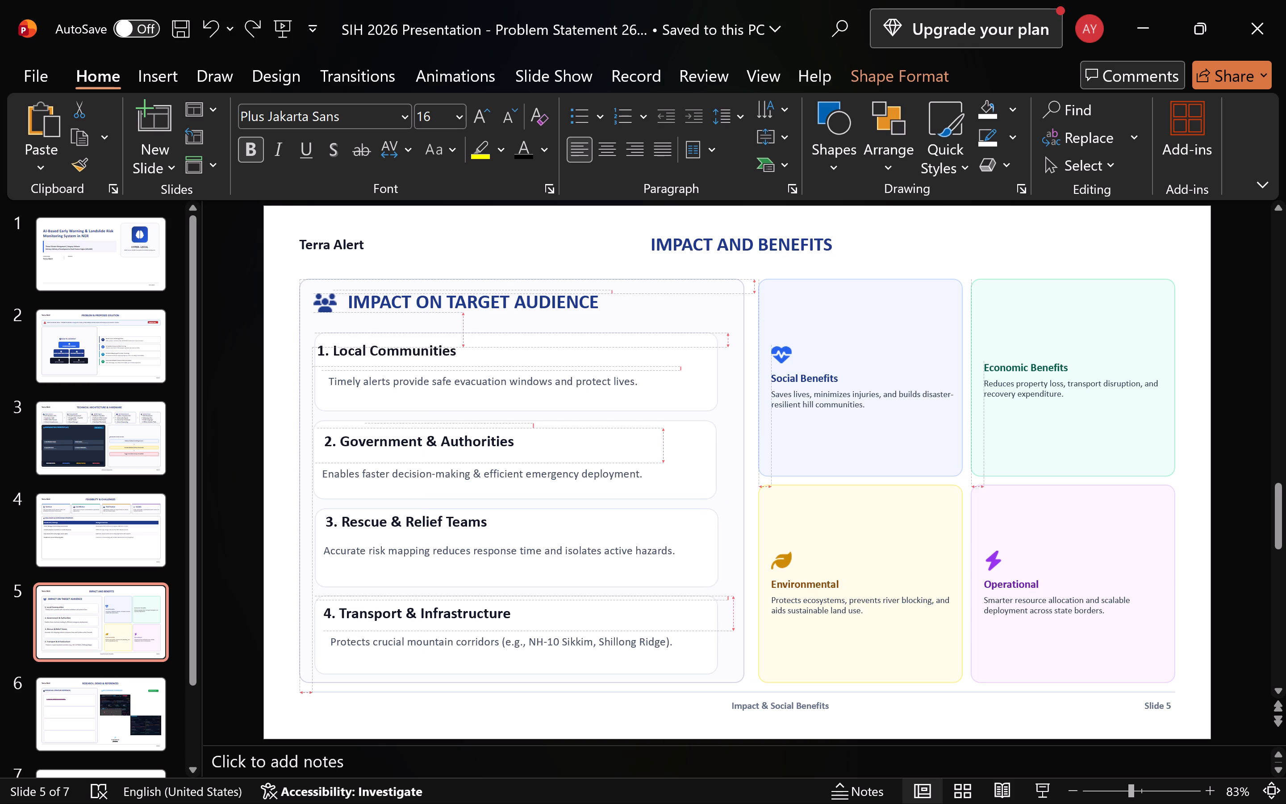
{"action": "left_click_drag", "start_coordinate": [418, 338], "coordinate": [425, 338]}
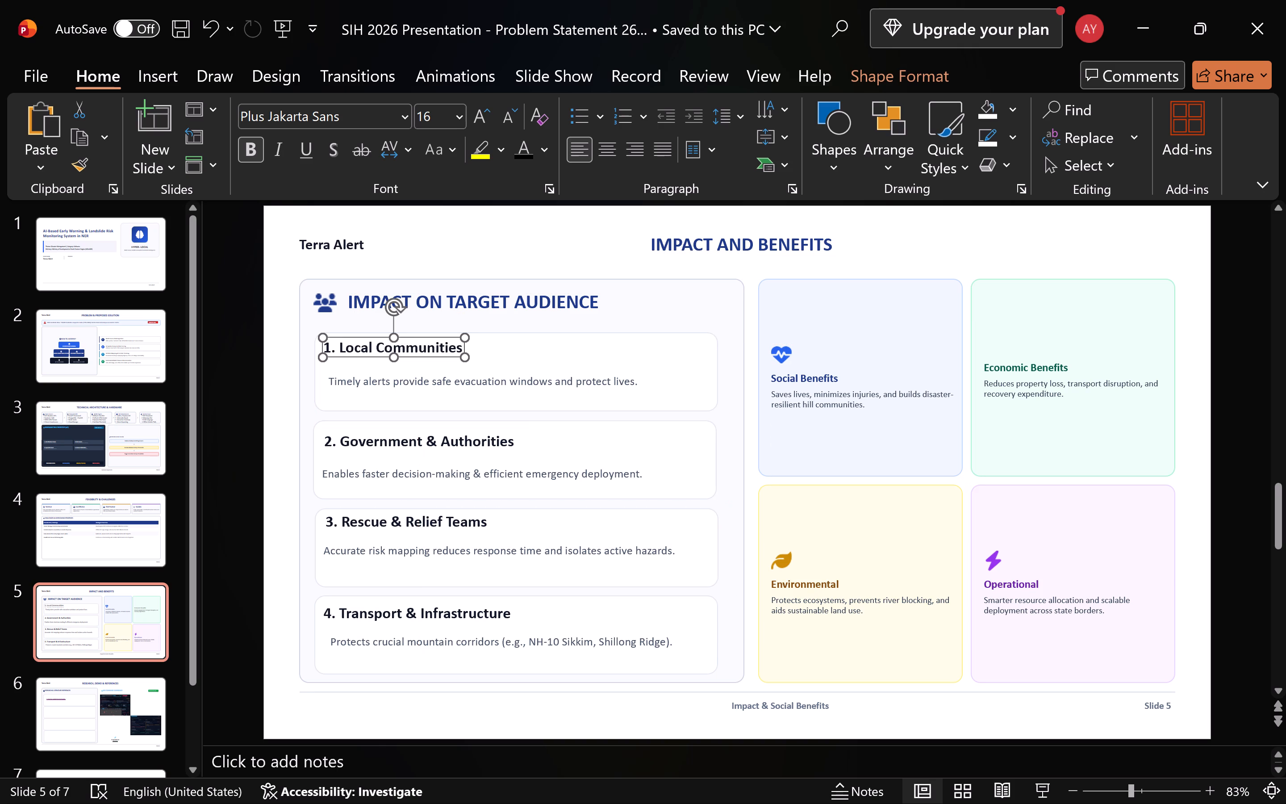
Nudge the Local Communities description slightly down and left so it lines up better under its heading.
{"action": "left_click", "coordinate": [456, 385]}
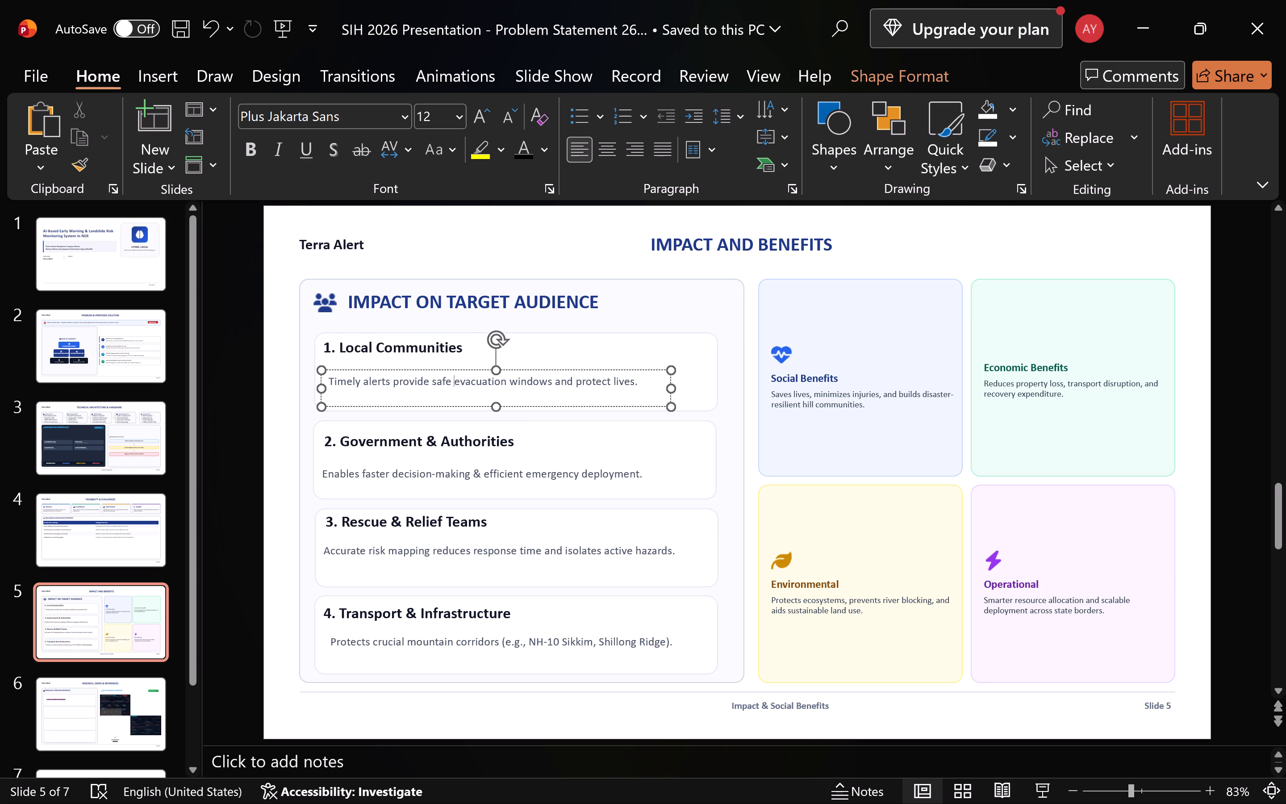
{"action": "left_click", "coordinate": [334, 372]}
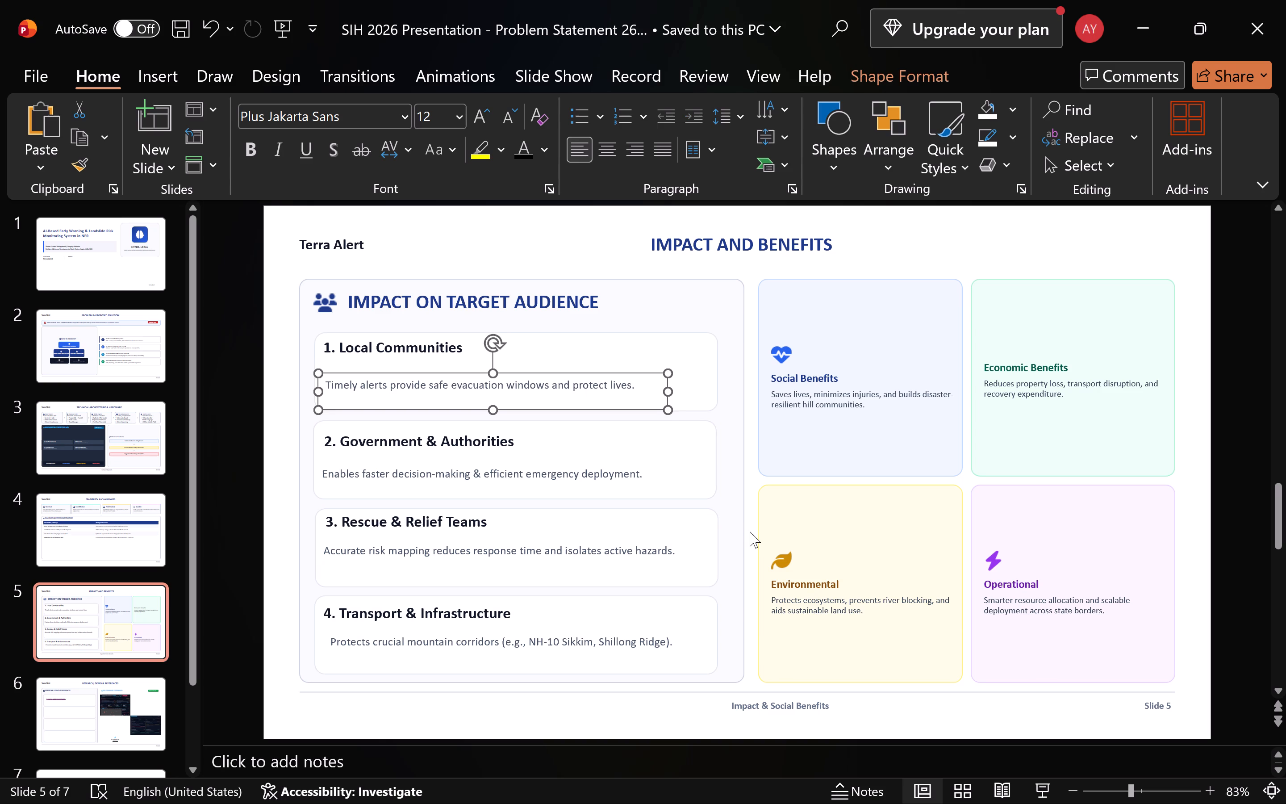
Shift the third rounded box, behind Rescue & Relief Teams, slightly left to line up with the Government & Authorities box.
{"action": "left_click_drag", "start_coordinate": [716, 550], "coordinate": [710, 550]}
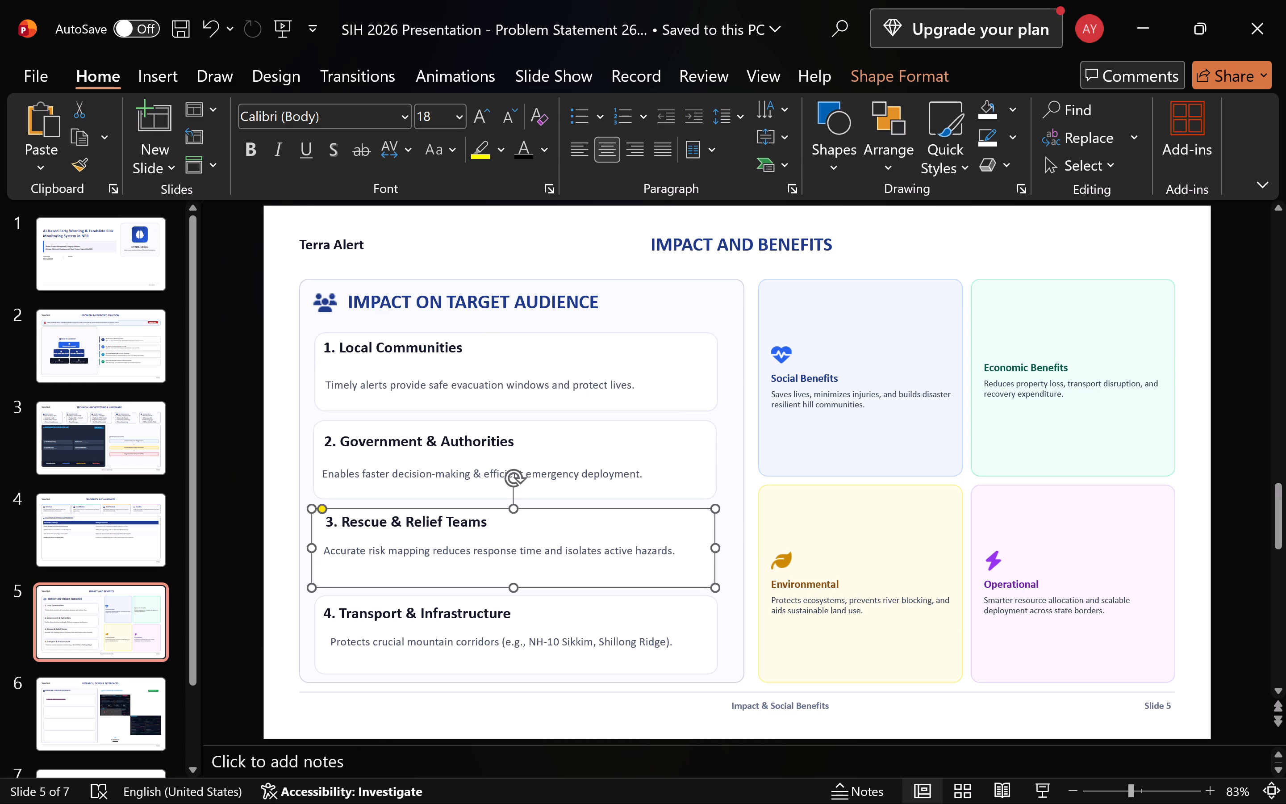
{"action": "left_click", "coordinate": [681, 444]}
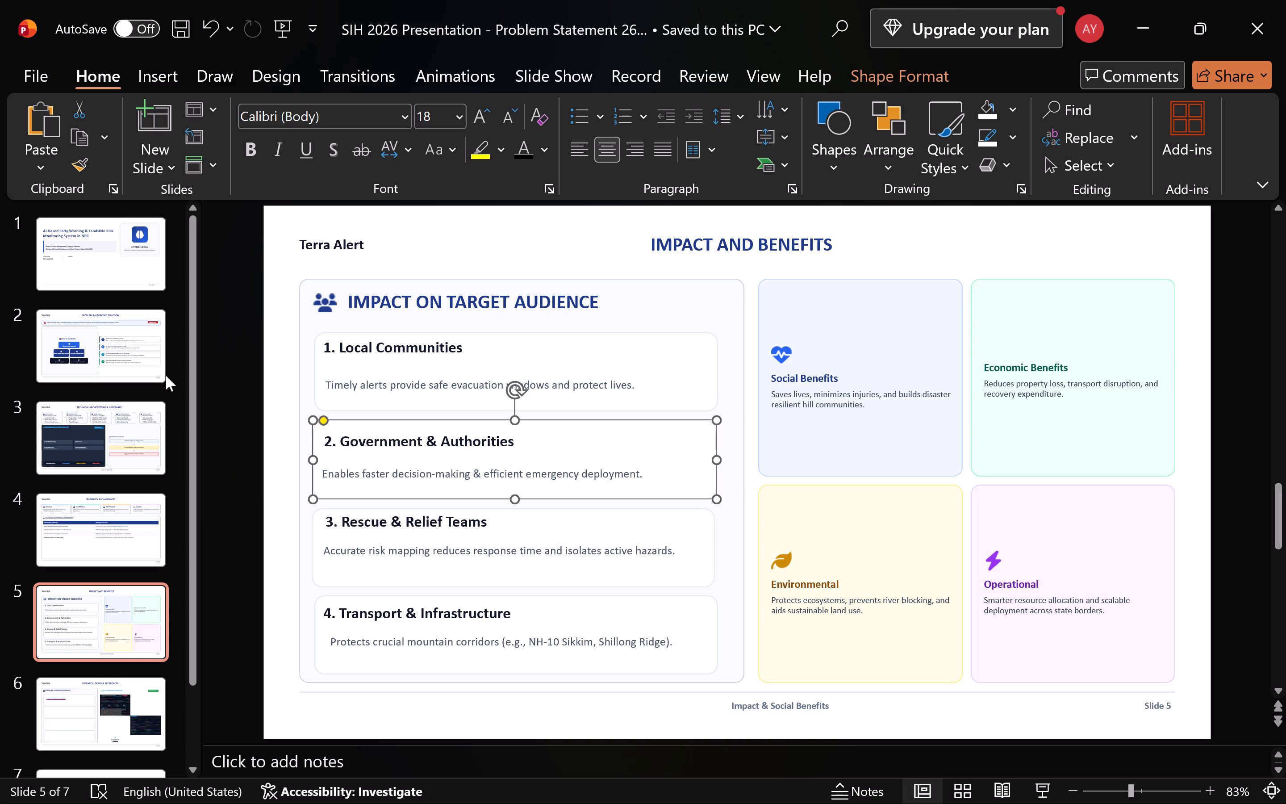
On the Research, Demo & References slide, set the "1. Empirical rainfall-threshold models" link's font size to 16.
{"action": "left_click", "coordinate": [100, 716]}
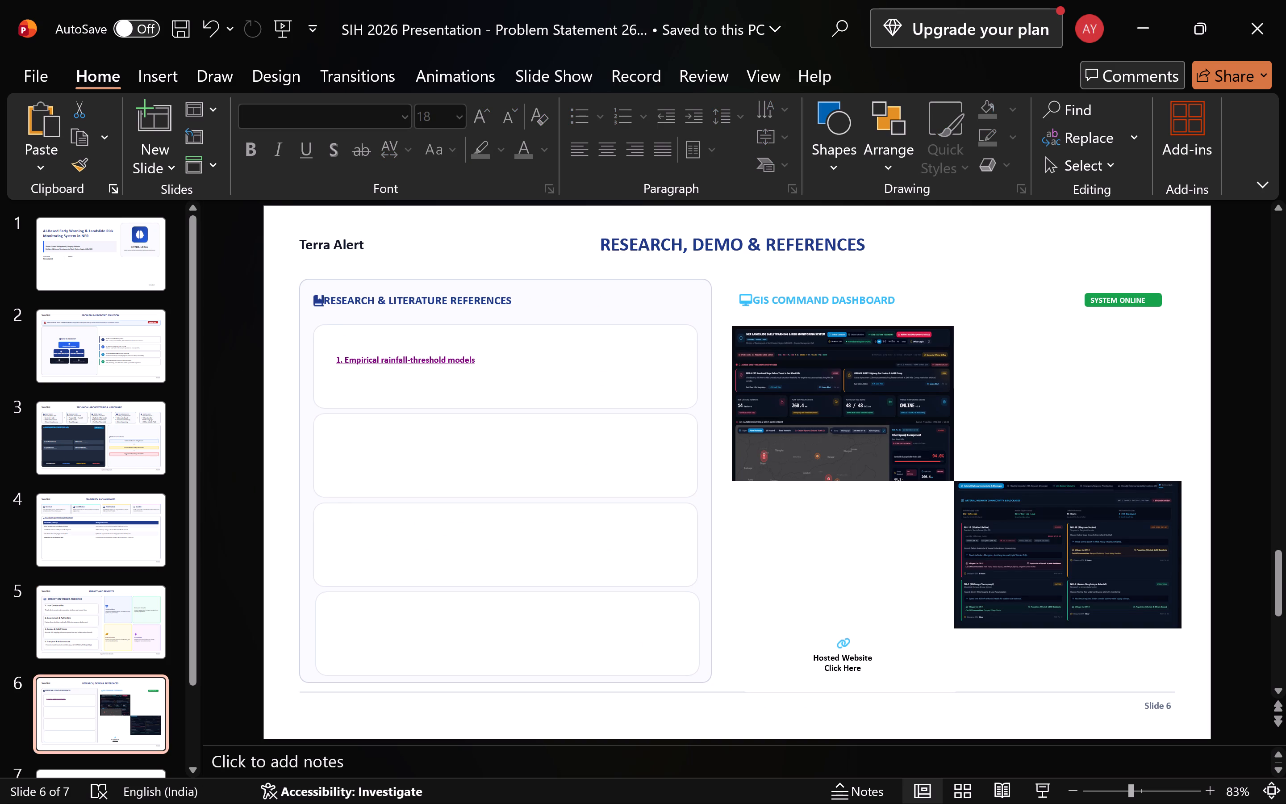
{"action": "left_click", "coordinate": [422, 363]}
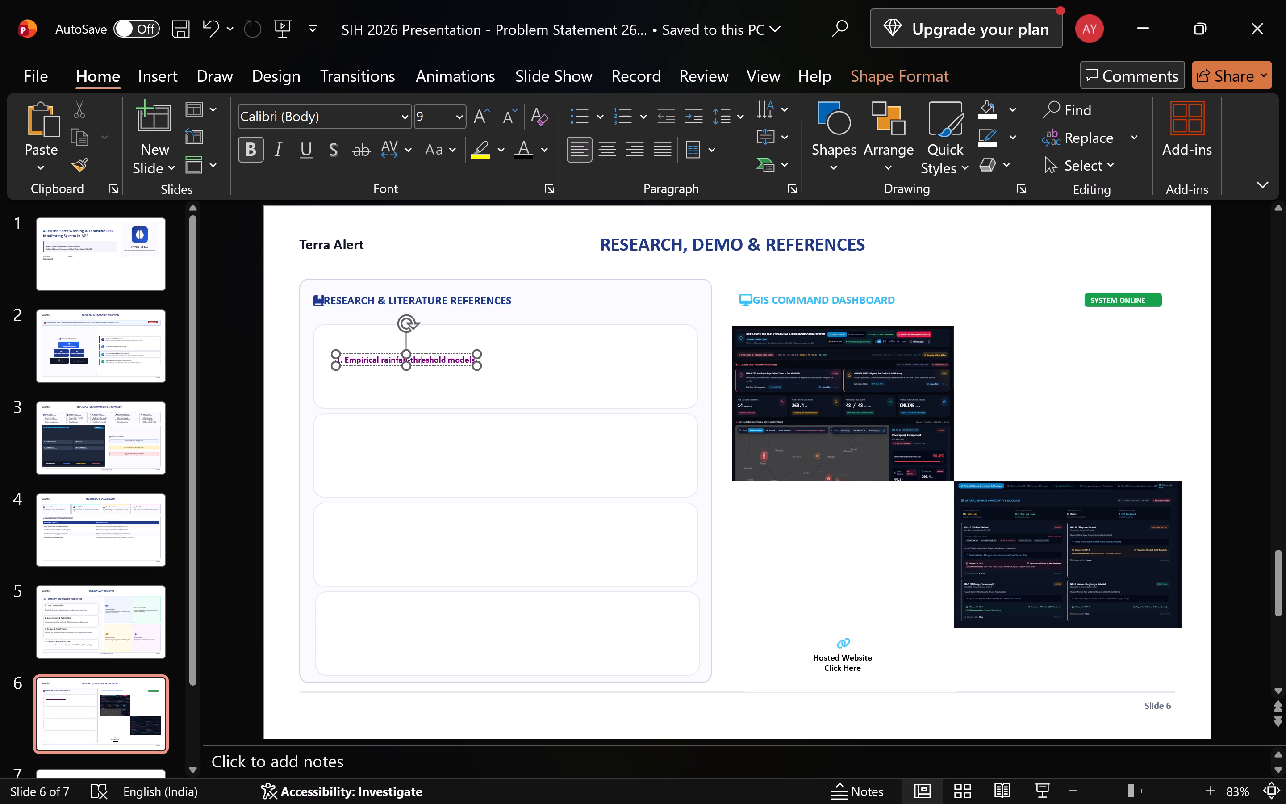
{"action": "left_click", "coordinate": [466, 116]}
{"action": "left_click", "coordinate": [463, 122]}
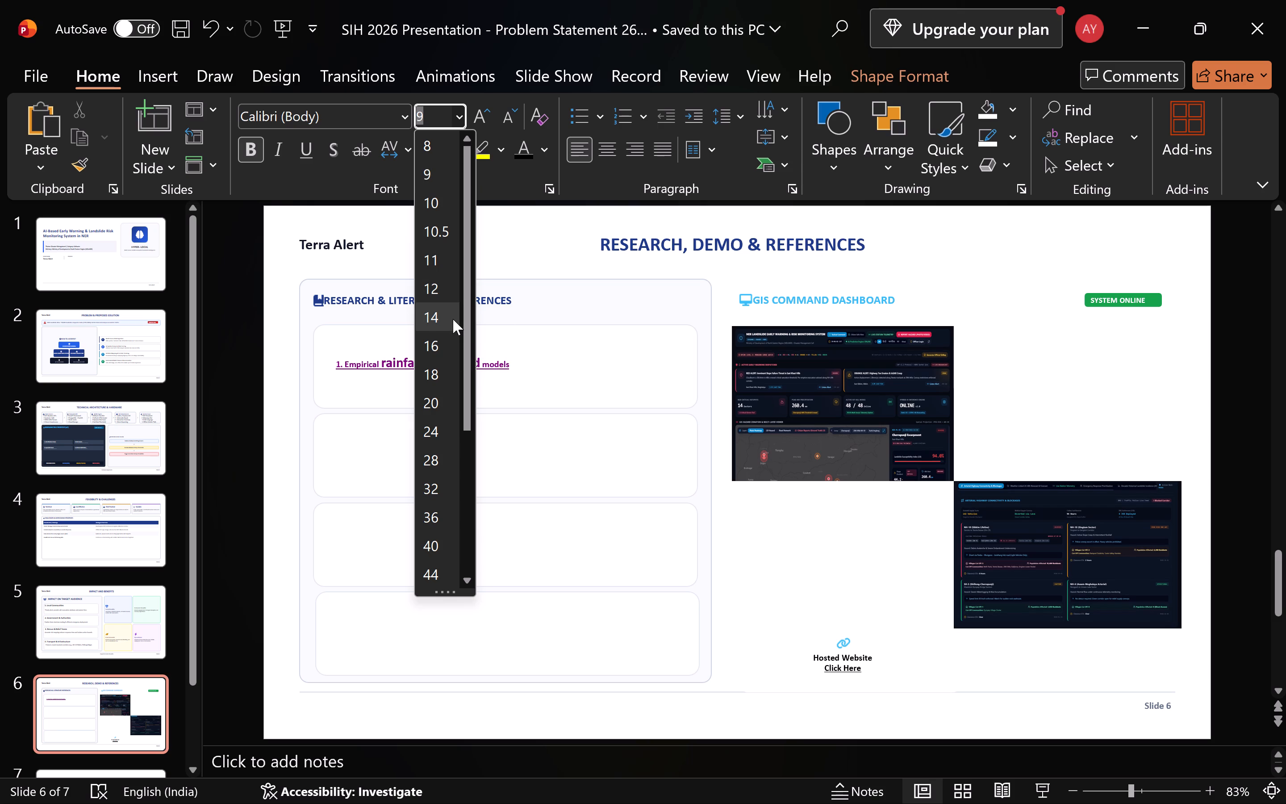
{"action": "left_click", "coordinate": [543, 331]}
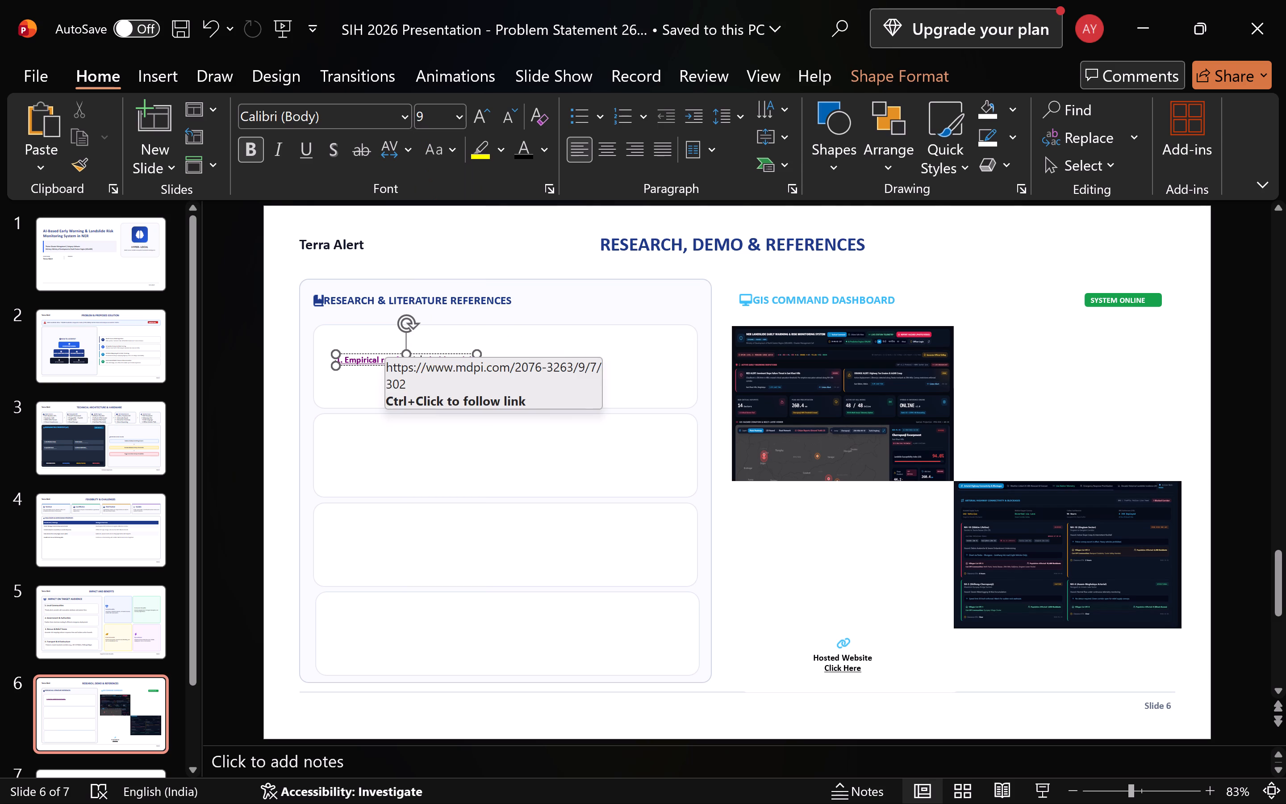
{"action": "left_click", "coordinate": [363, 360]}
{"action": "key", "text": "ctrl+a"}
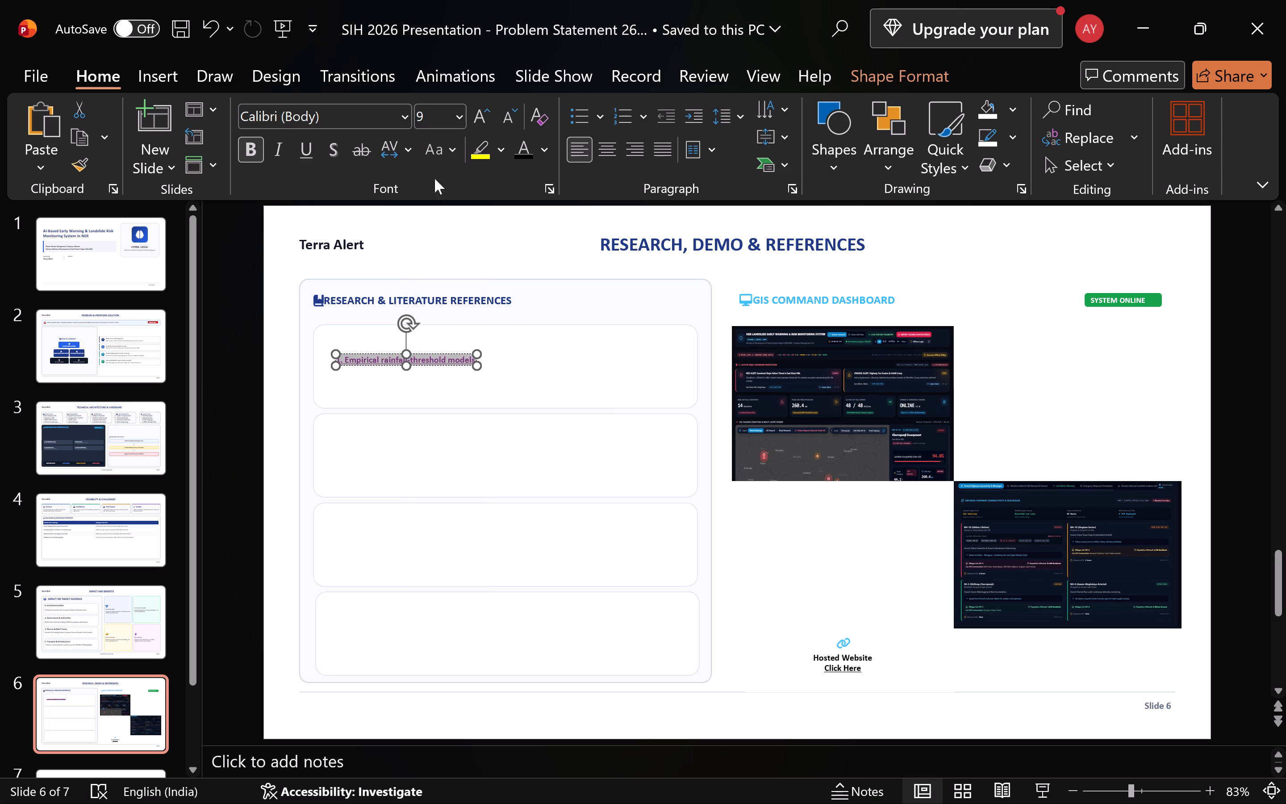
{"action": "left_click", "coordinate": [459, 116]}
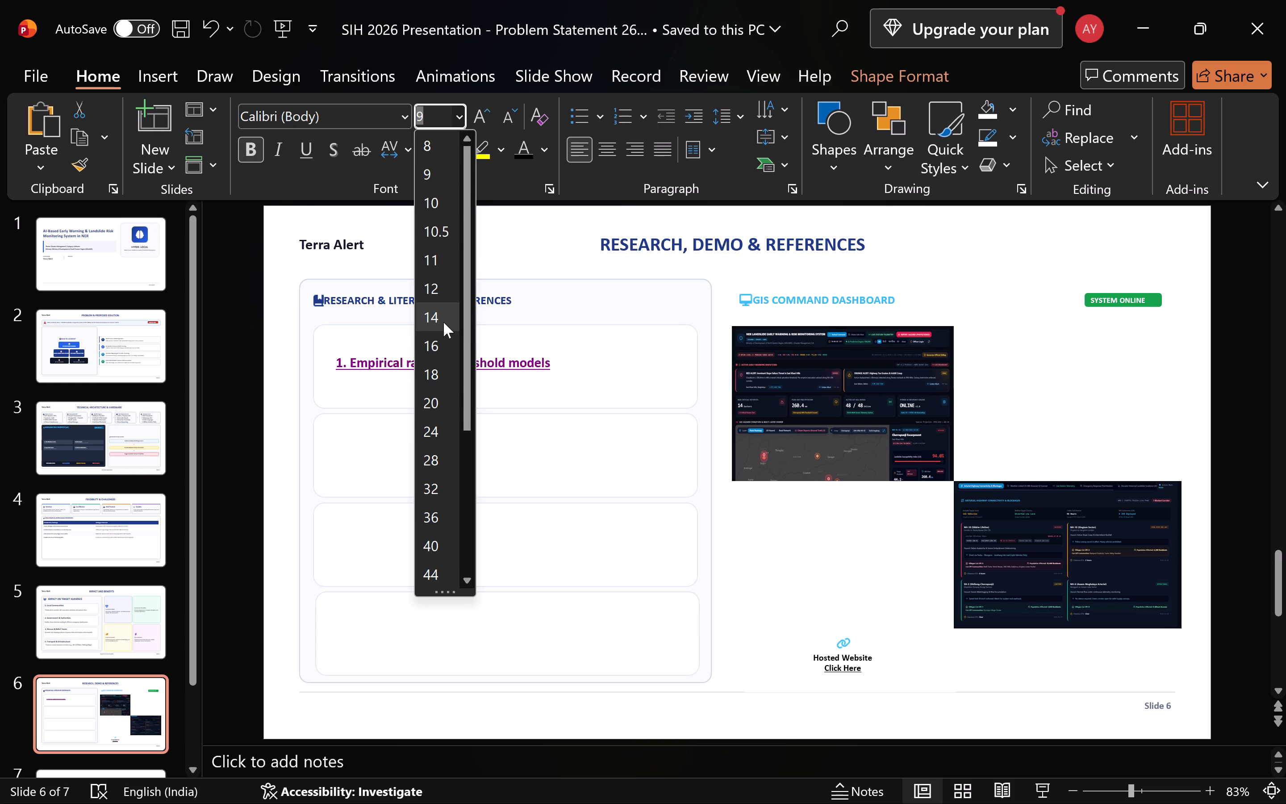
{"action": "left_click", "coordinate": [443, 347]}
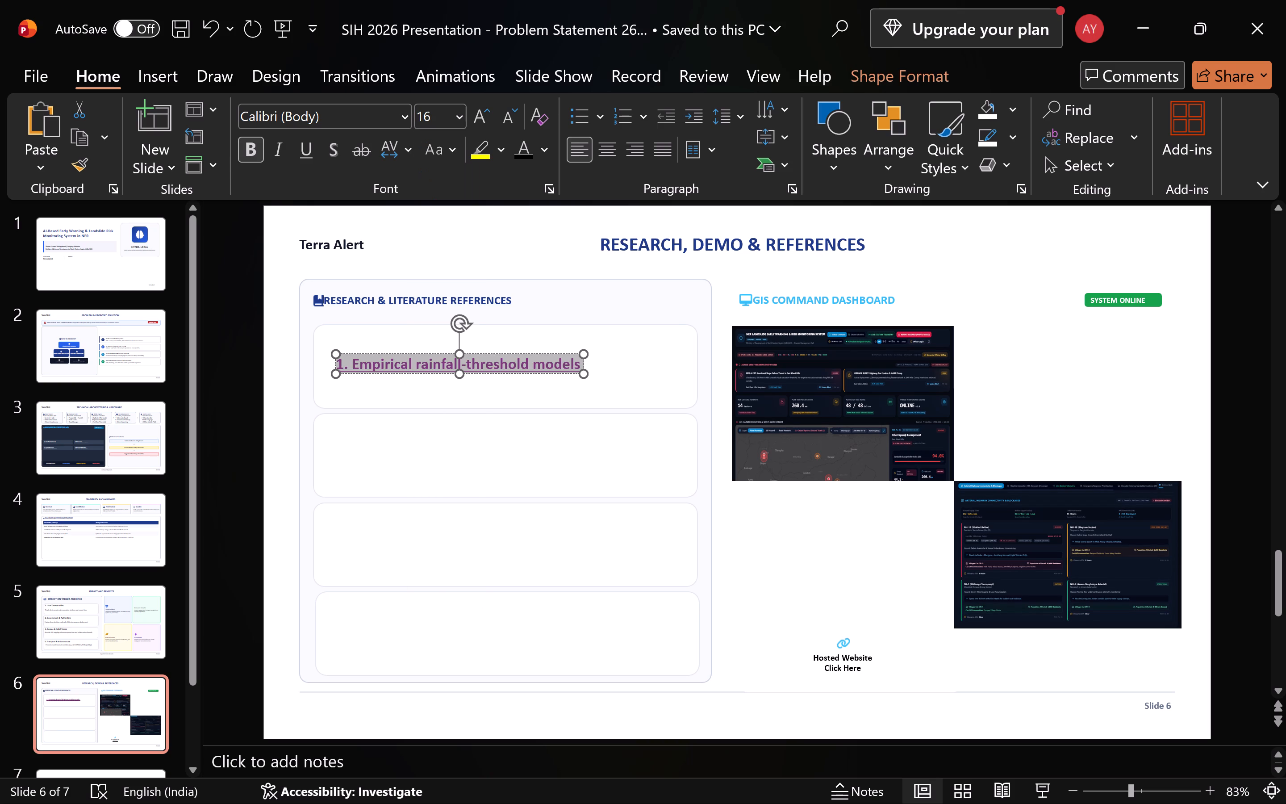
Move the "1. Empirical rainfall-threshold models" link to the upper-left part of the first reference box.
{"action": "left_click", "coordinate": [540, 360]}
{"action": "left_click_drag", "start_coordinate": [540, 353], "coordinate": [500, 328]}
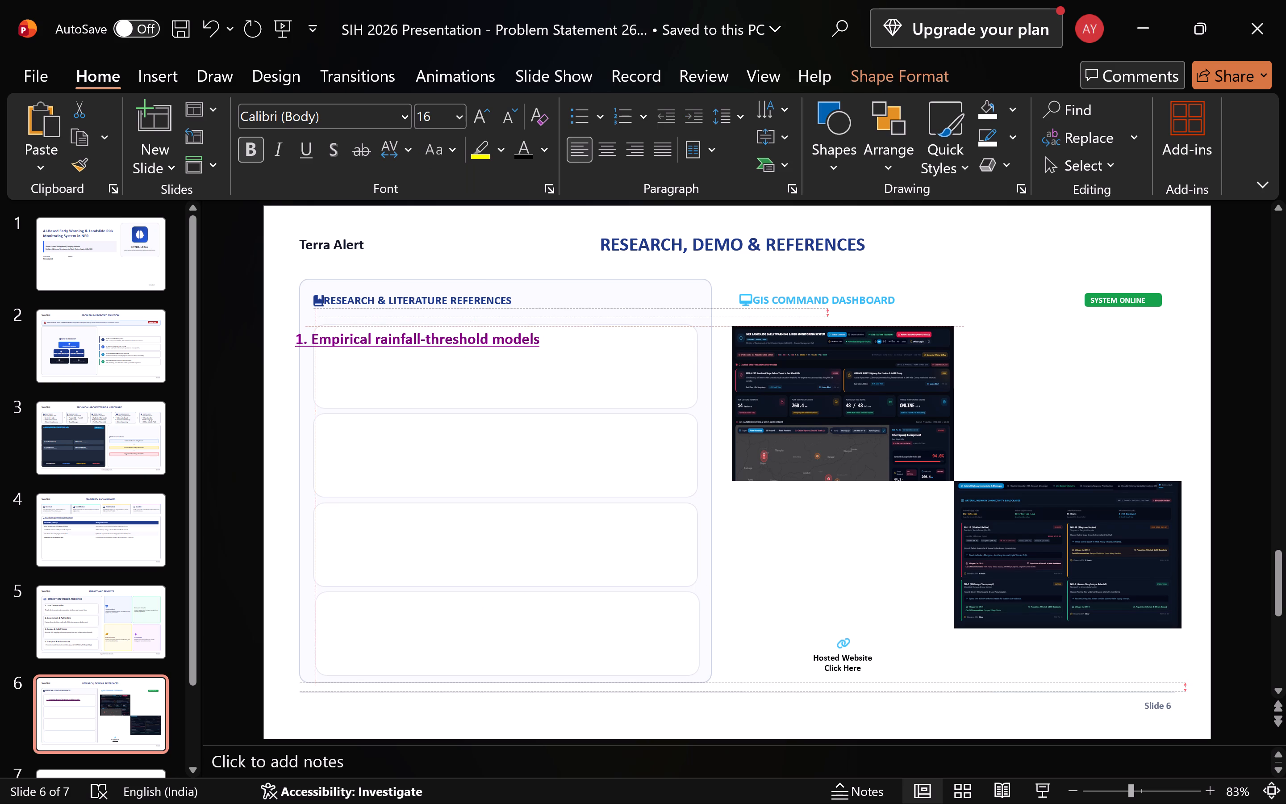
{"action": "left_click_drag", "start_coordinate": [500, 328], "coordinate": [531, 331]}
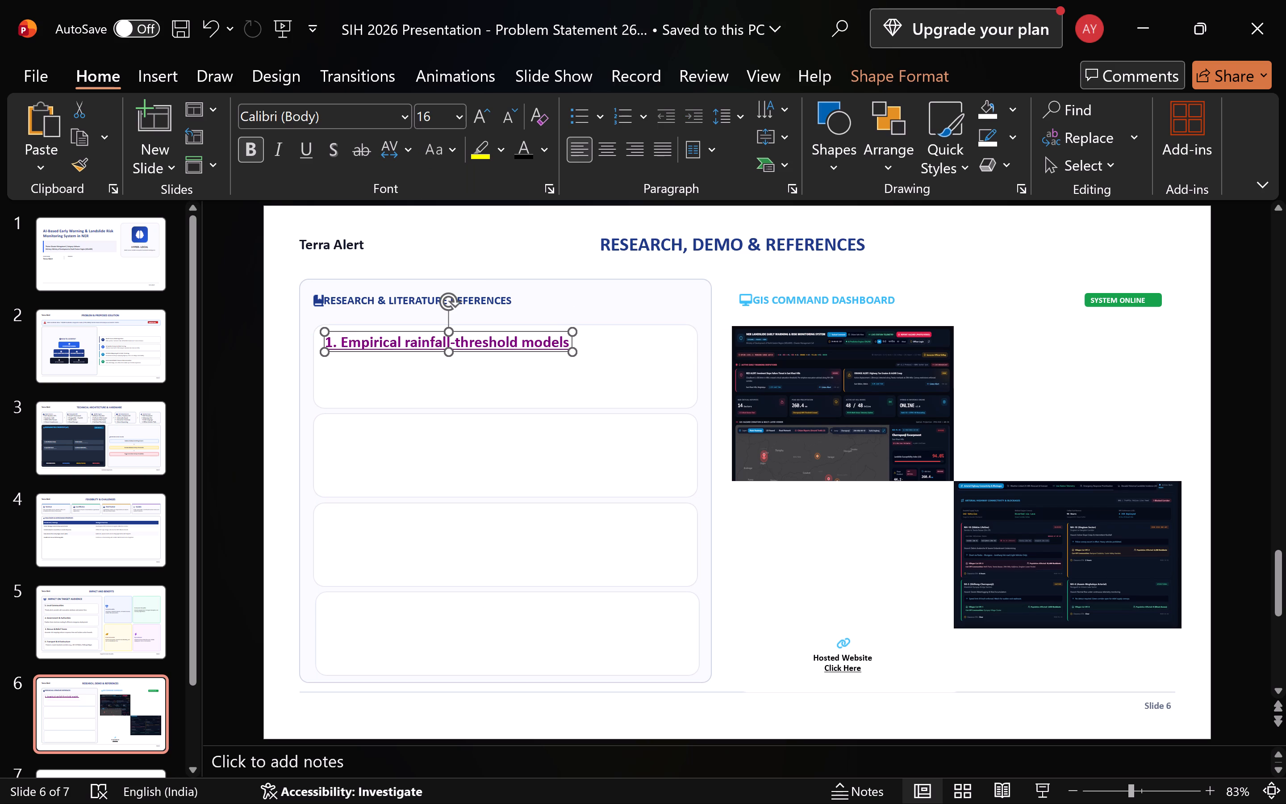